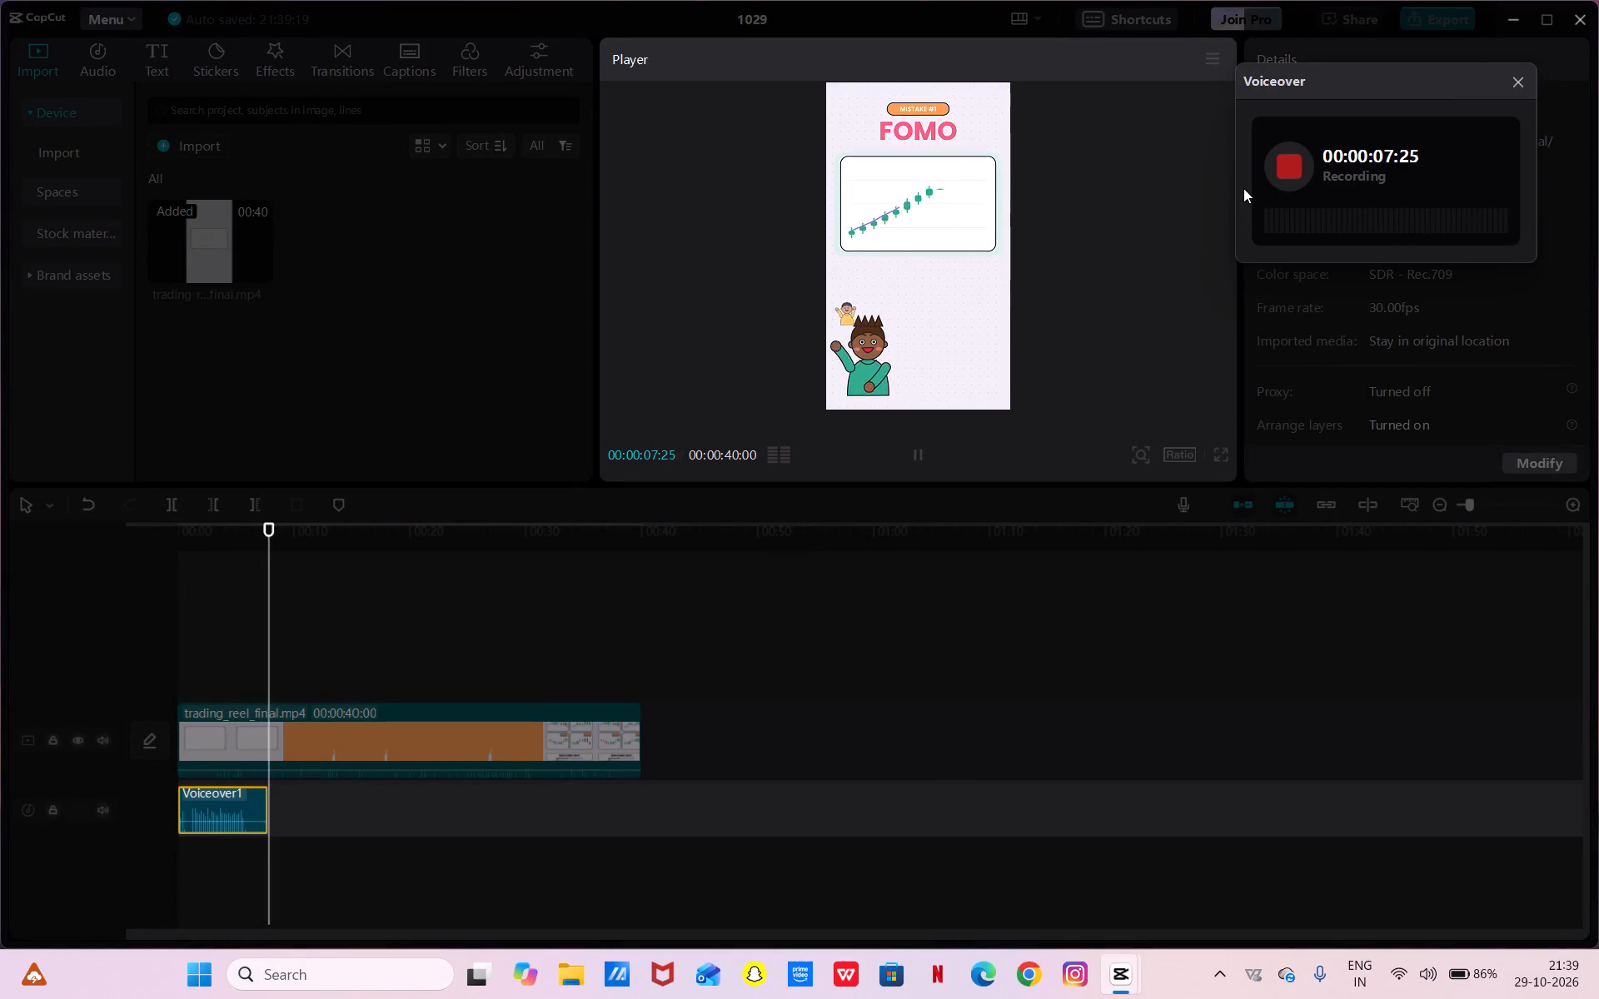
End the voiceover recording that starts at the beginning of the trading reel.
left_click(1275, 171)
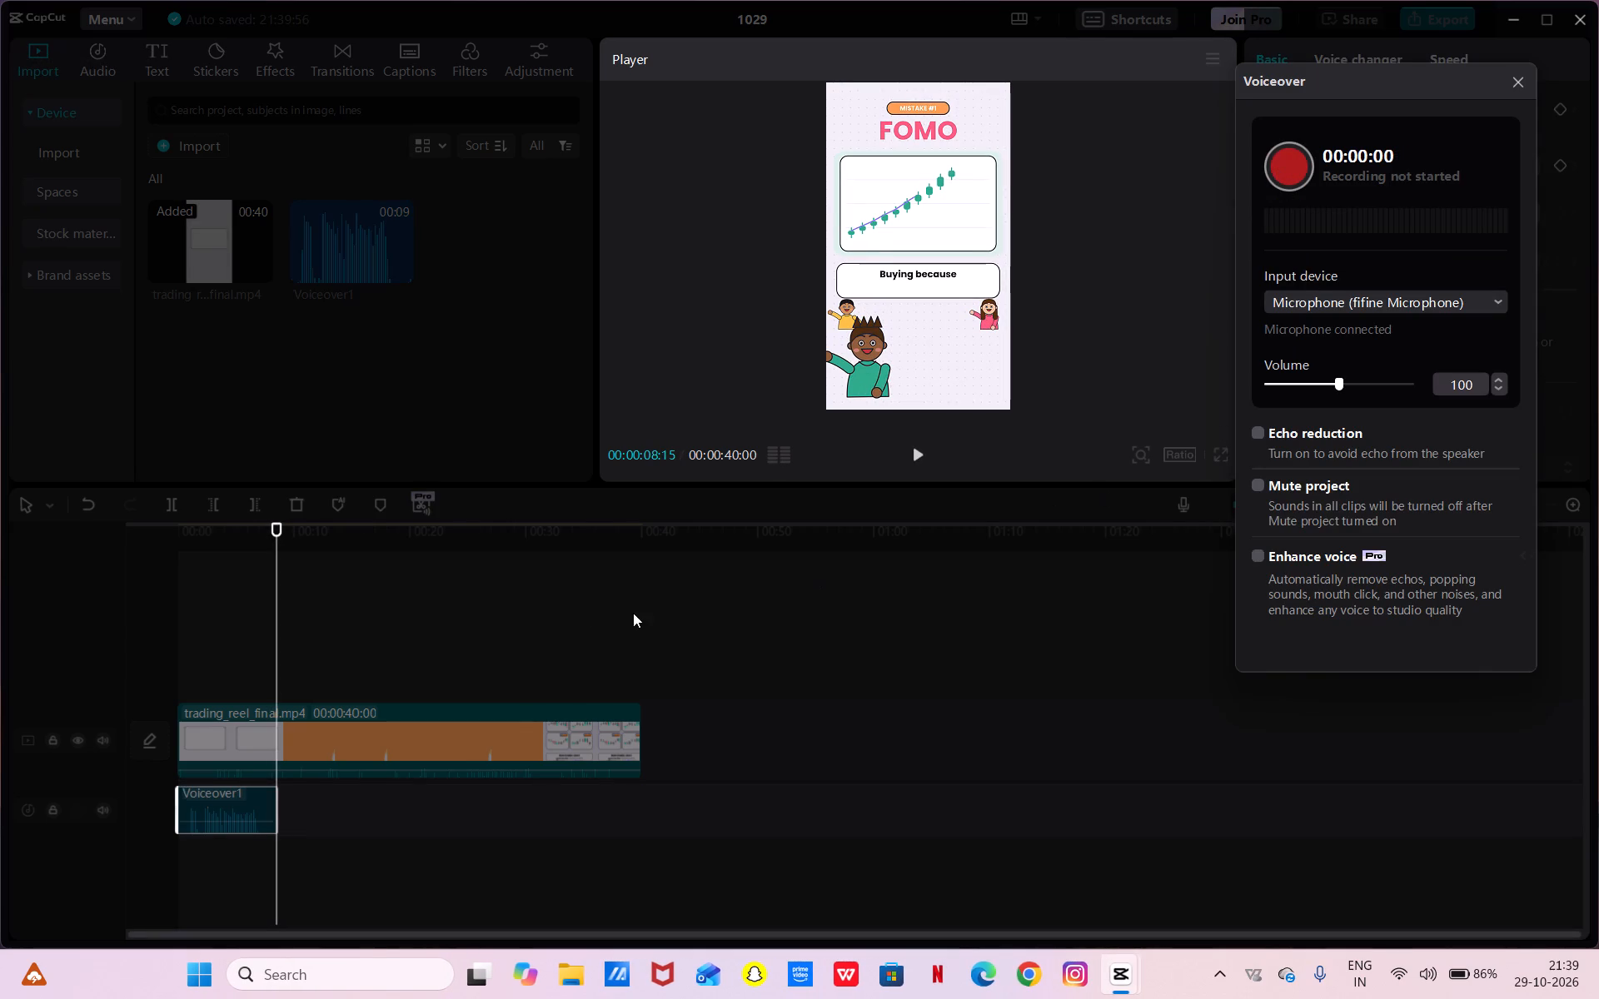
Play the reel's first three seconds with the recorded voiceover, close the voiceover recorder and scrub through the opening.
left_click(582, 609)
left_click_drag(585, 538, 168, 604)
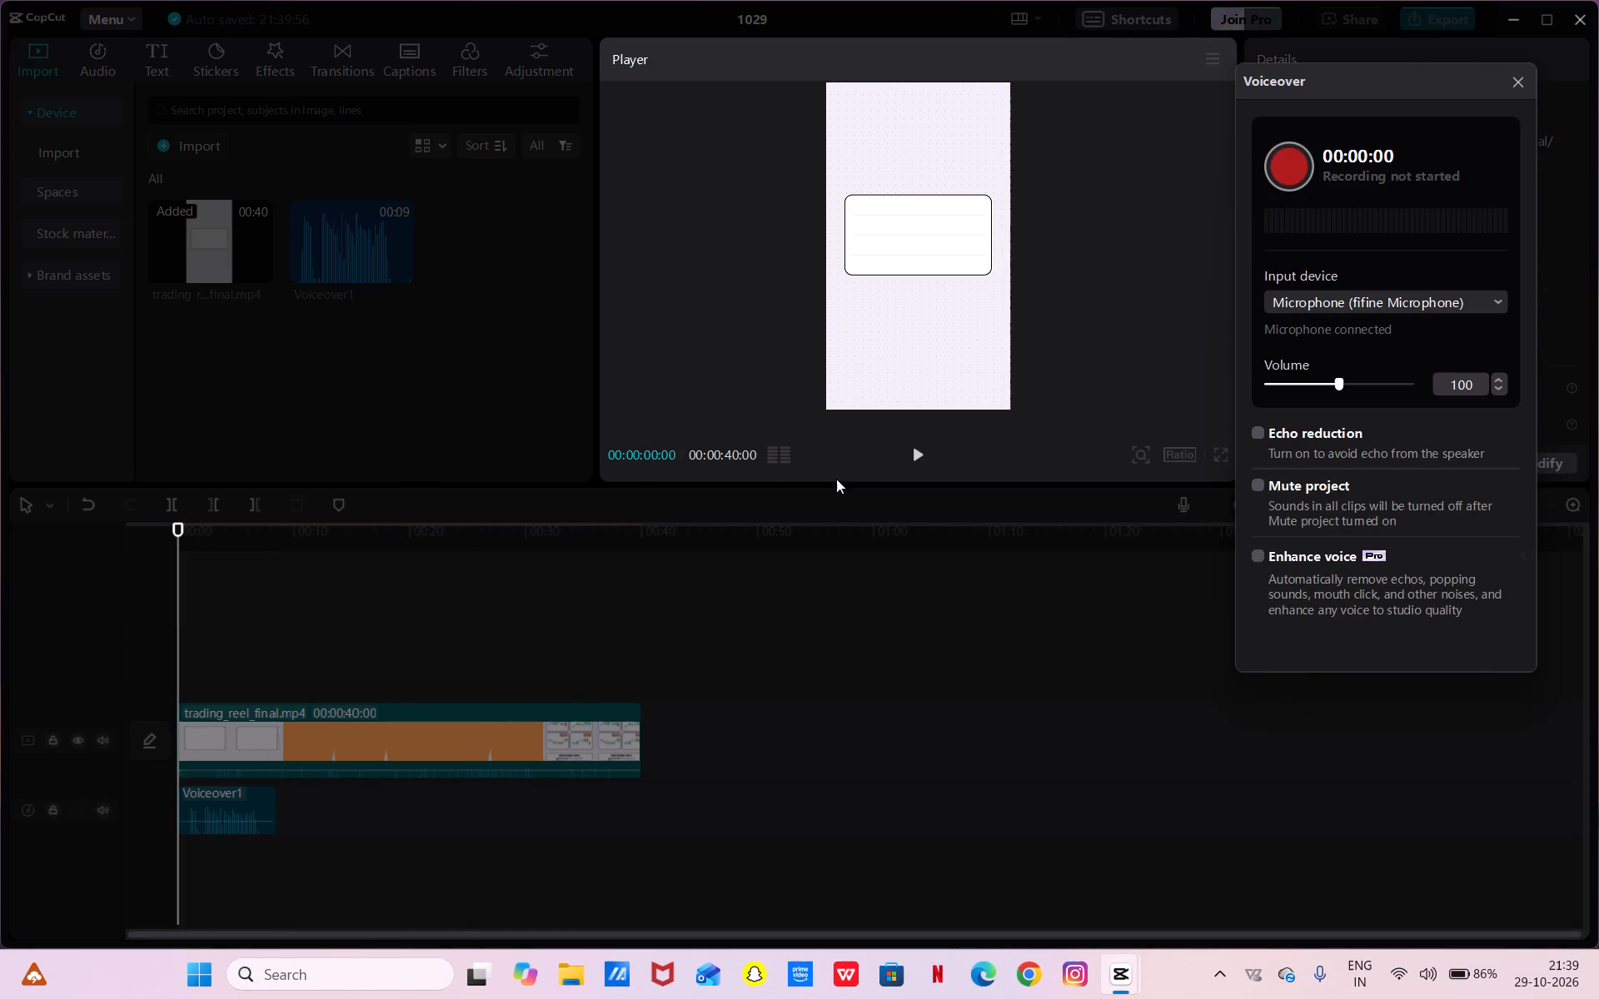
left_click(917, 455)
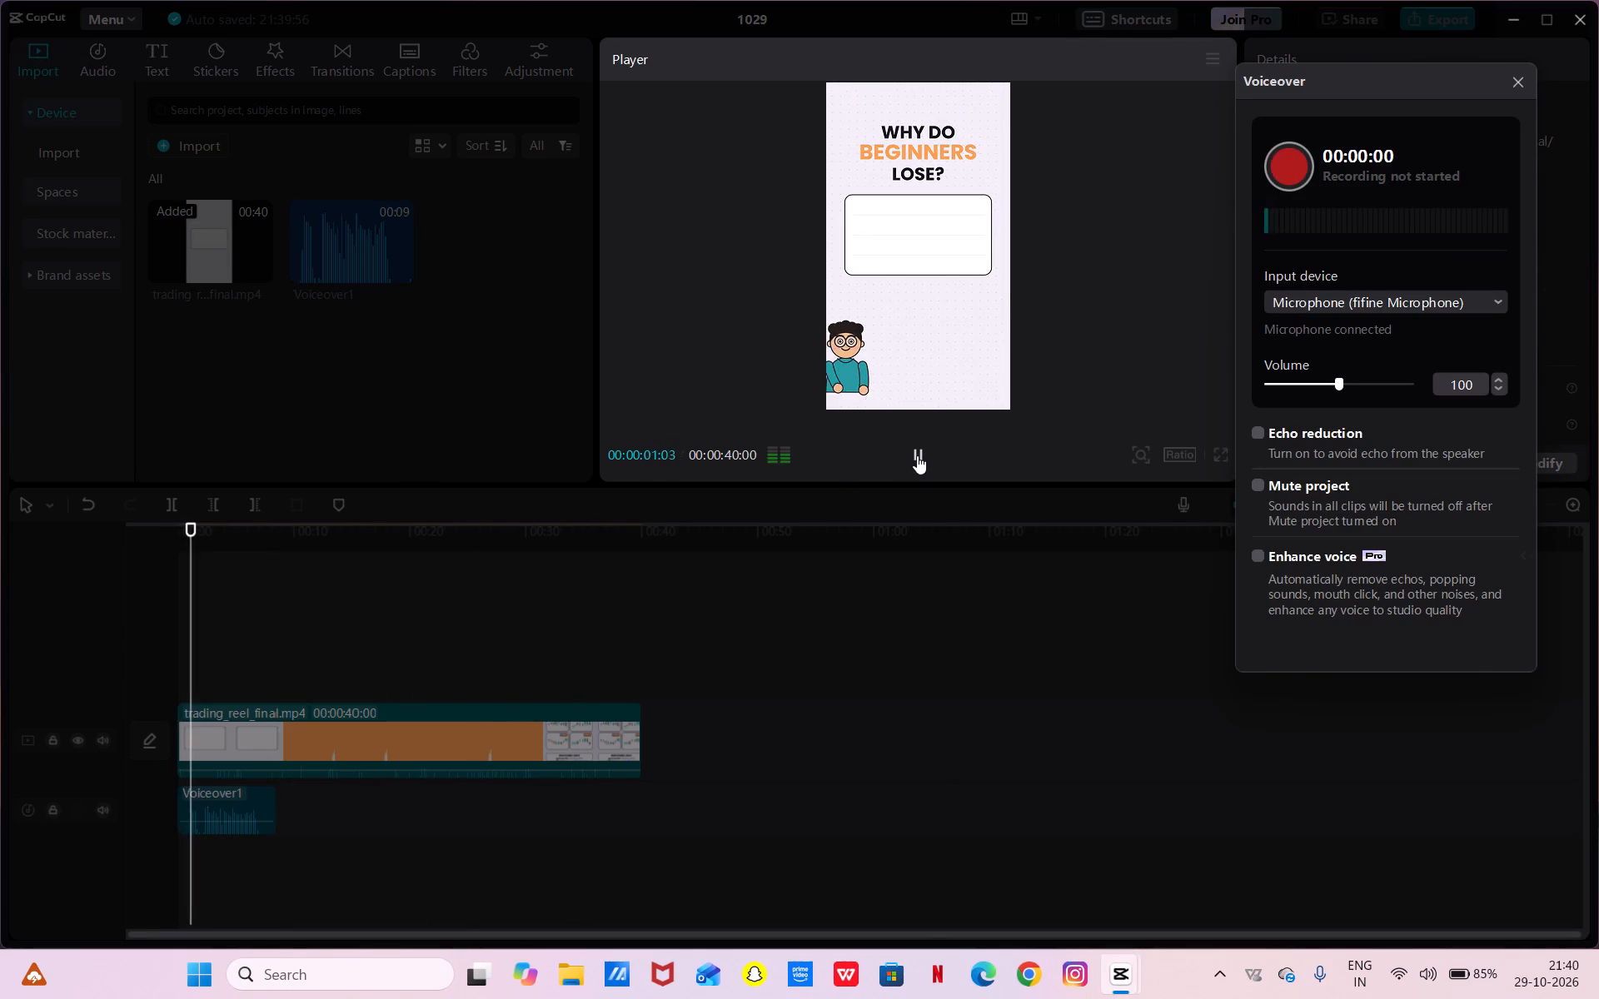
left_click(917, 455)
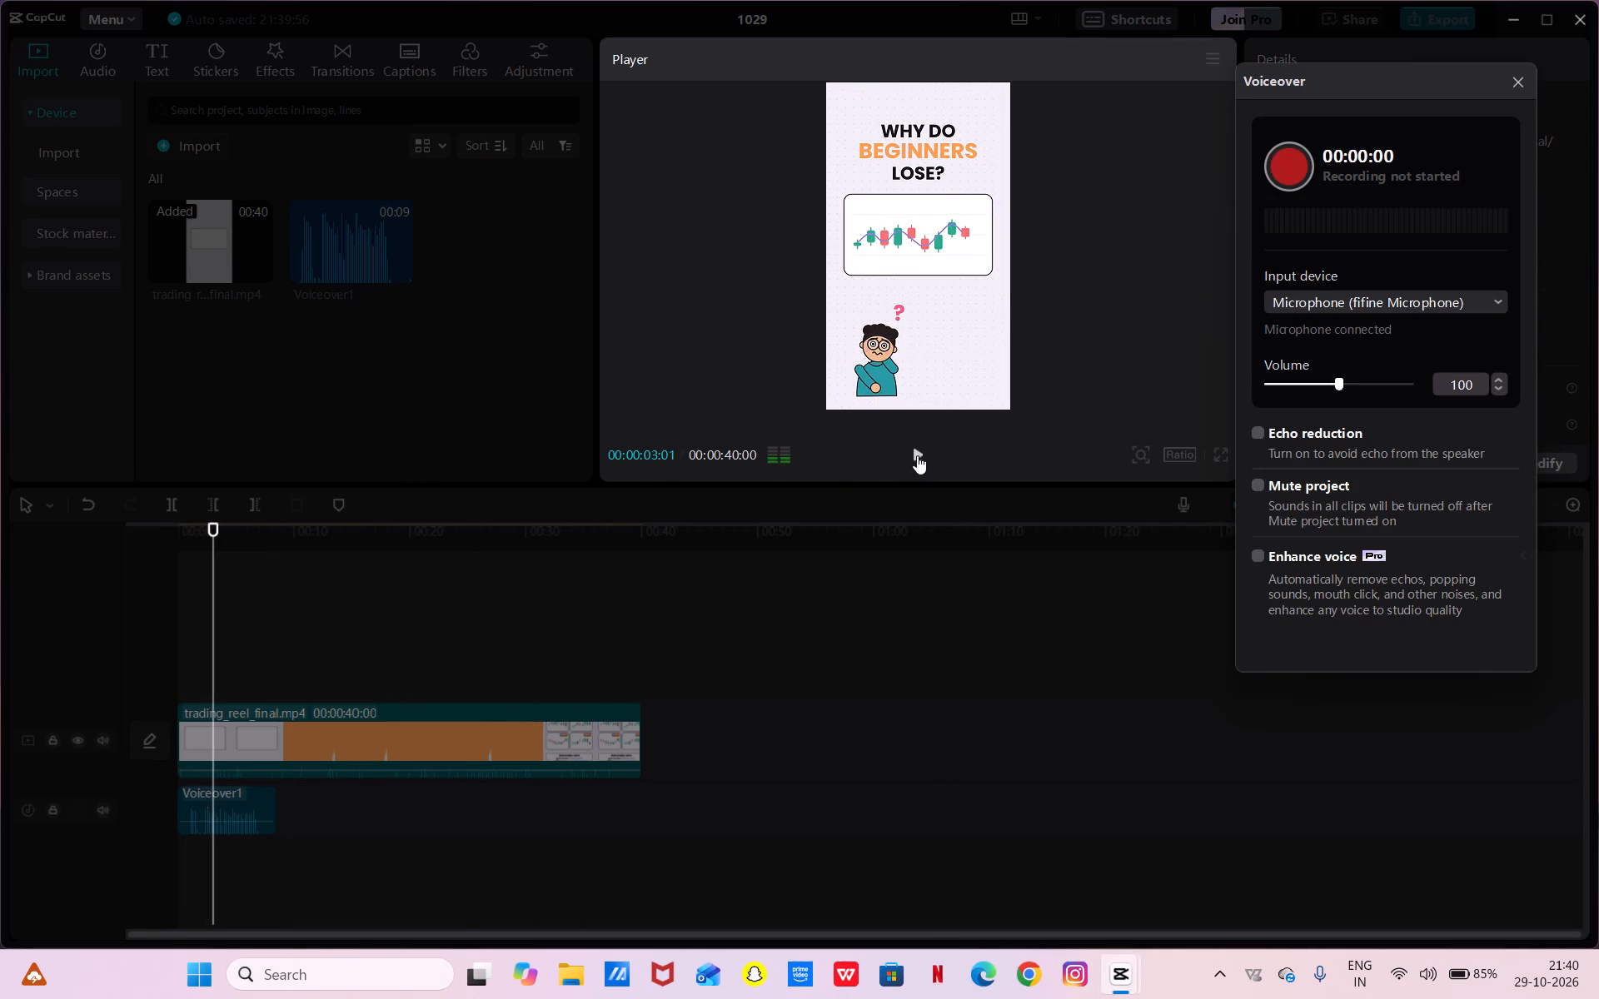
left_click(1402, 759)
left_click(1525, 81)
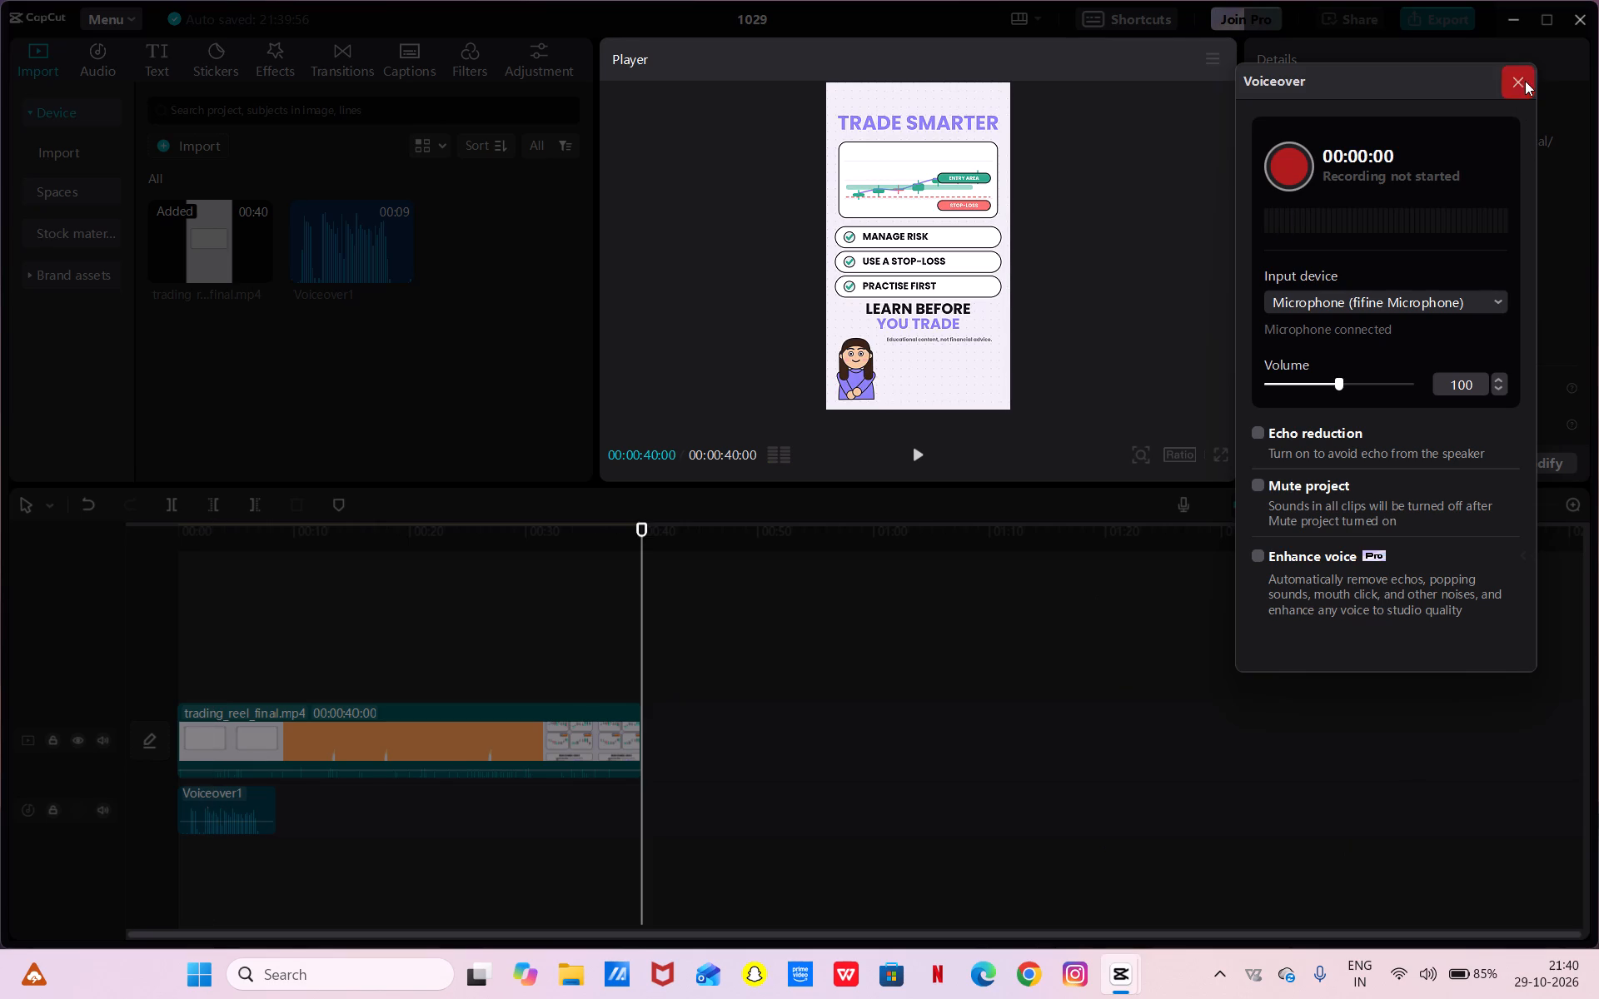
left_click(627, 528)
left_click_drag(625, 538, 66, 698)
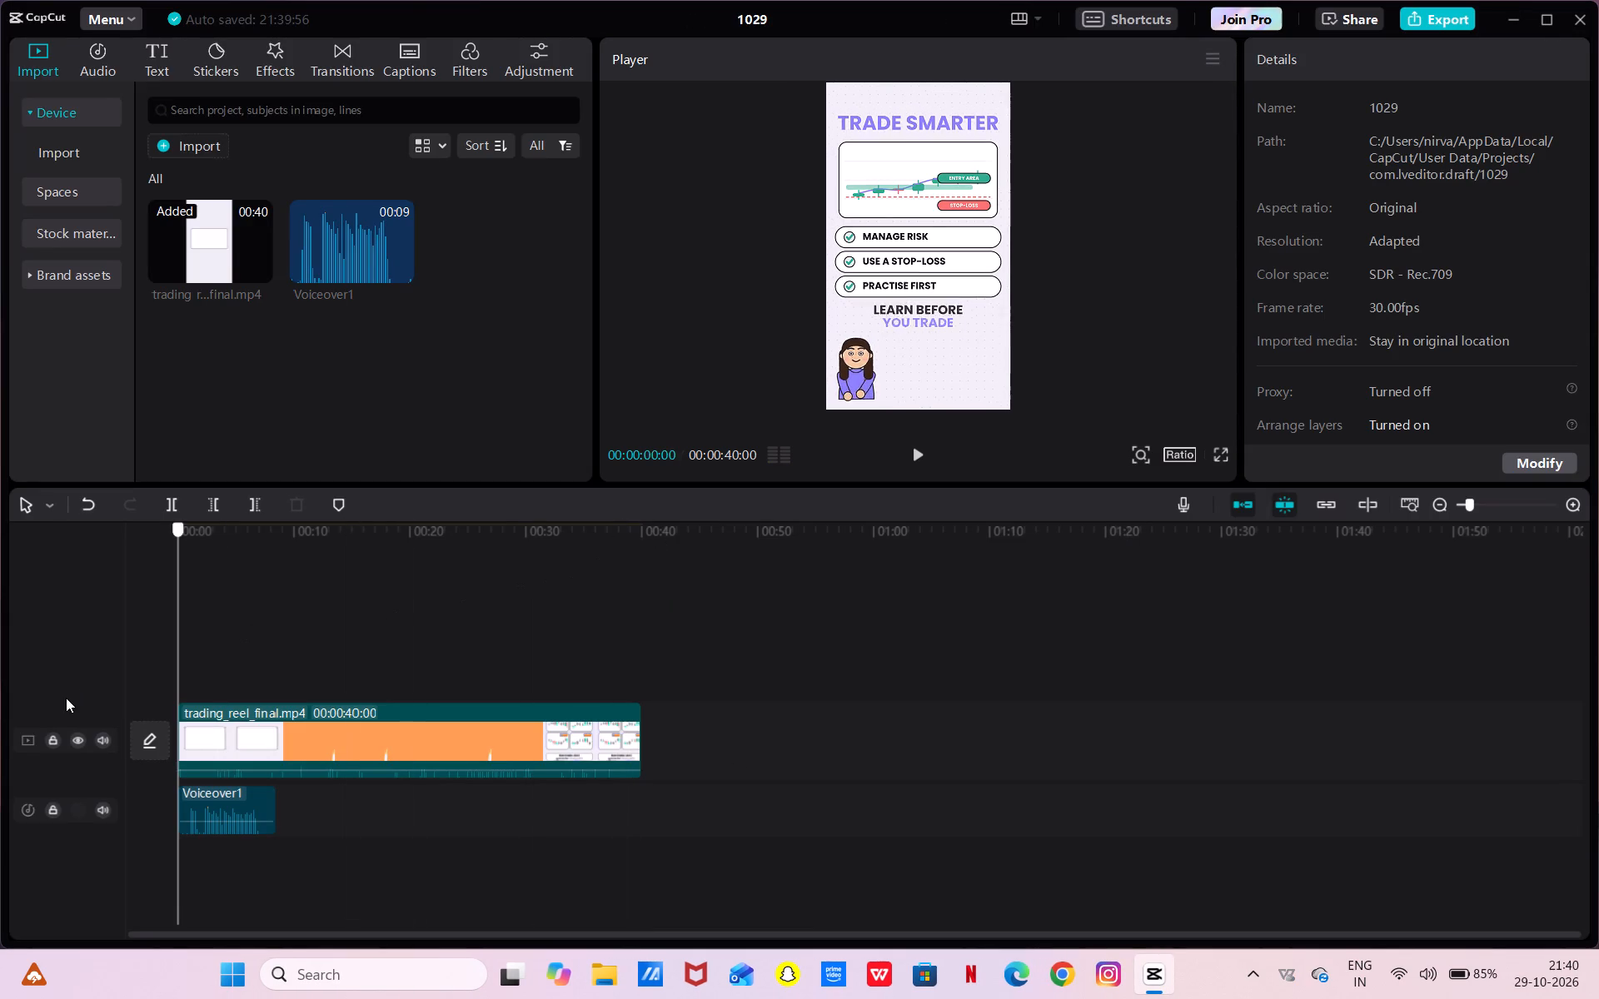
left_click_drag(66, 698, 212, 688)
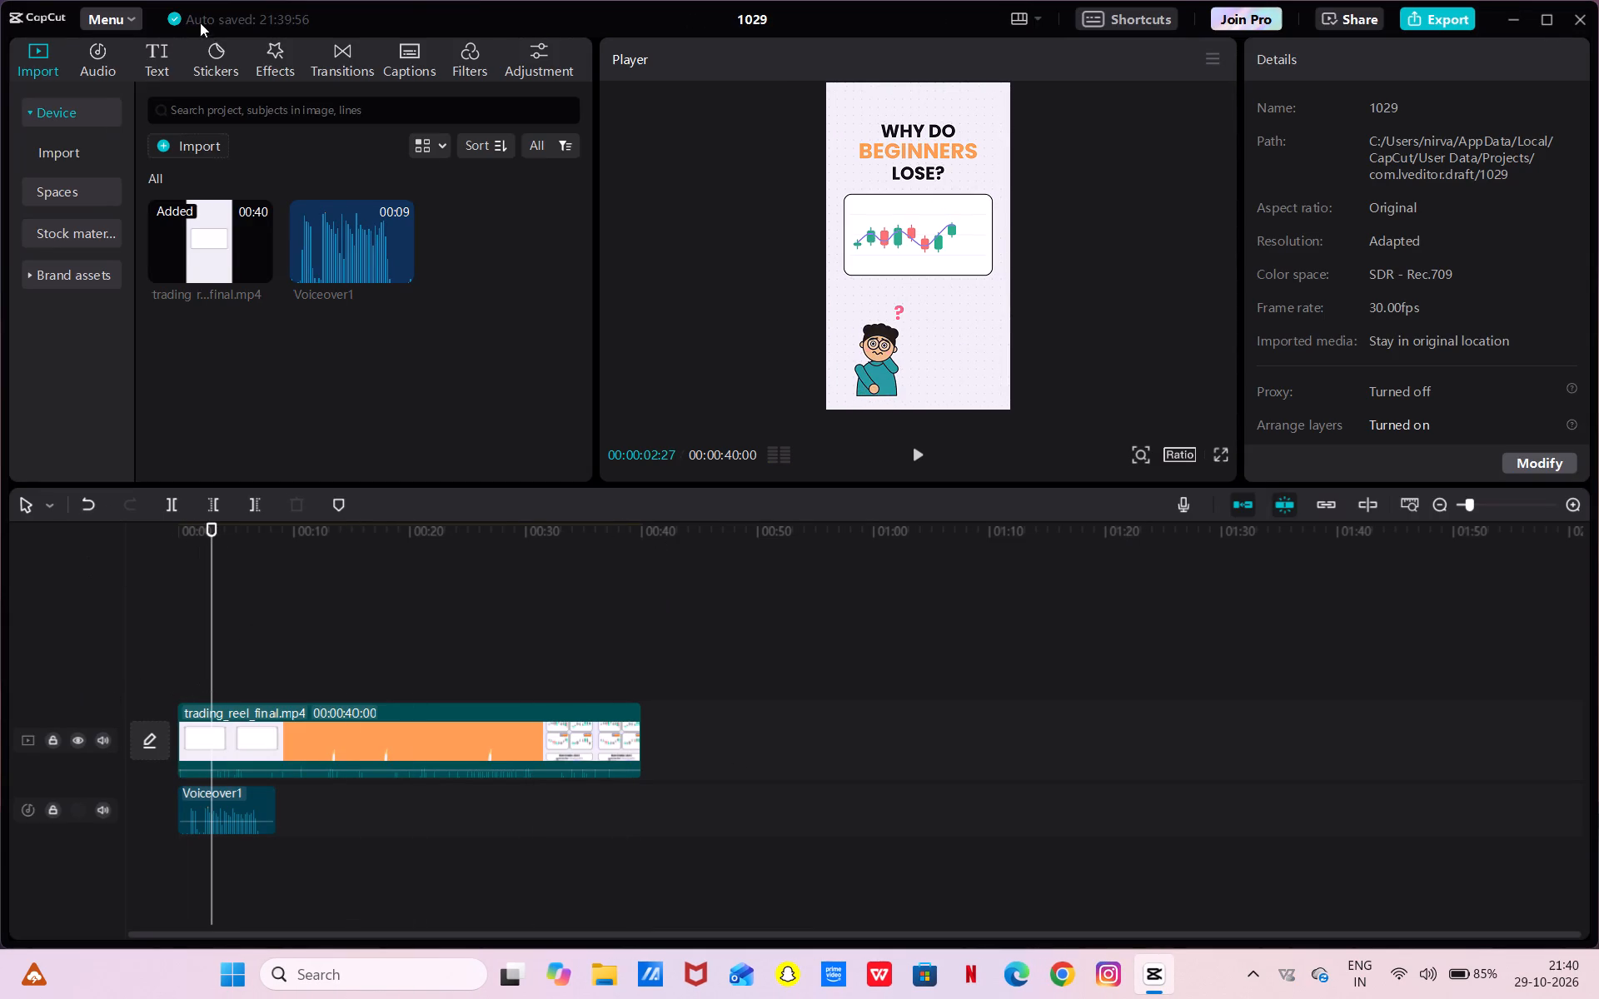
Look through the application's Draft and Edit settings and leave them without saving.
left_click(132, 21)
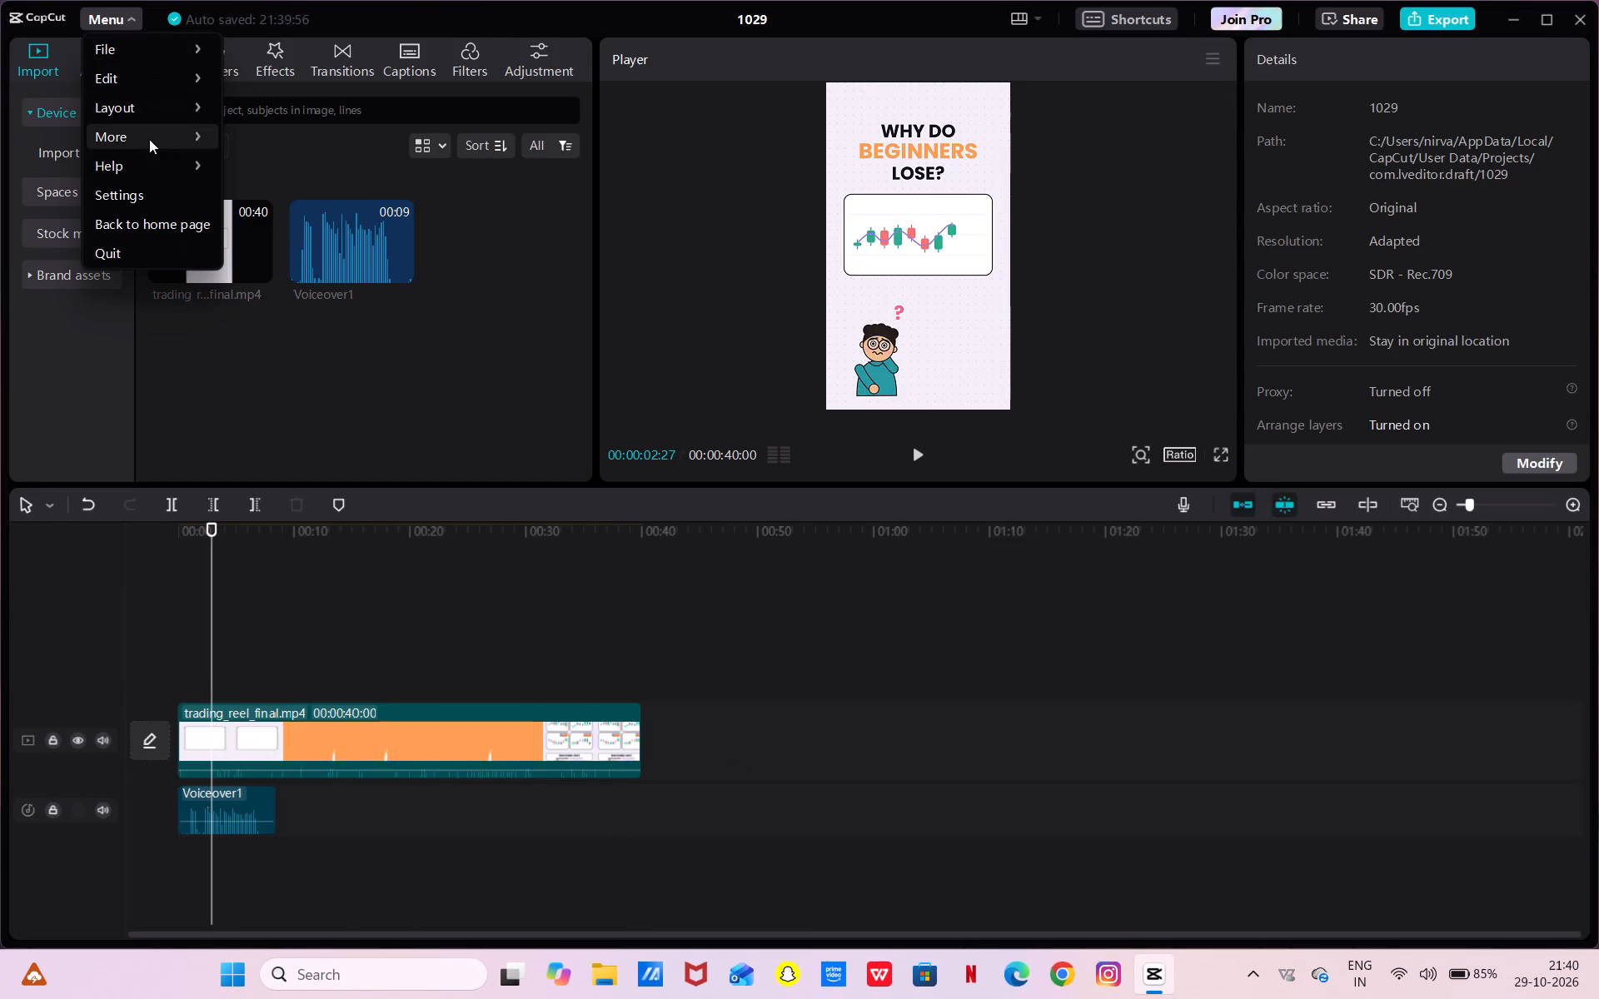
left_click(117, 199)
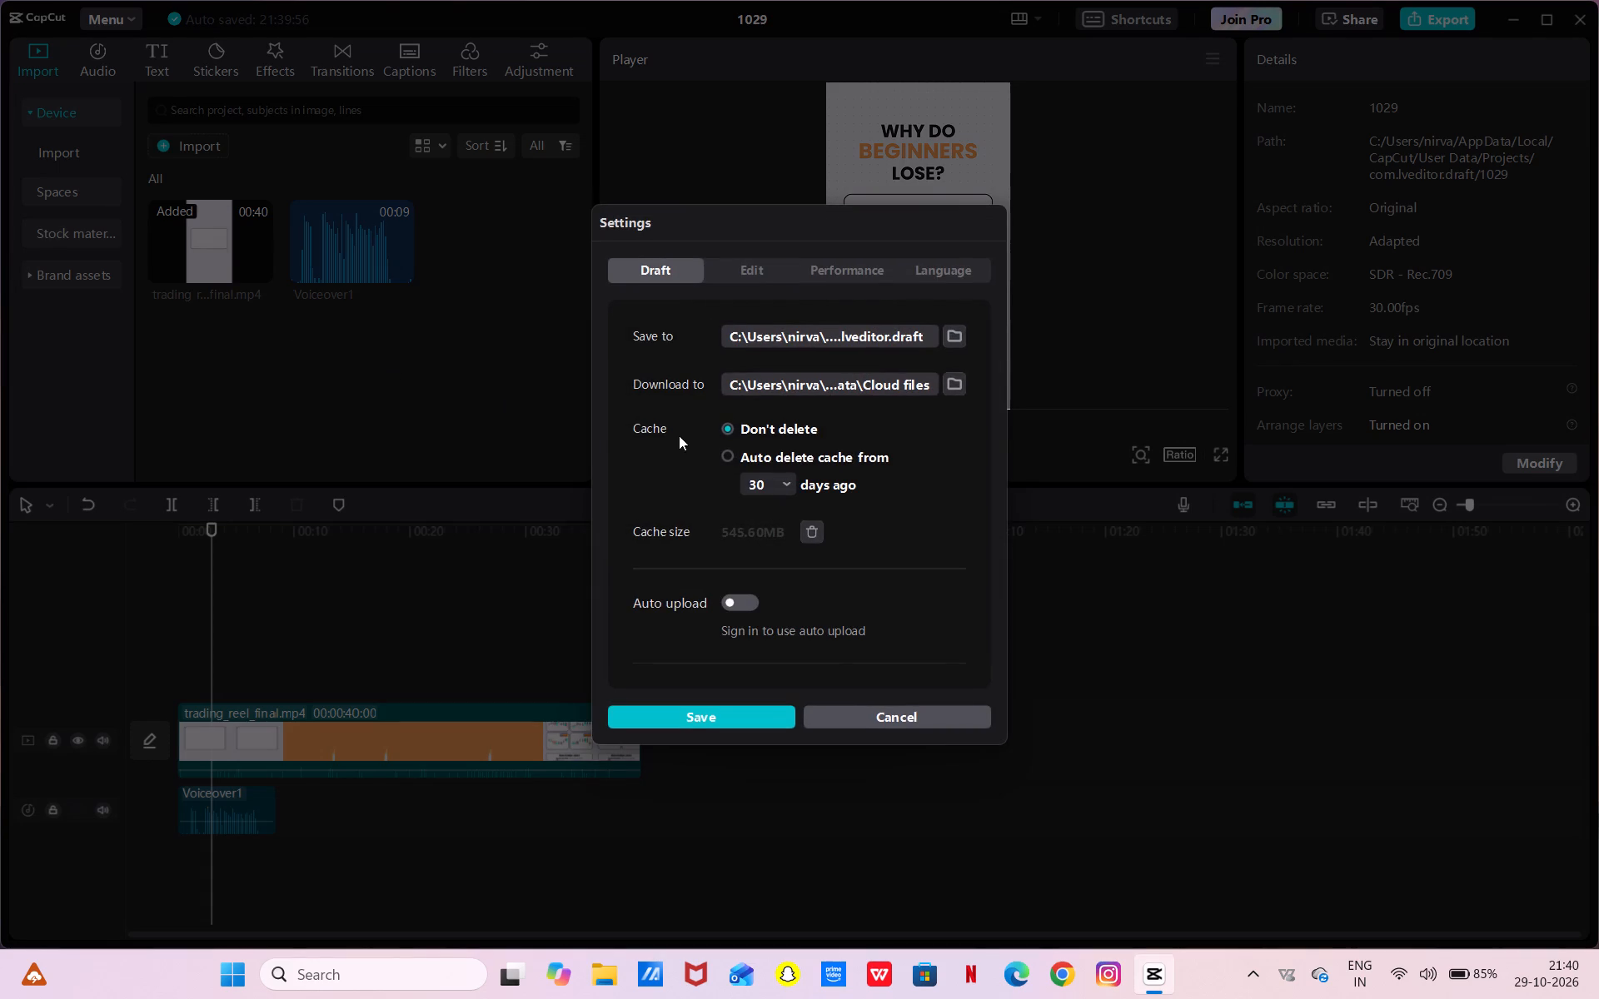
scroll(661, 454, "down", 1)
left_click(755, 265)
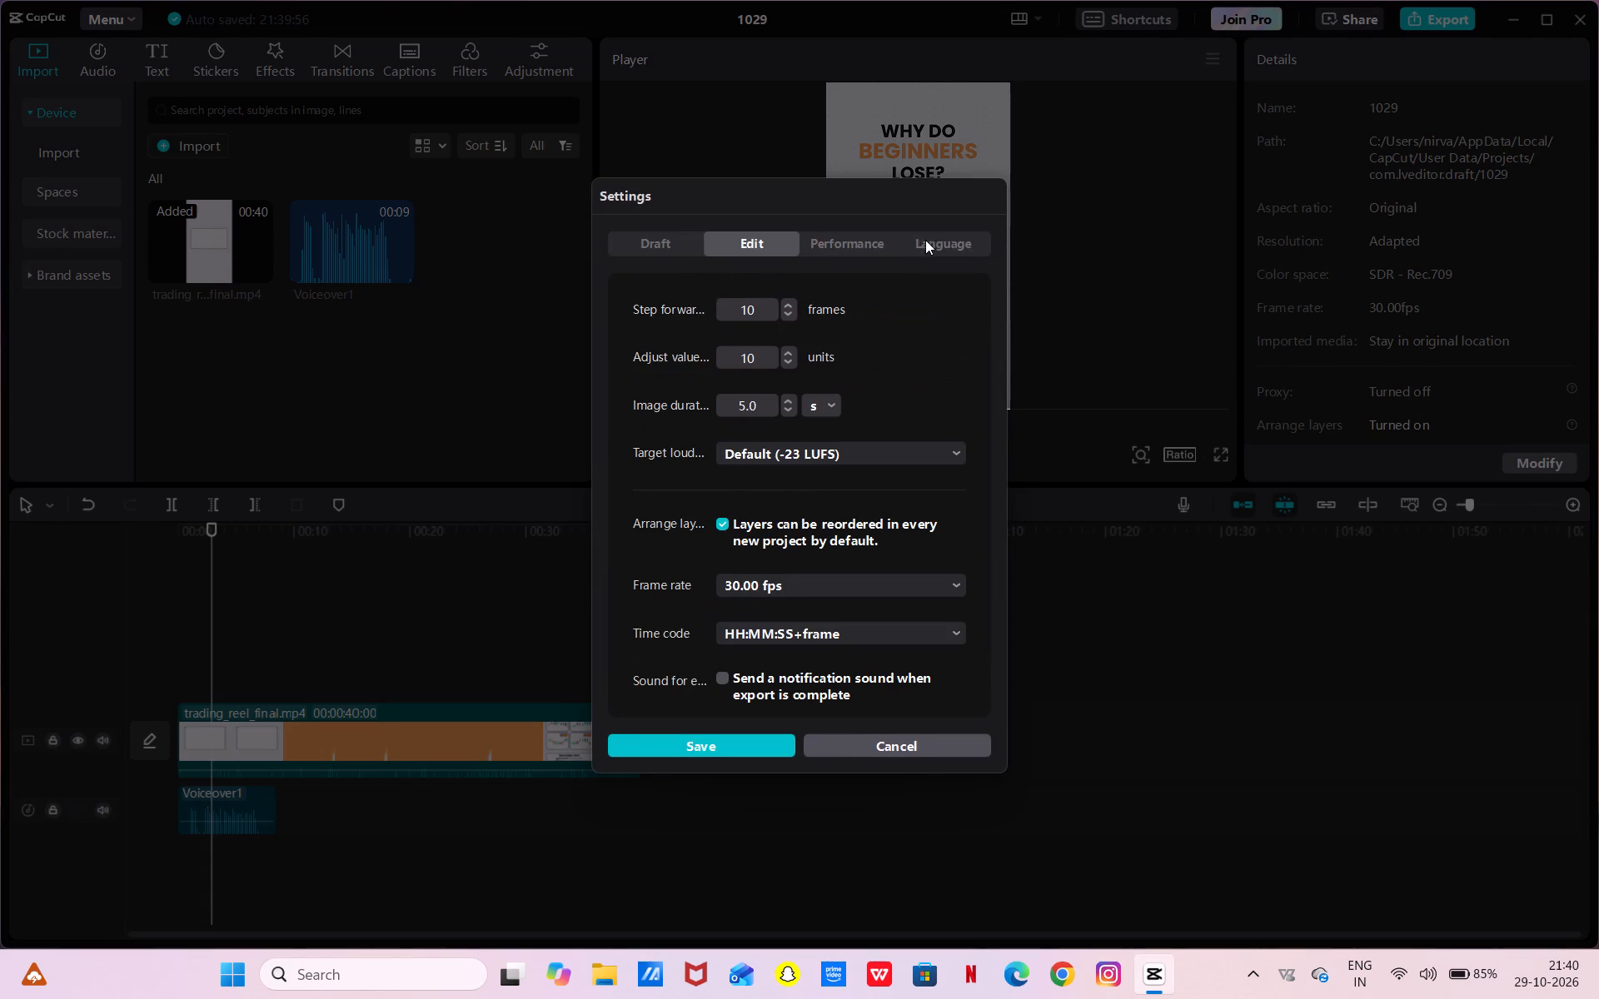
scroll(834, 389, "down", 4)
left_click(859, 738)
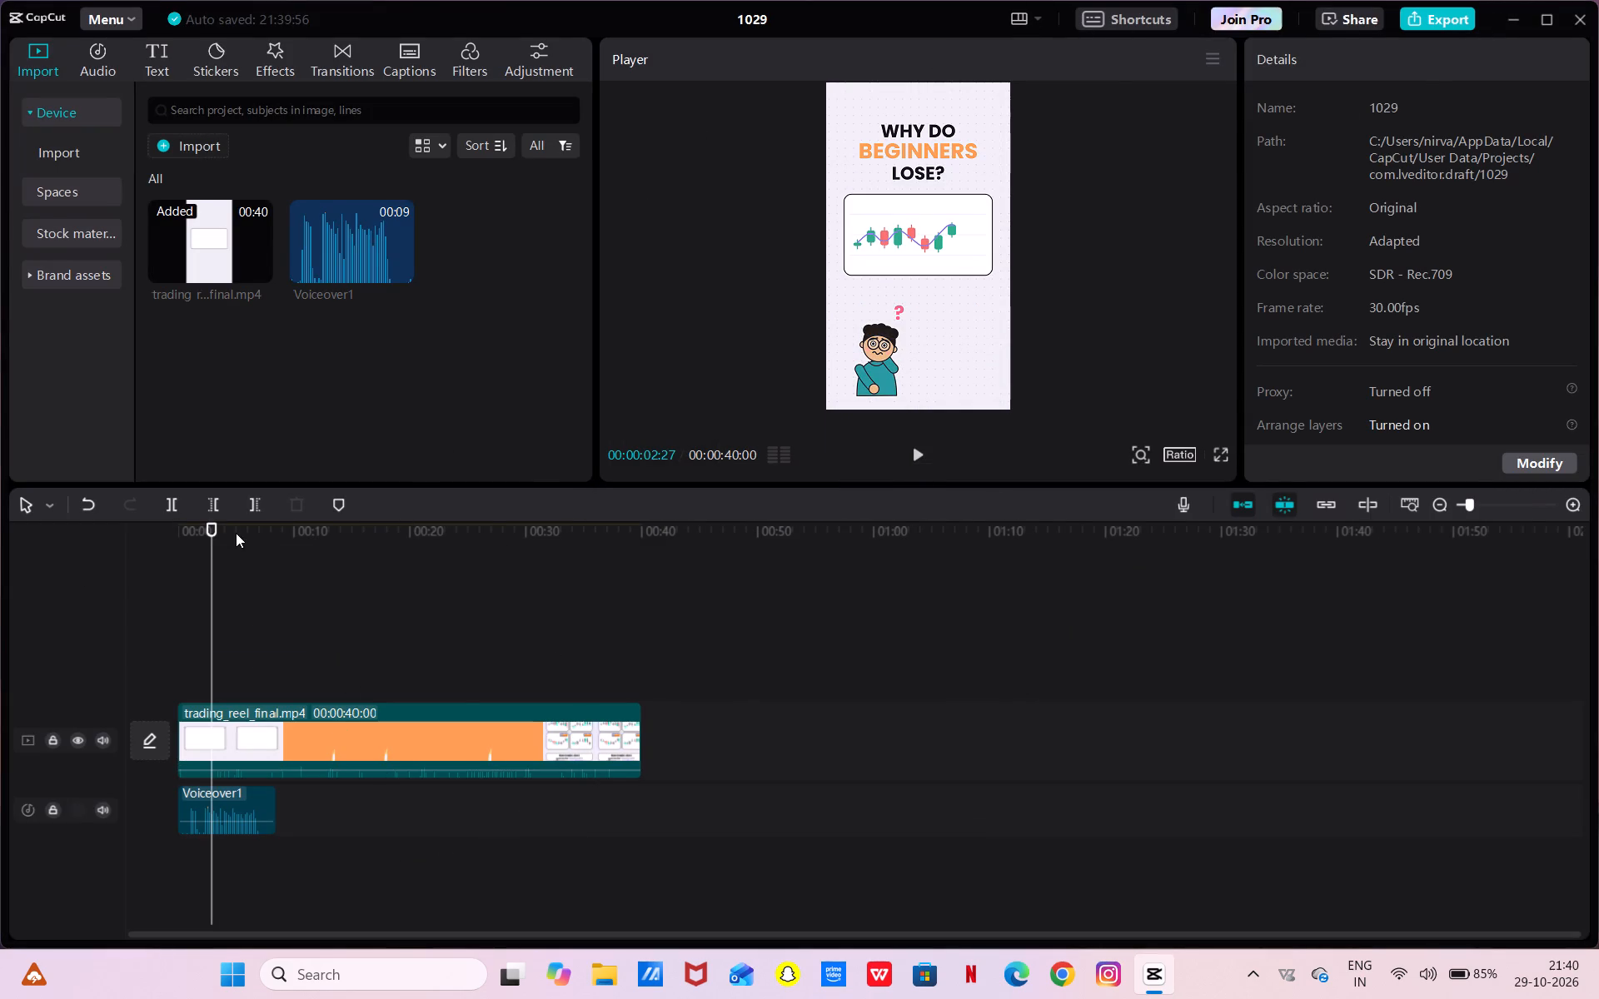
Play the timeline from the start to about 00:00:07:03 to check the first voiceover against the video.
left_click_drag(214, 539, 102, 587)
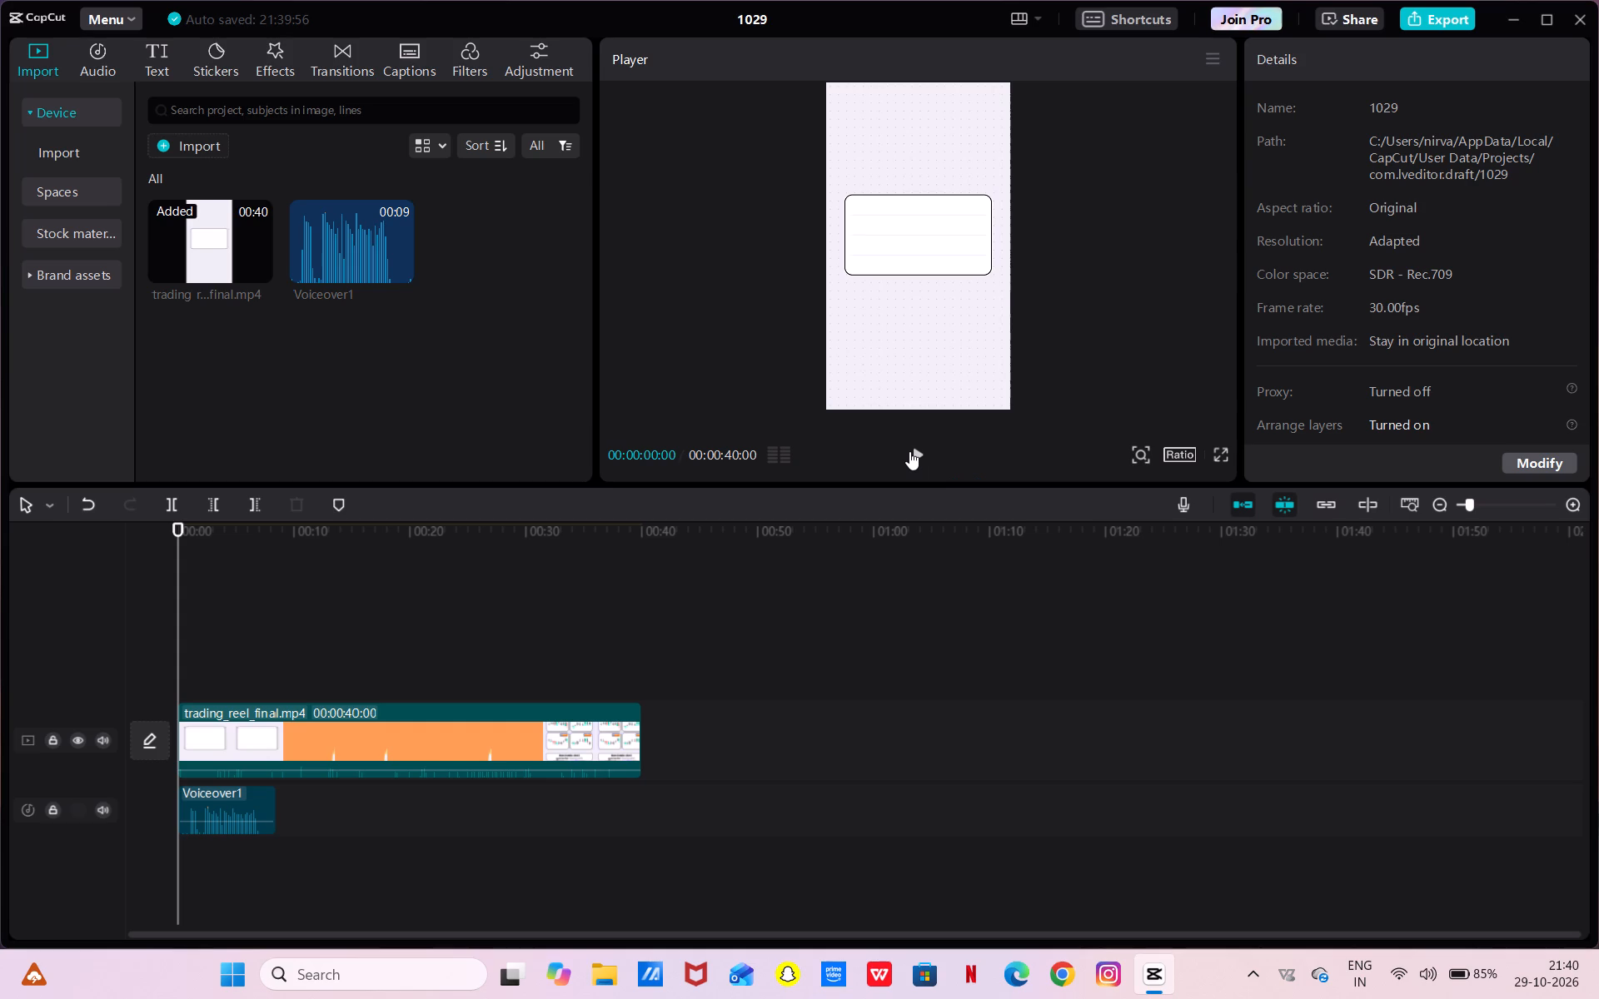
left_click(909, 451)
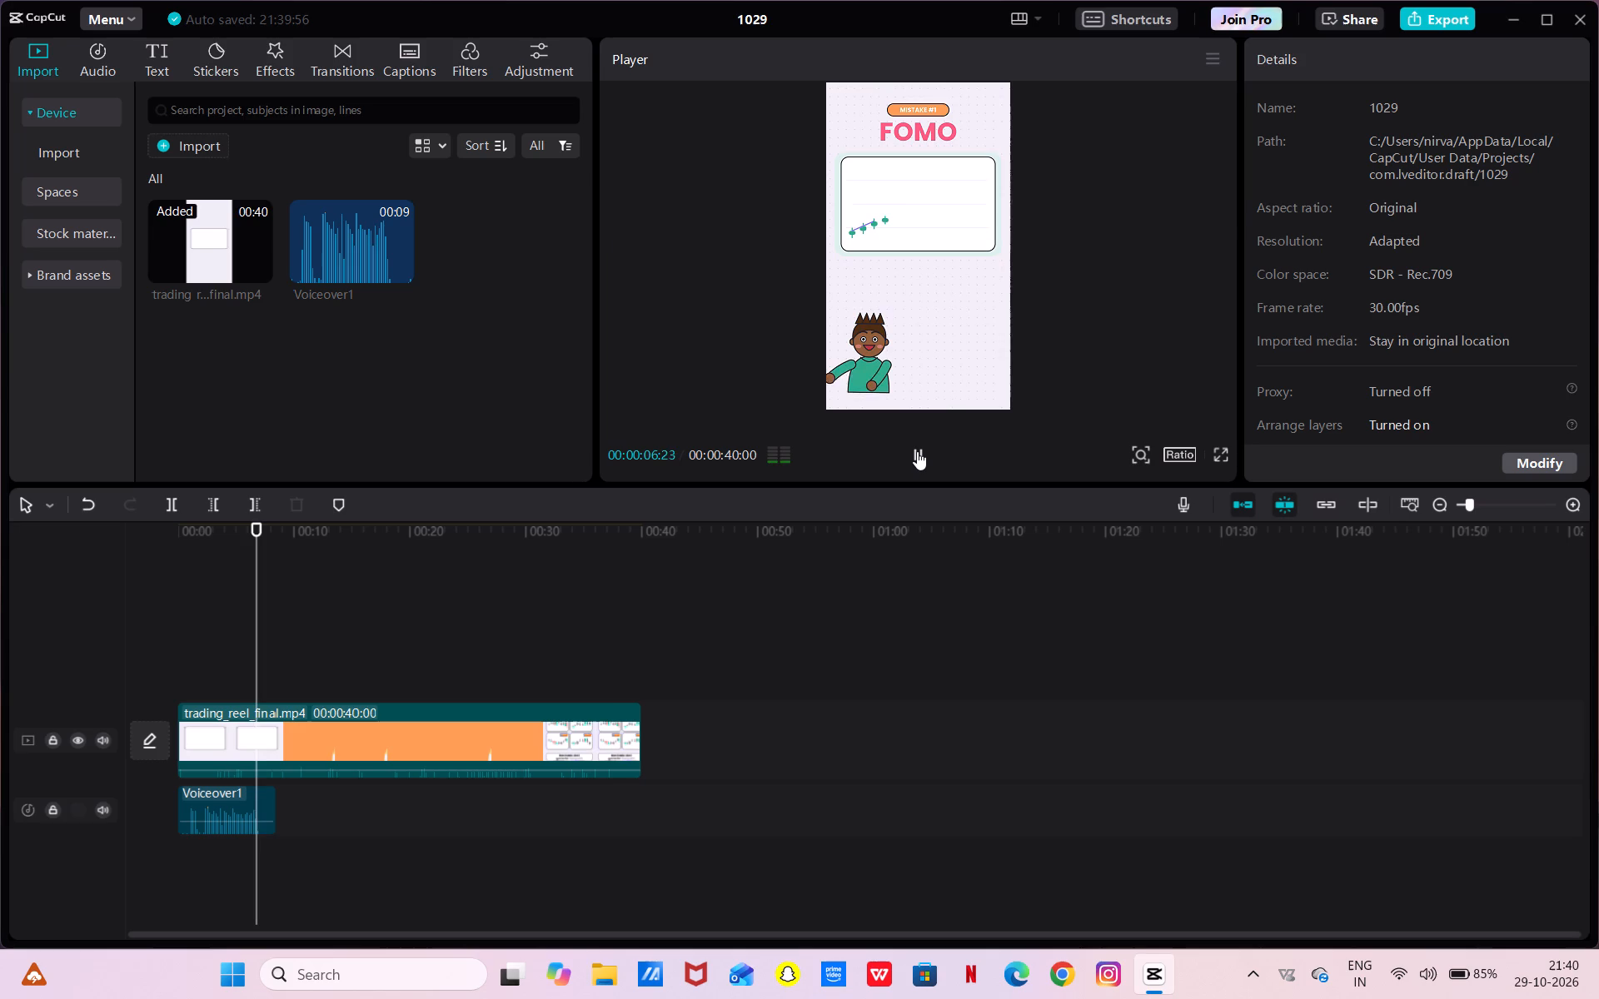
left_click(917, 451)
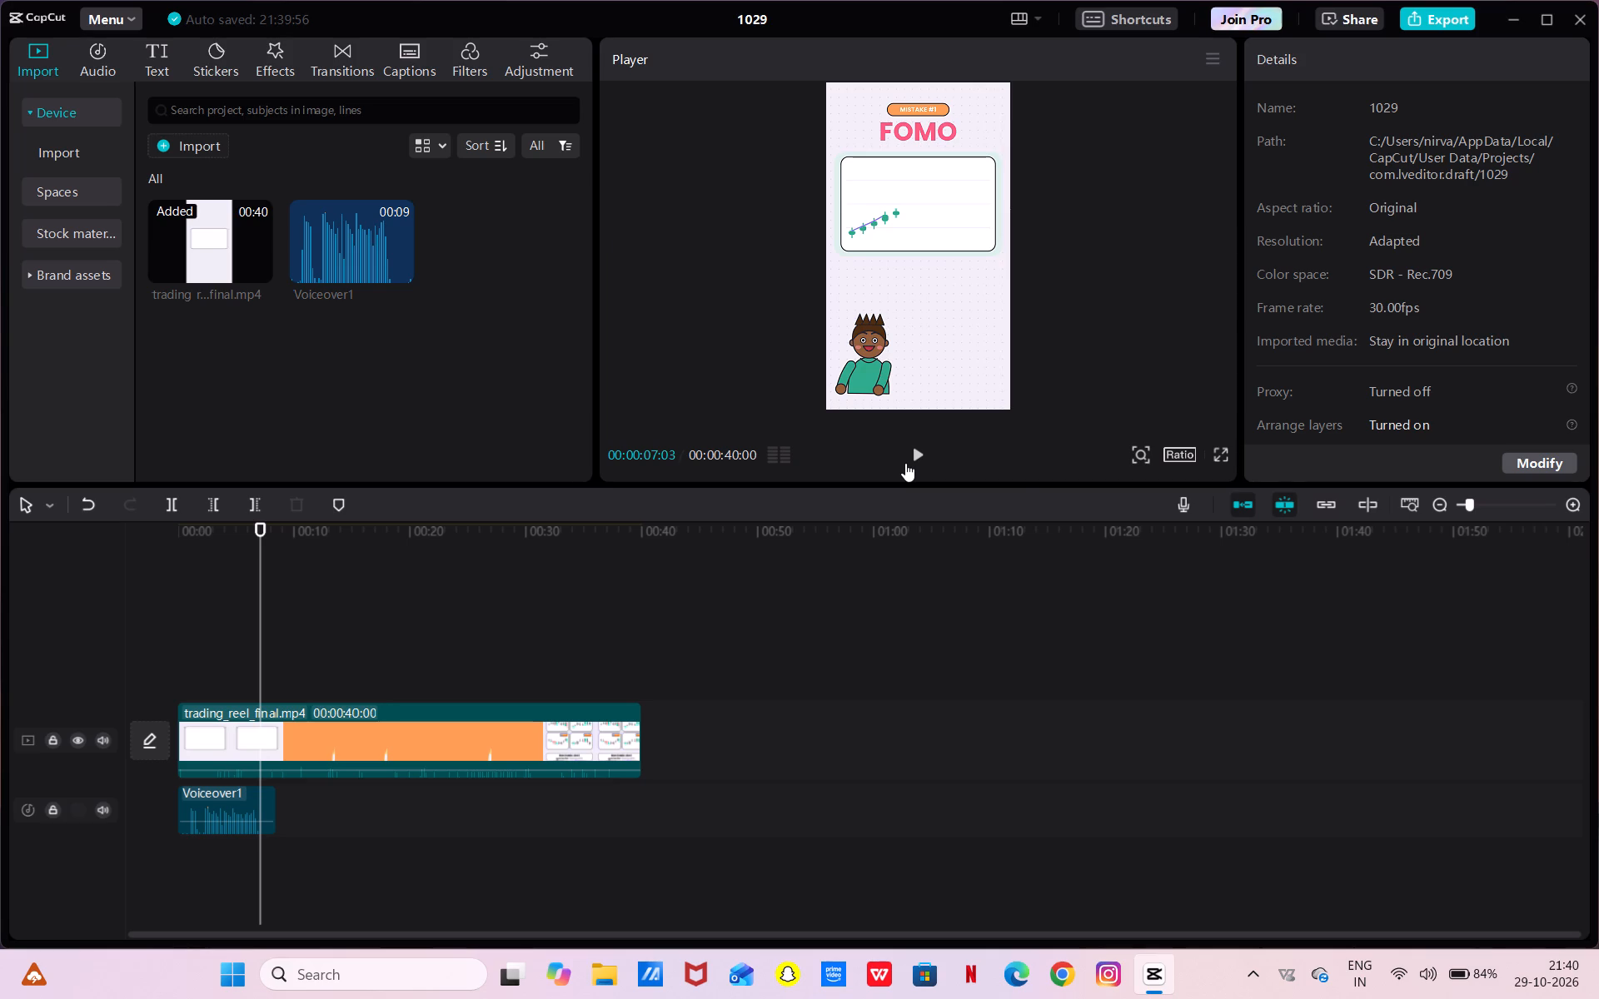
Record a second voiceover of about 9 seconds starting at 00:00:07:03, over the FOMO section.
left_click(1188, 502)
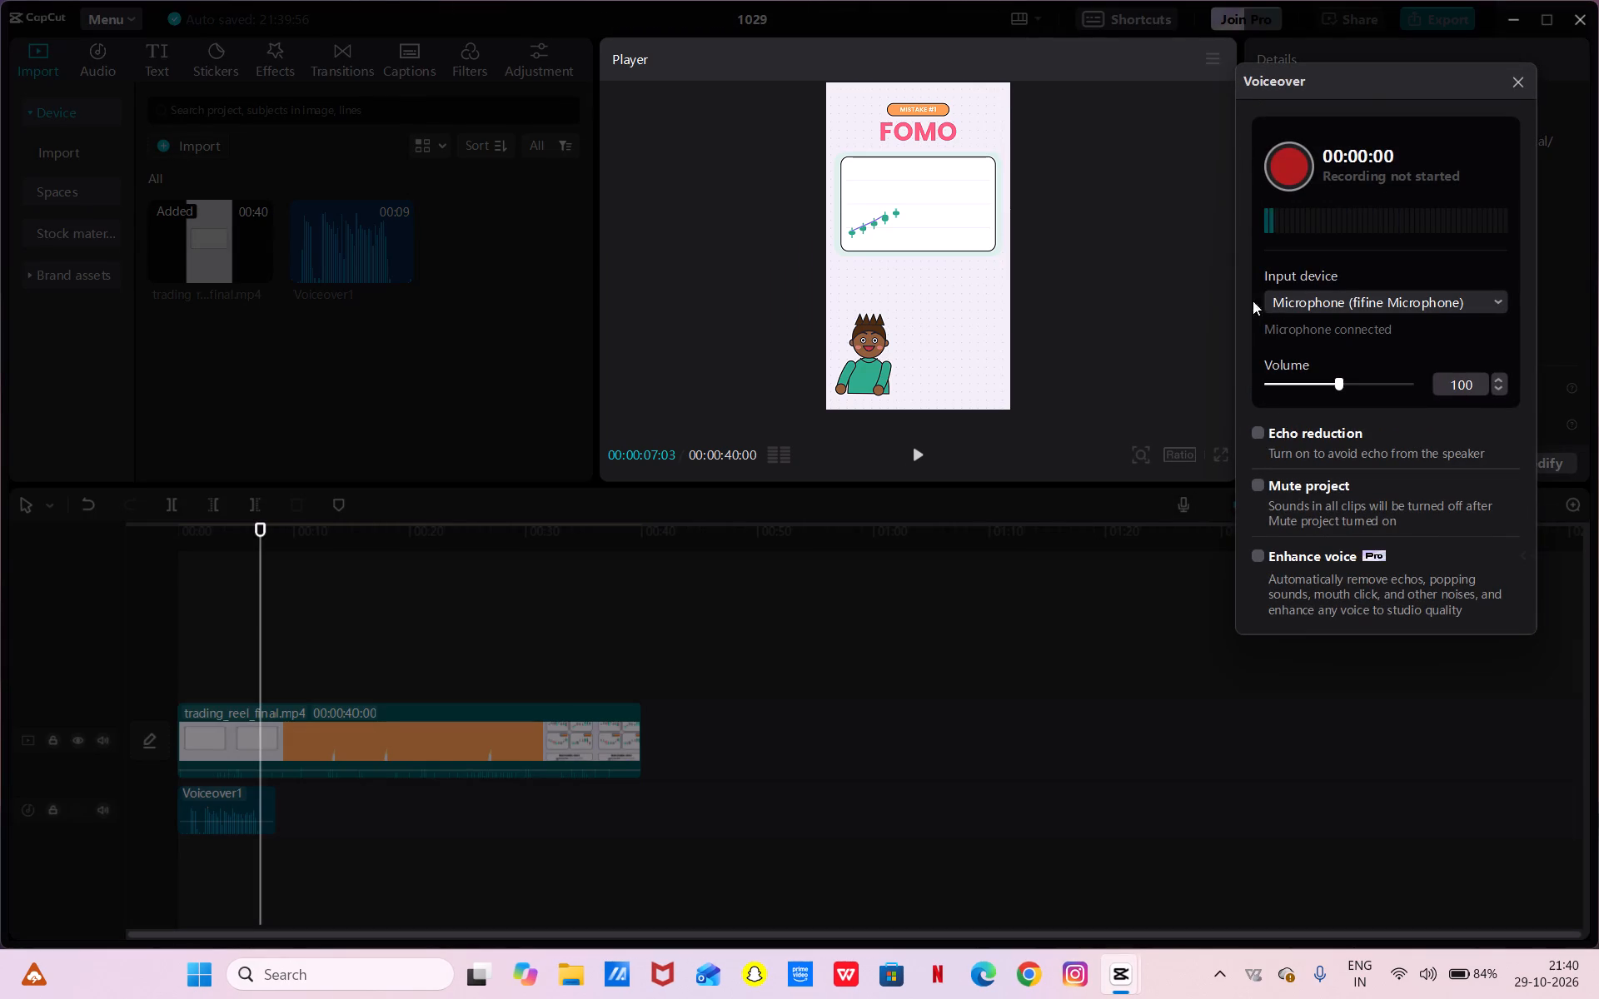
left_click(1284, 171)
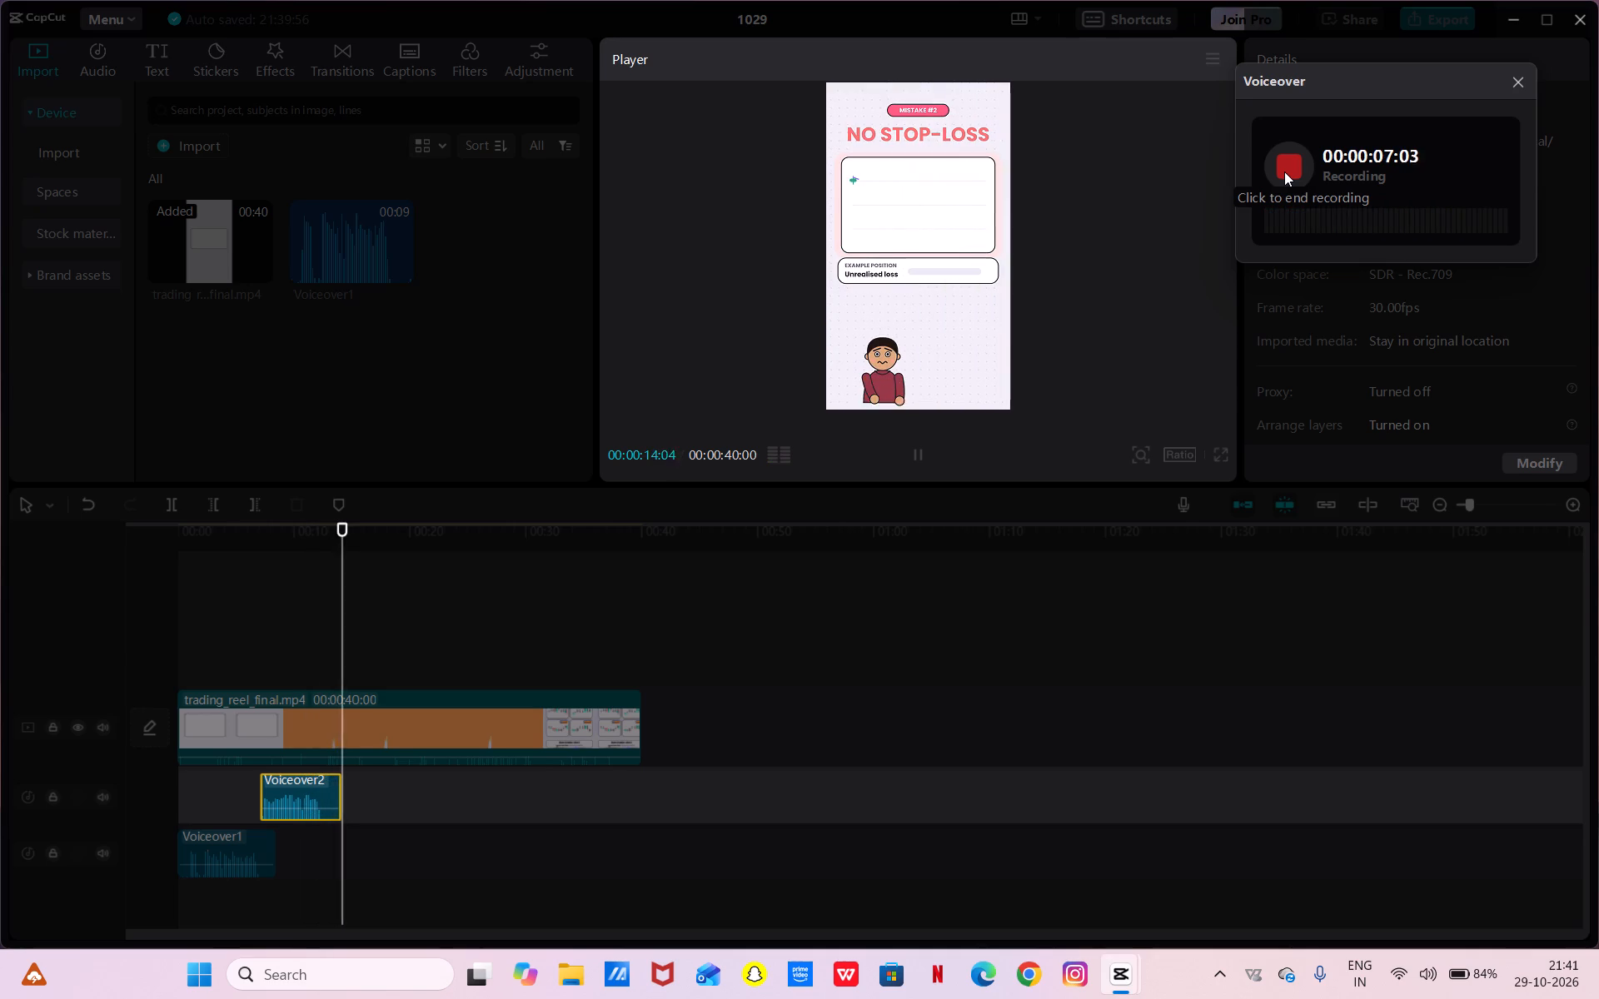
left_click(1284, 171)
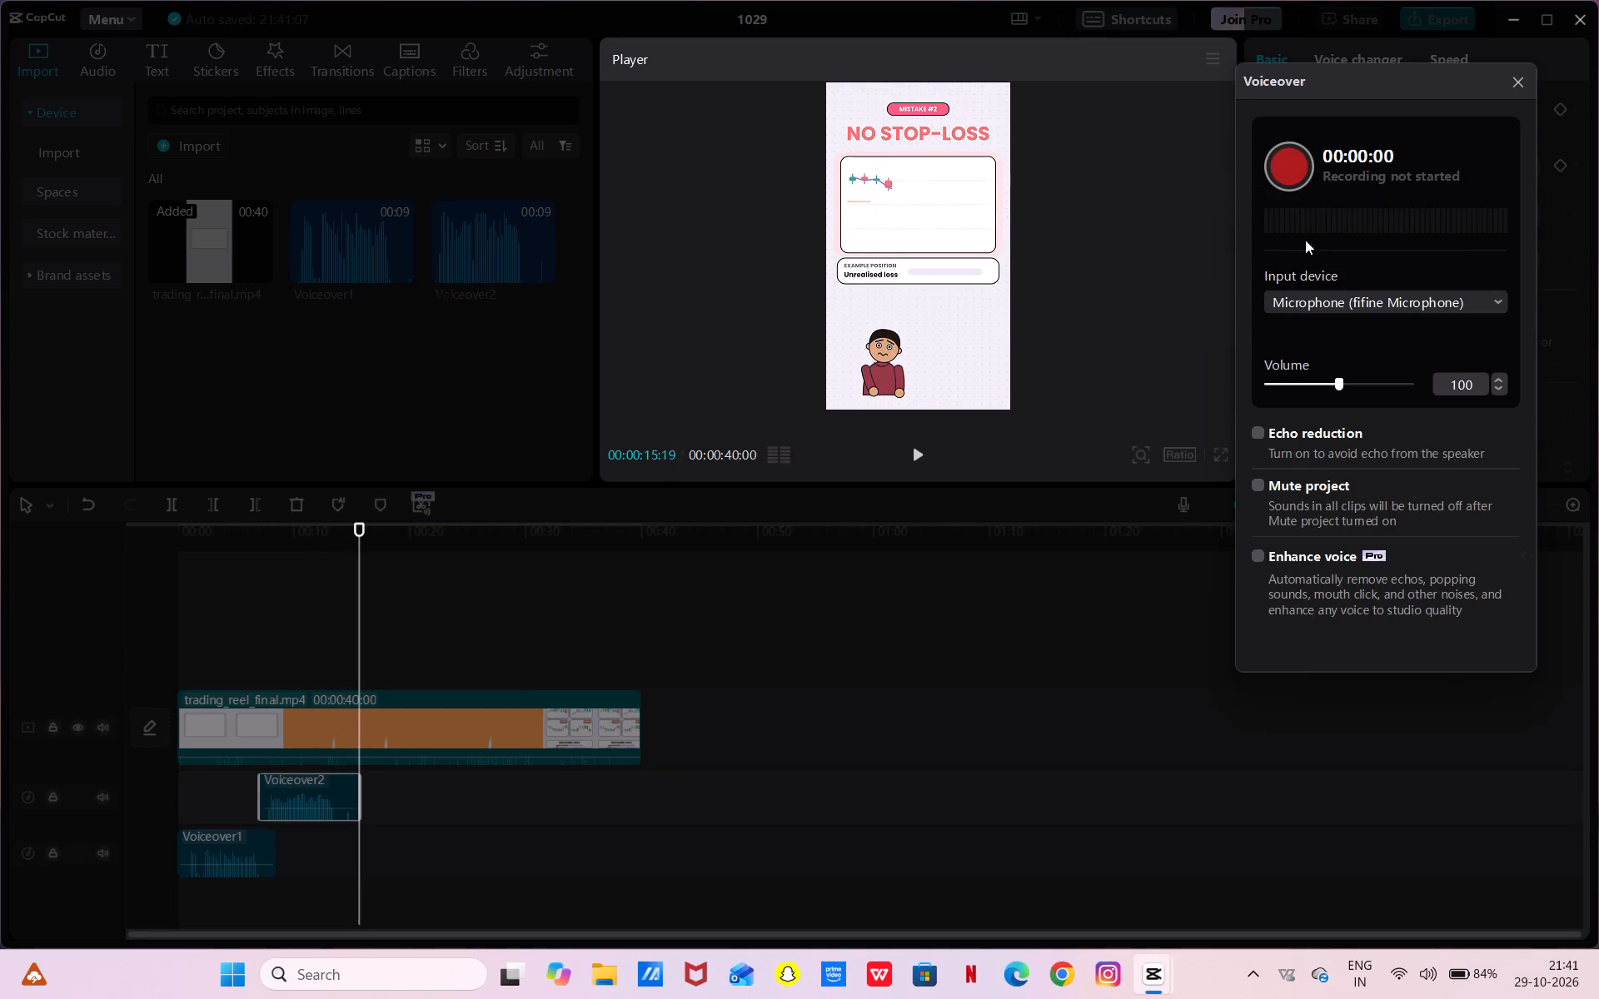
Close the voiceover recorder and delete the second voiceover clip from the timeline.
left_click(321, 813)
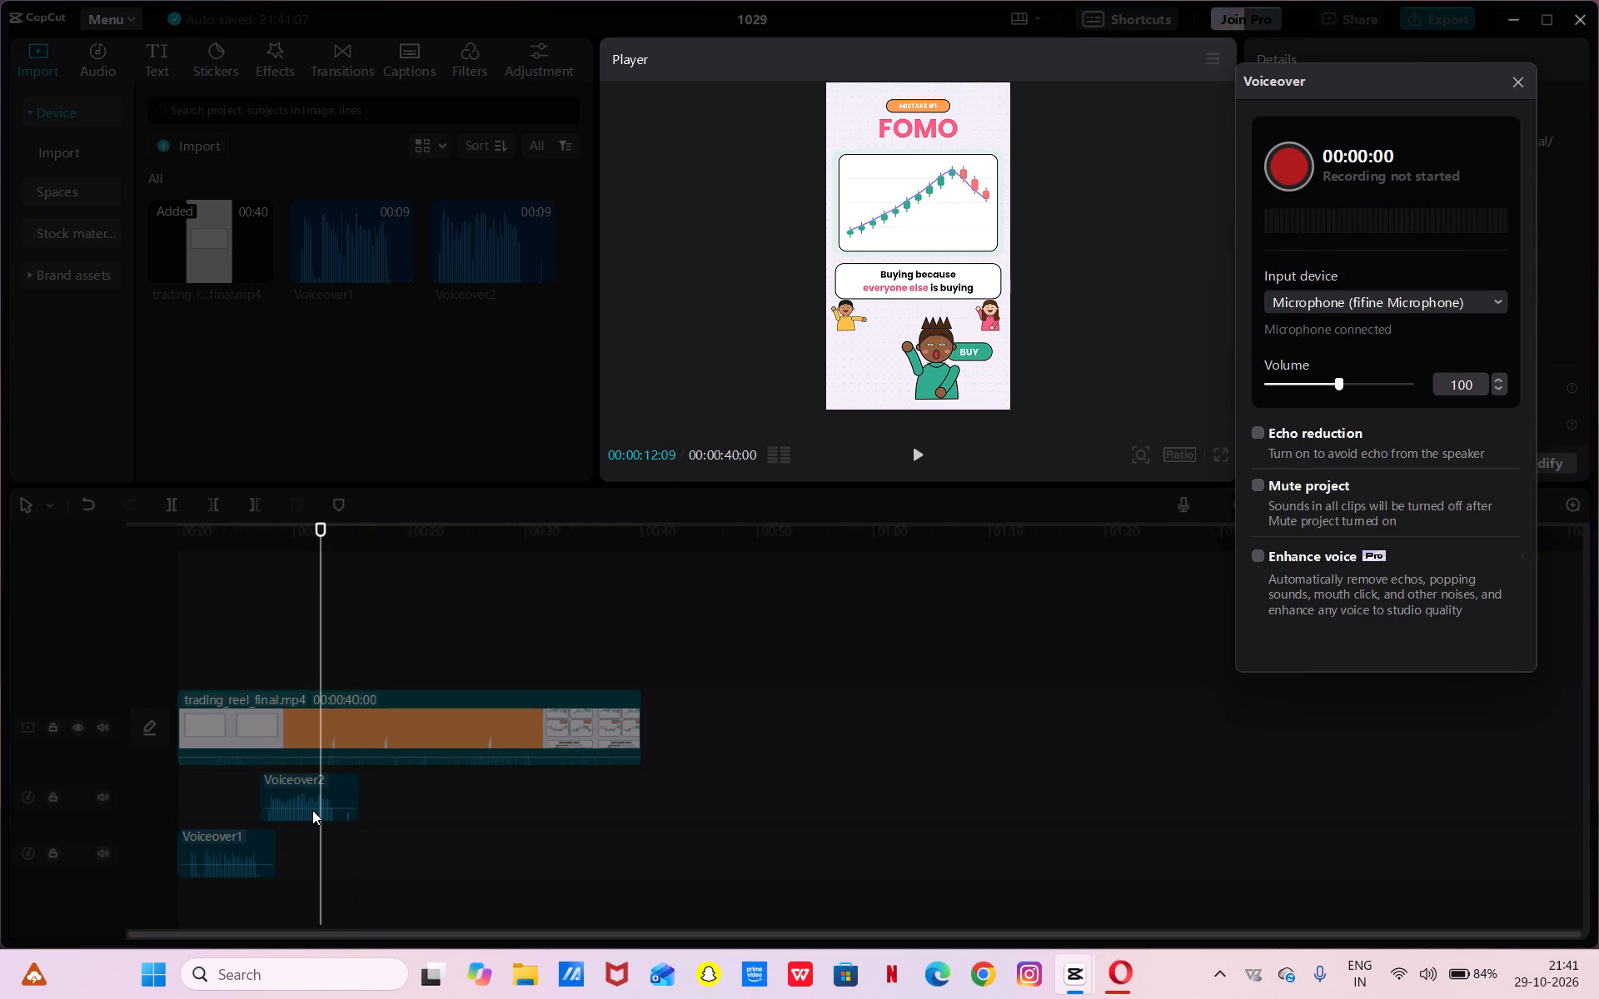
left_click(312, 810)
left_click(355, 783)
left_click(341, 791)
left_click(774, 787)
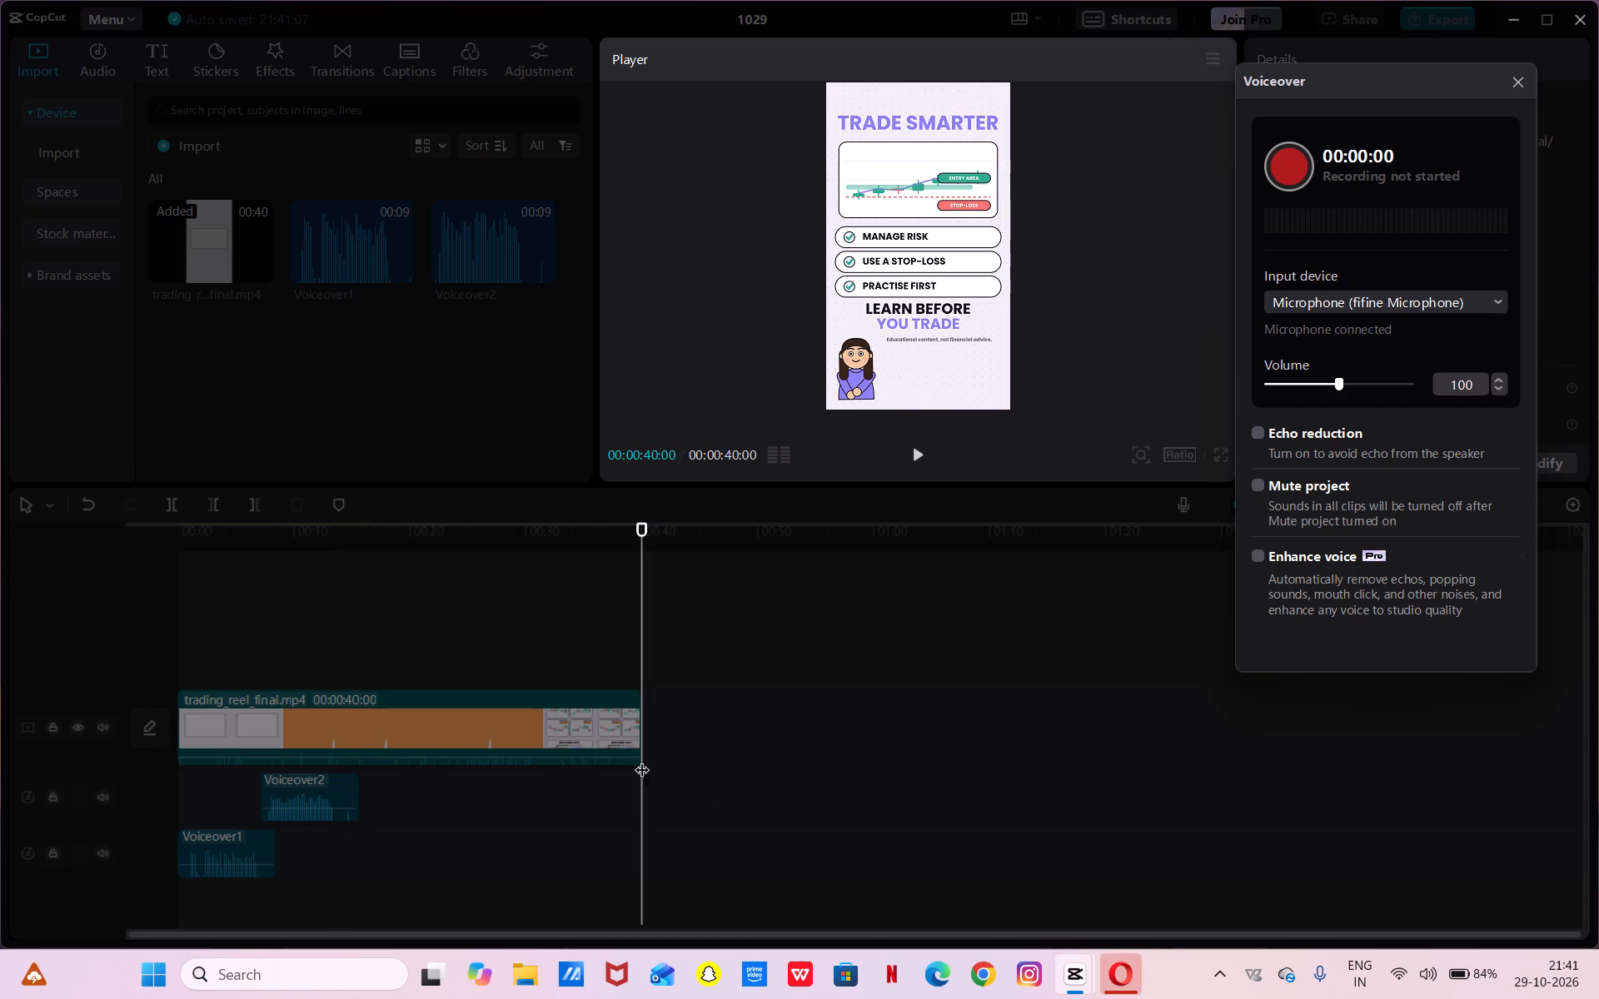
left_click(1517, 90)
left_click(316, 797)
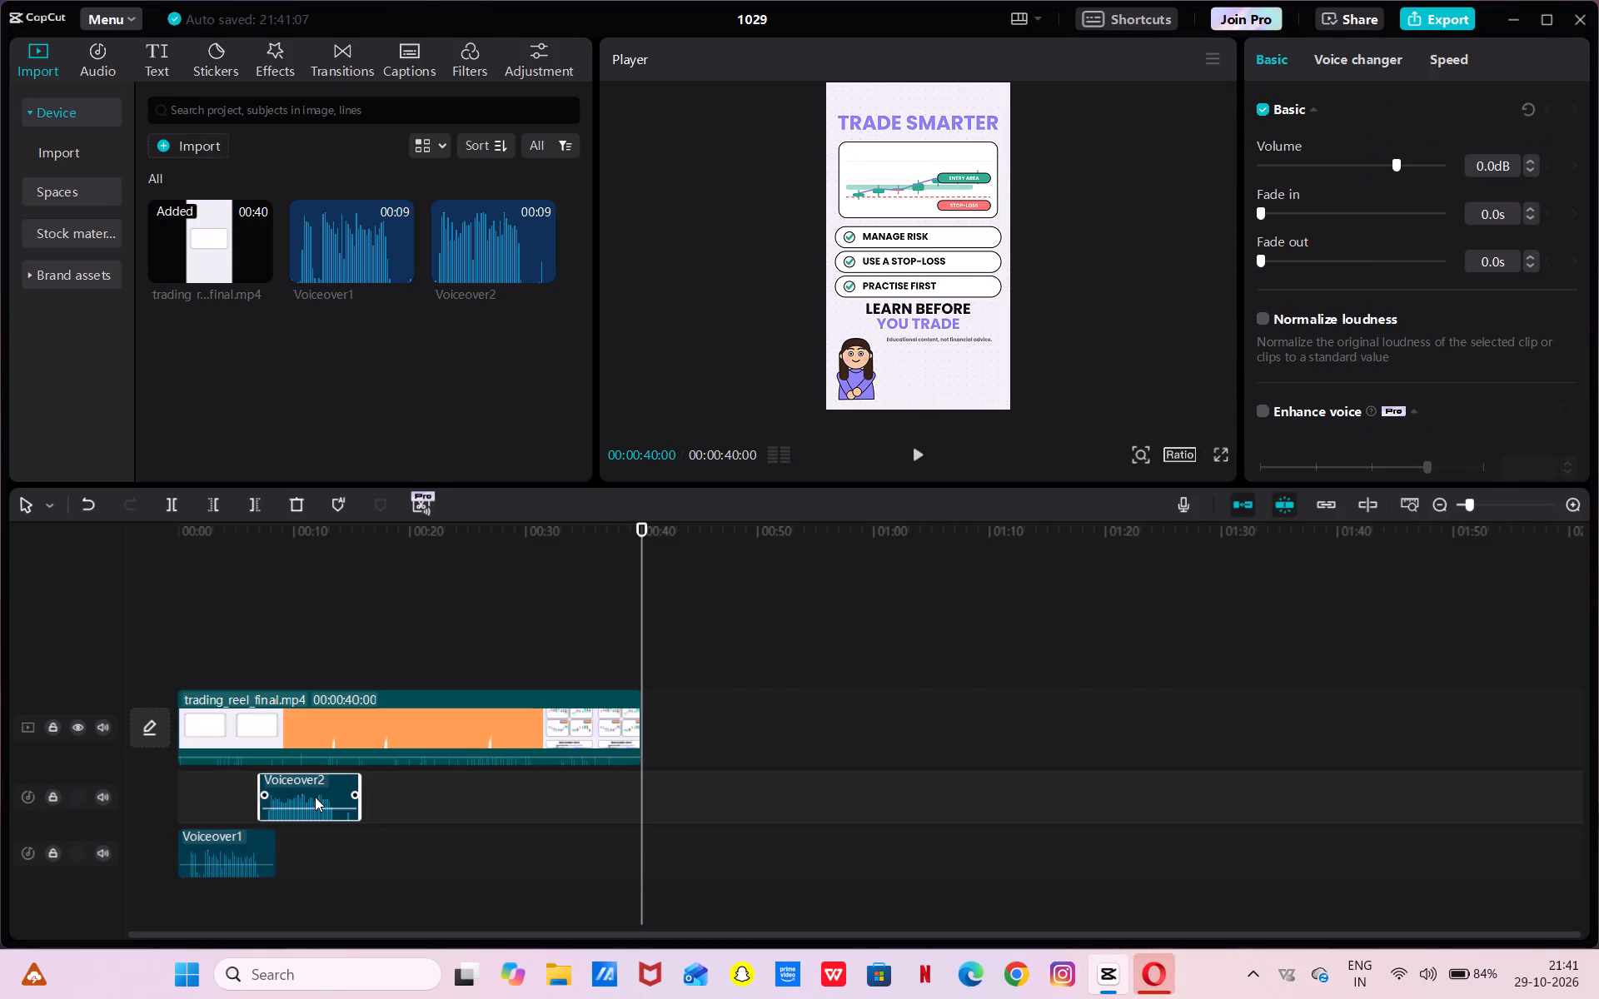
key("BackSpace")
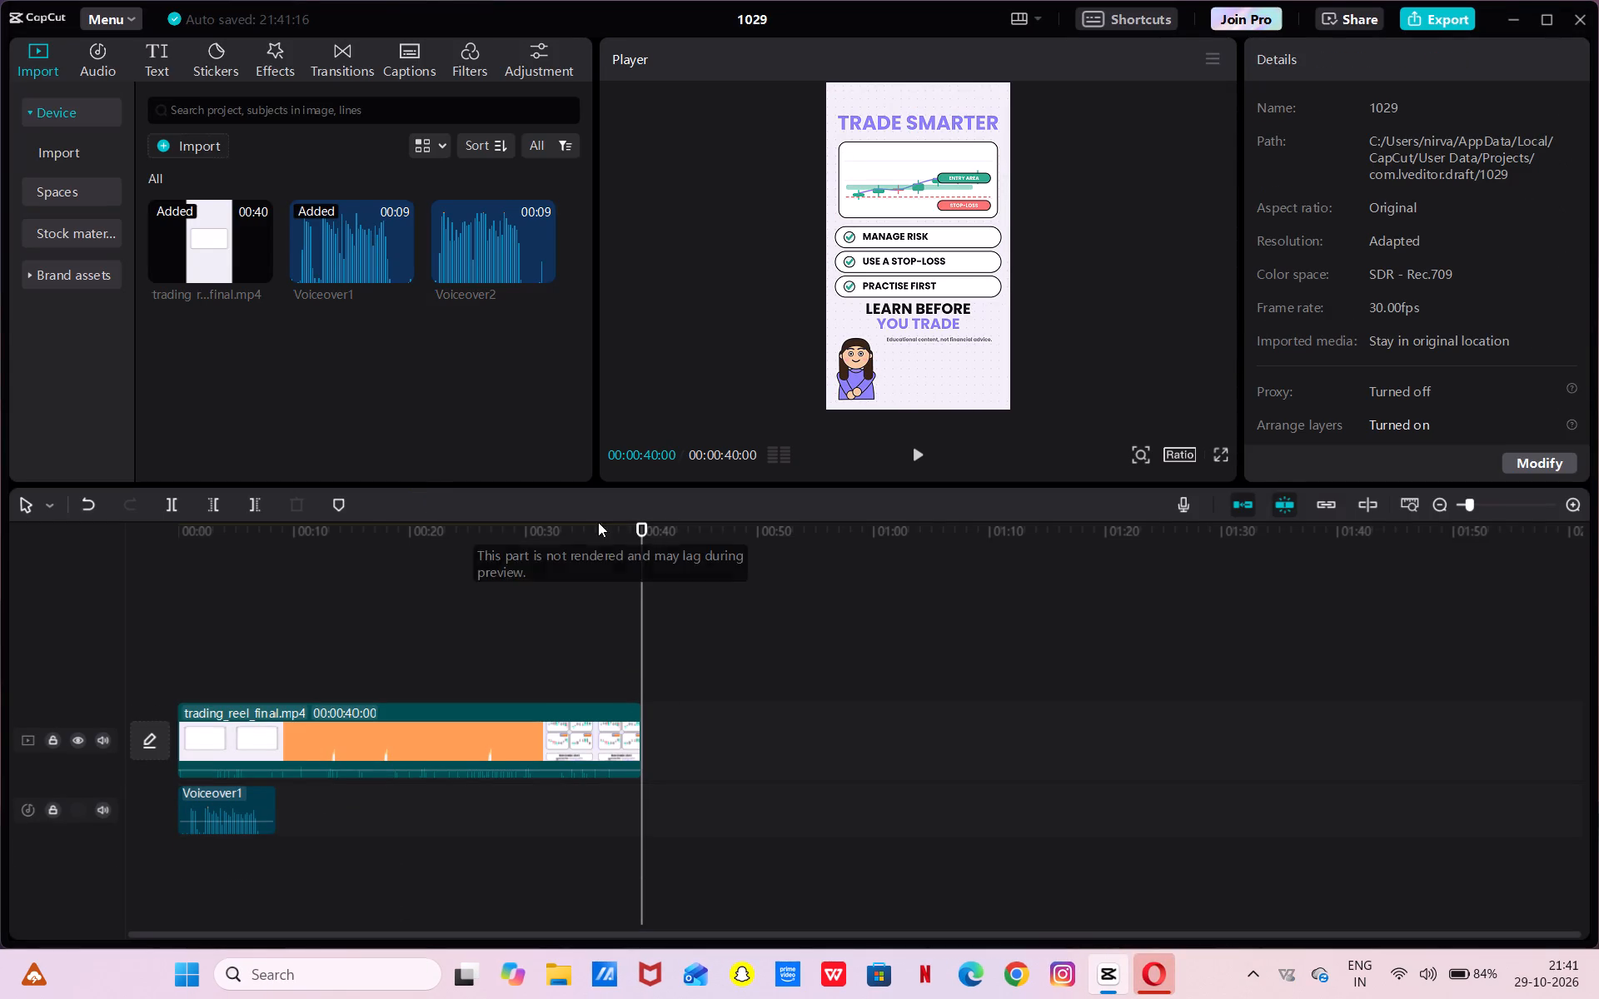
Start recording a new voiceover from 00:00:08:15, at the end of the first voiceover clip.
left_click_drag(635, 533, 272, 766)
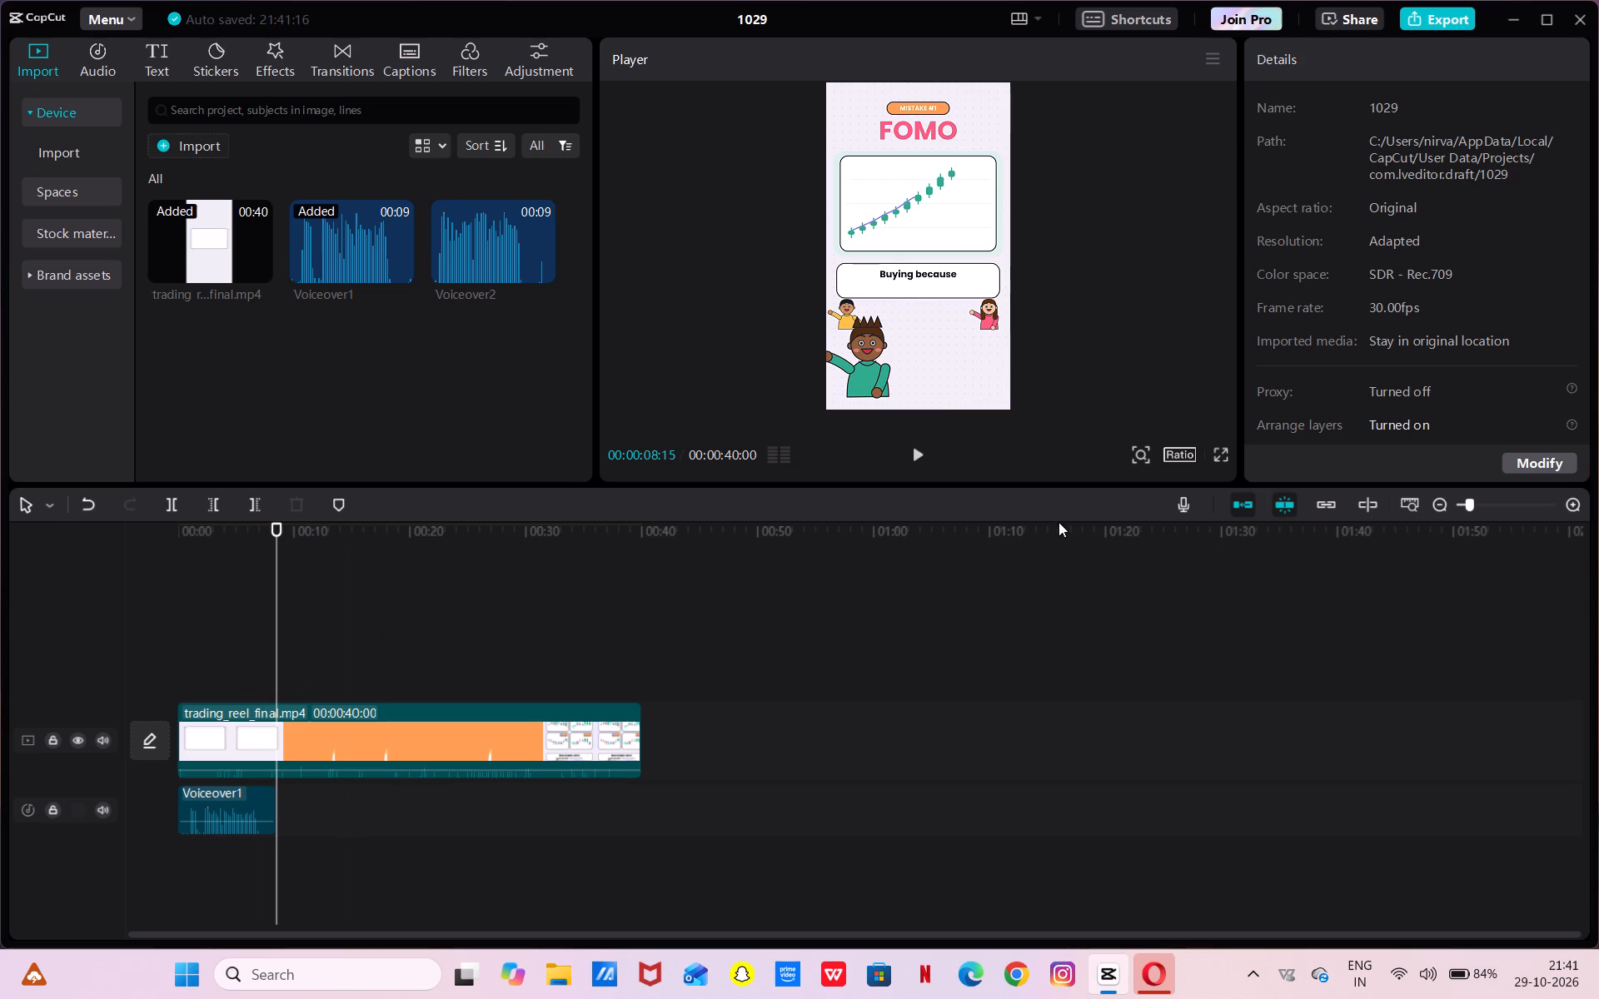
left_click(1173, 505)
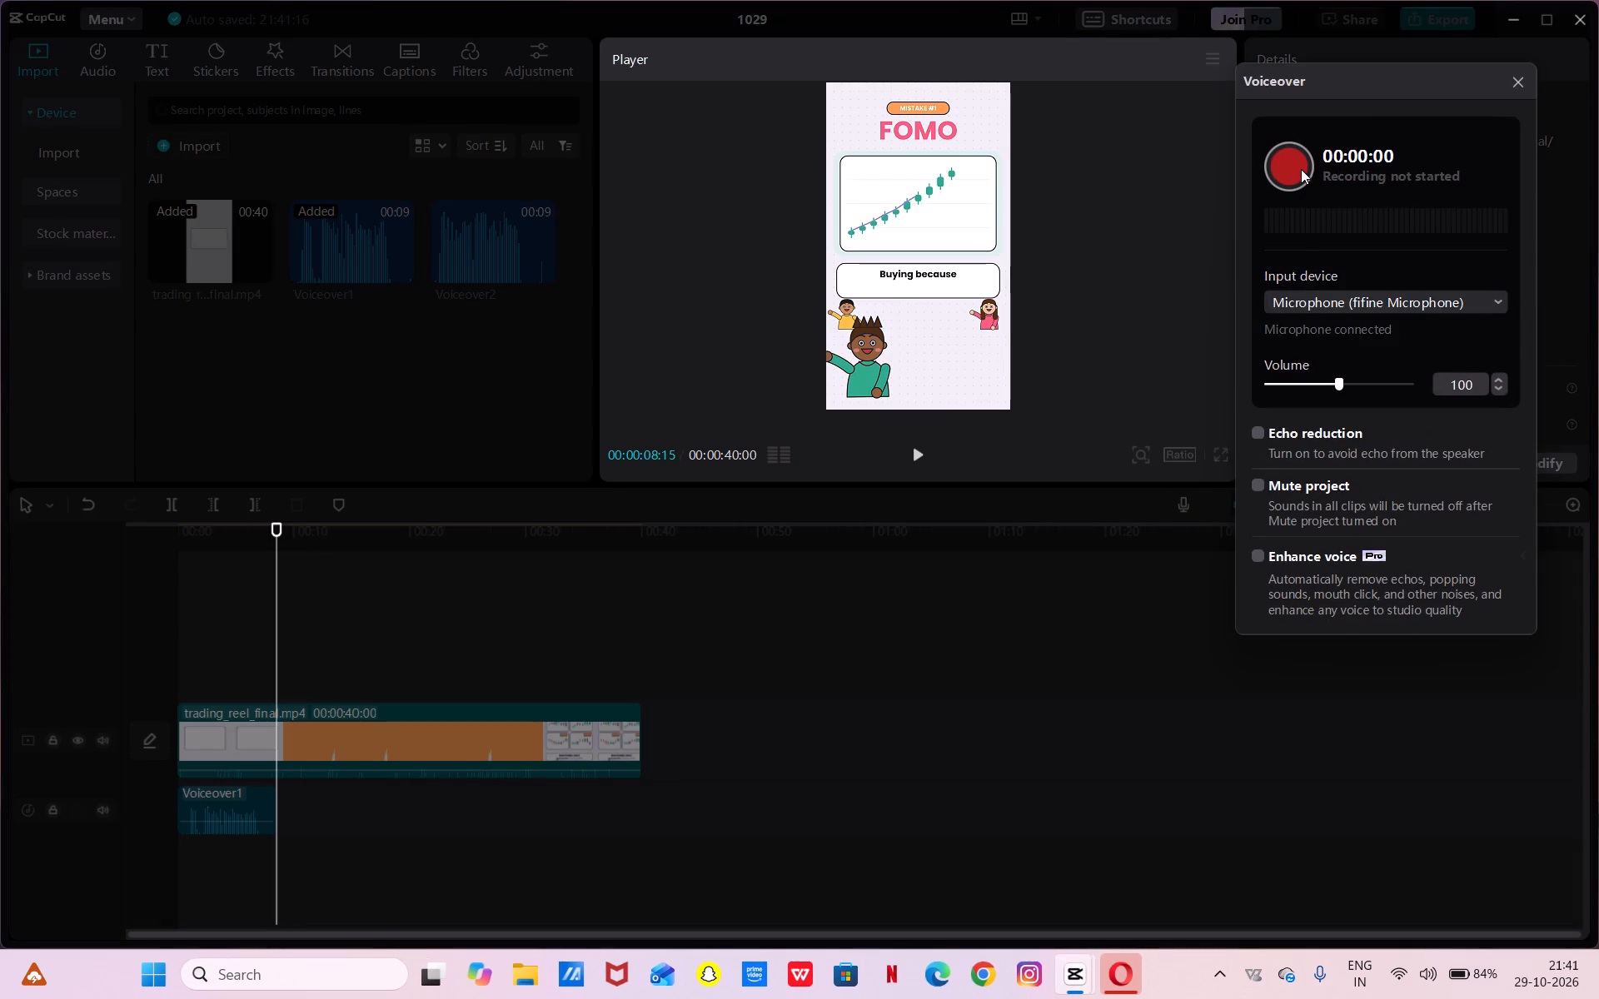
left_click(1301, 169)
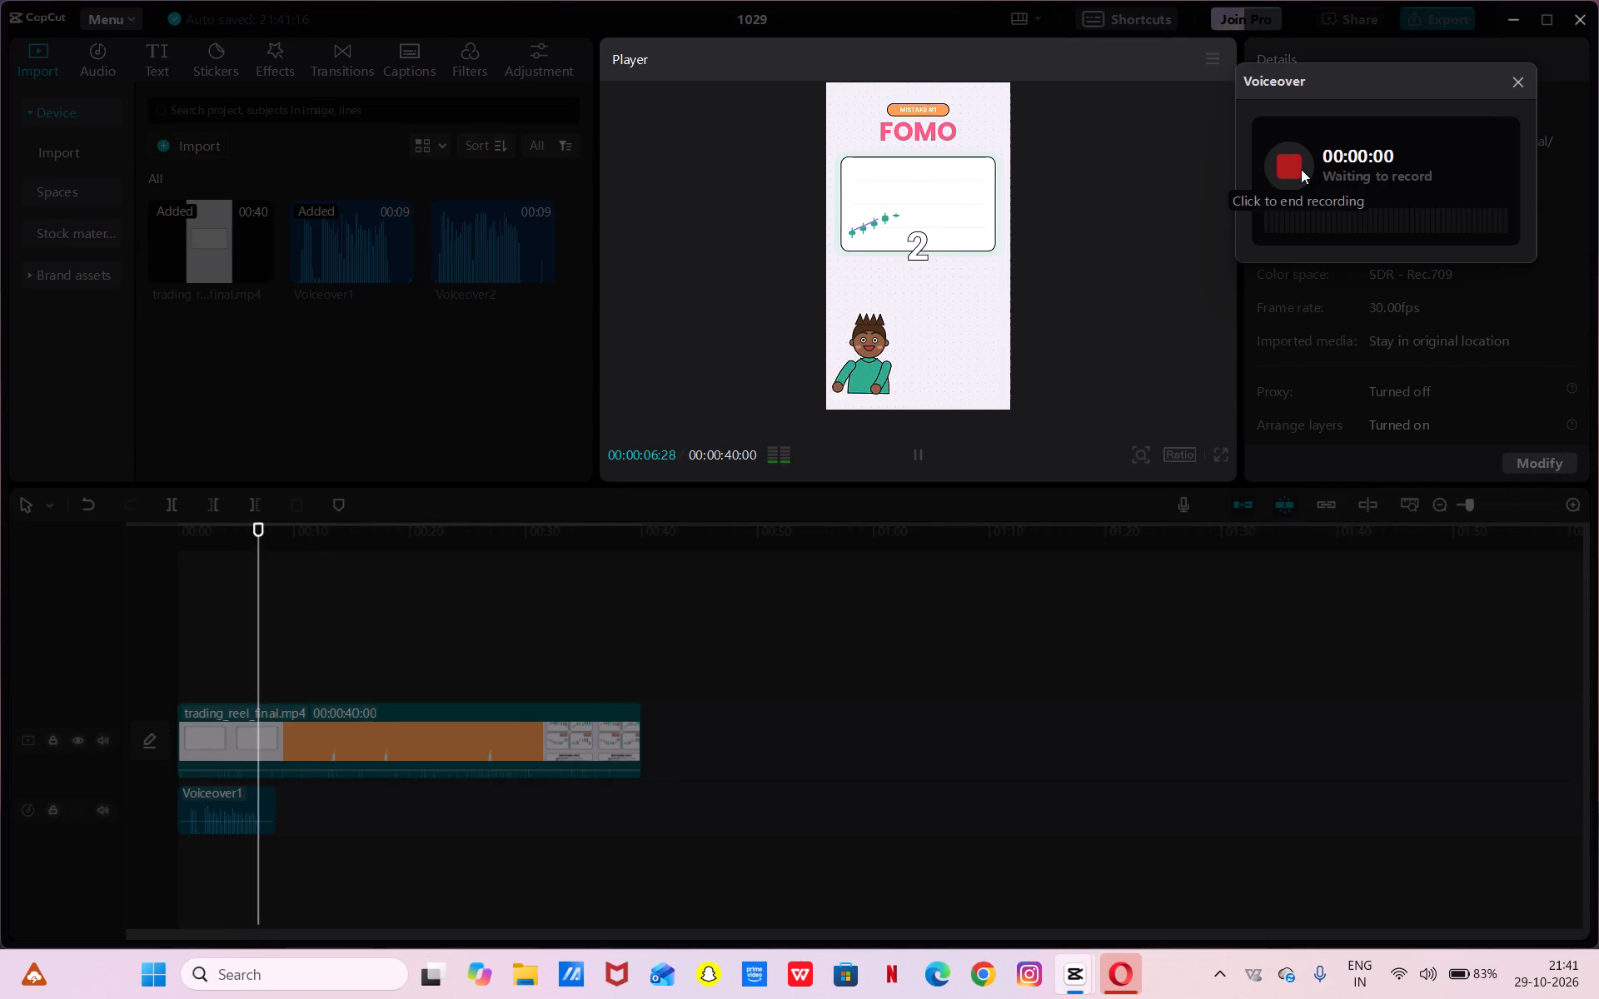
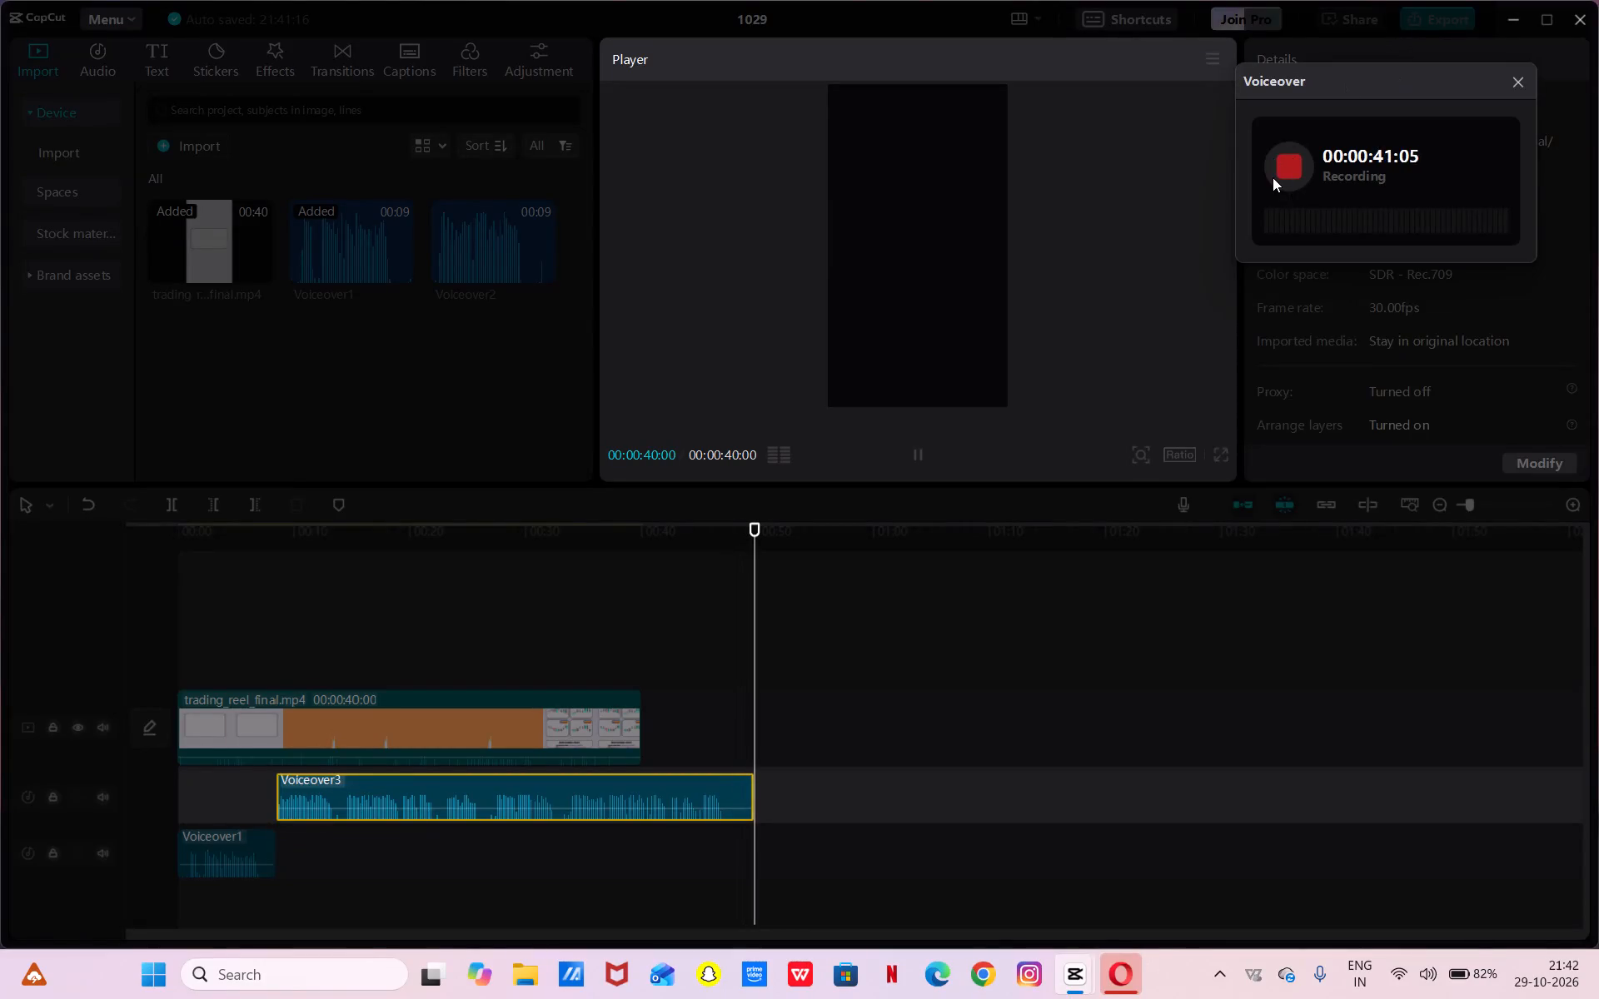
Stop the running voiceover recording and close the voiceover recorder.
left_click(1273, 177)
left_click(1536, 70)
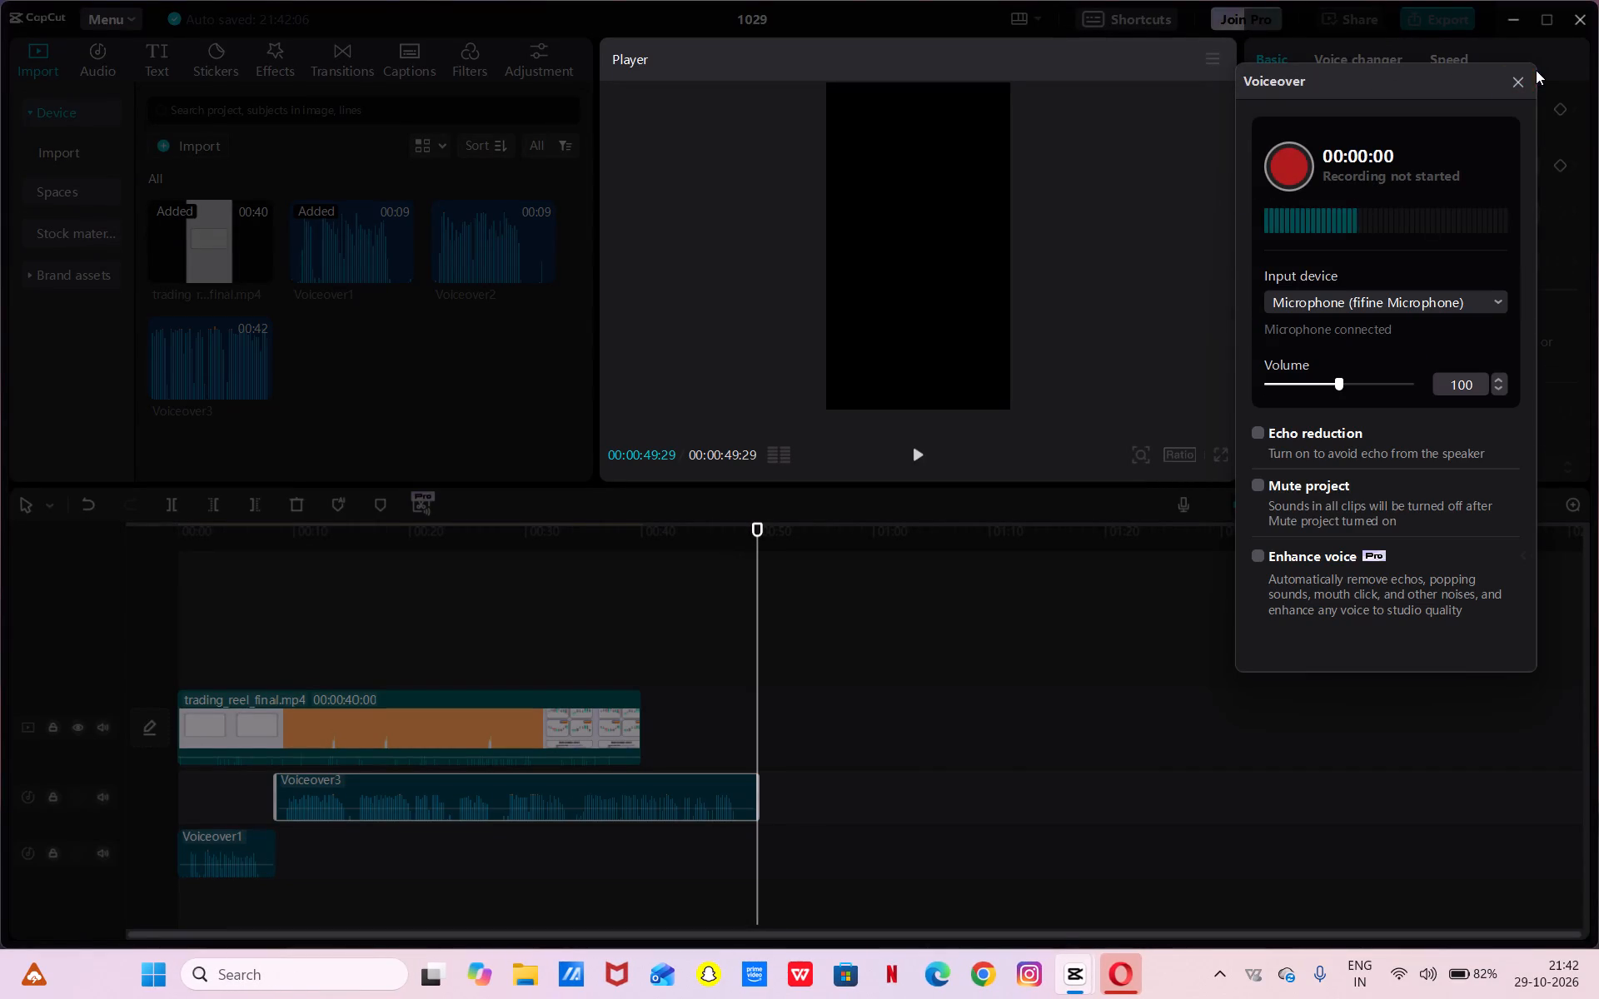
left_click(1530, 77)
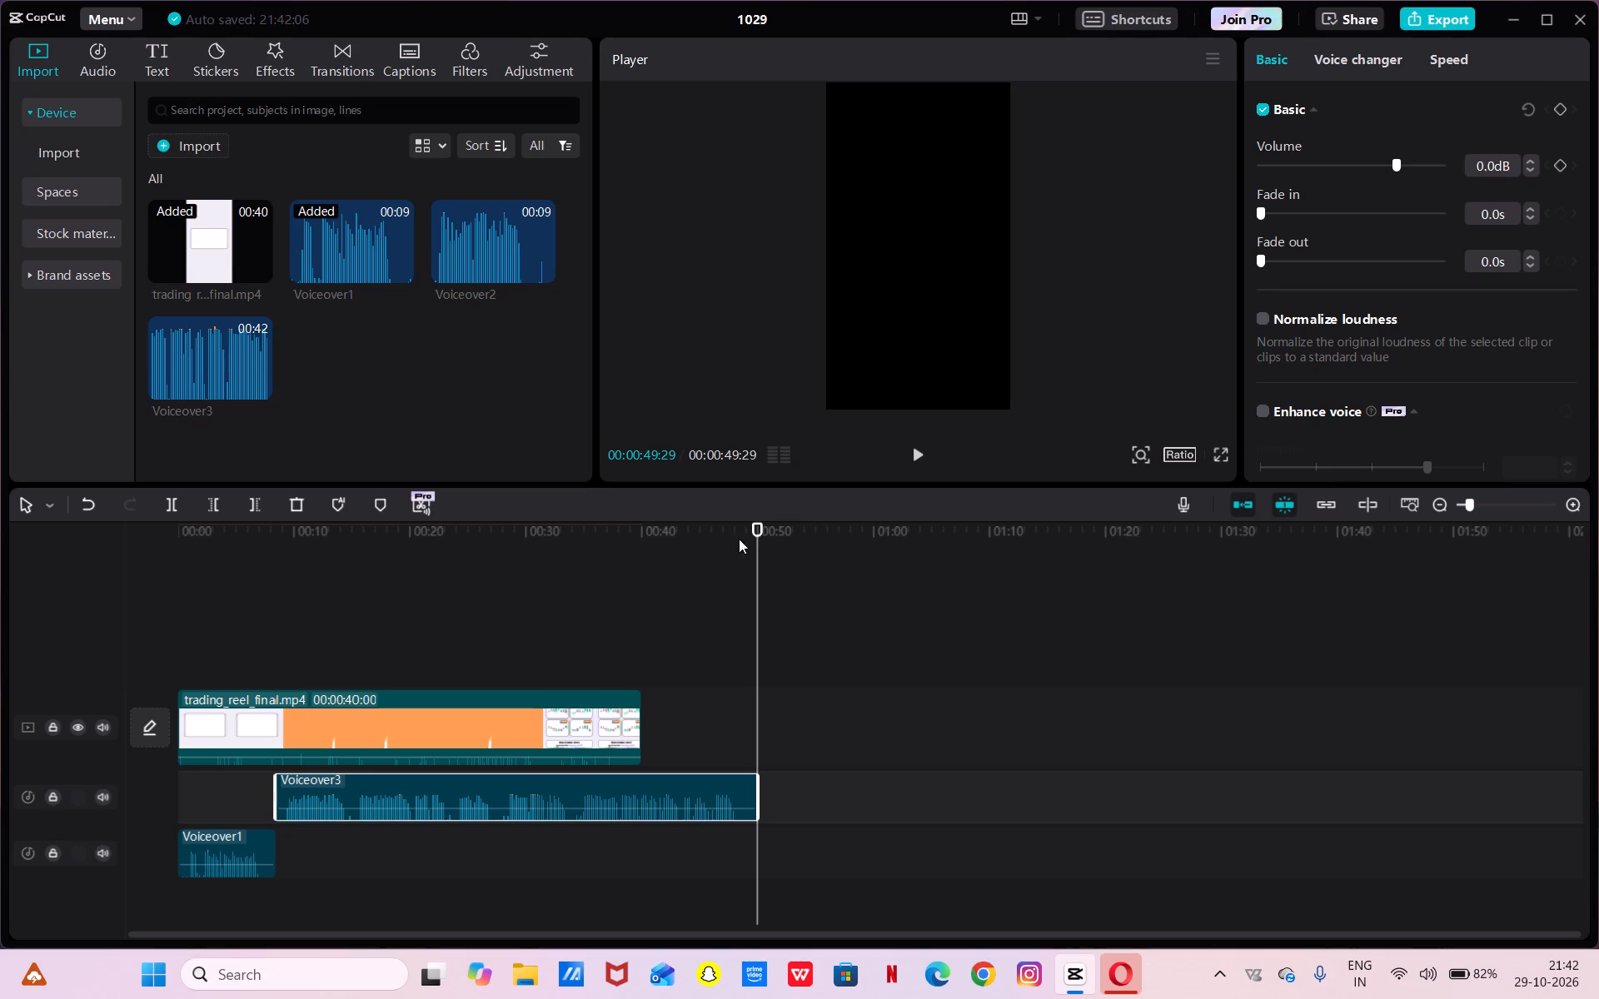
Play the timeline from 00:00:07:19 to 00:00:26:20 to check the third voiceover against the video.
left_click_drag(759, 535, 266, 709)
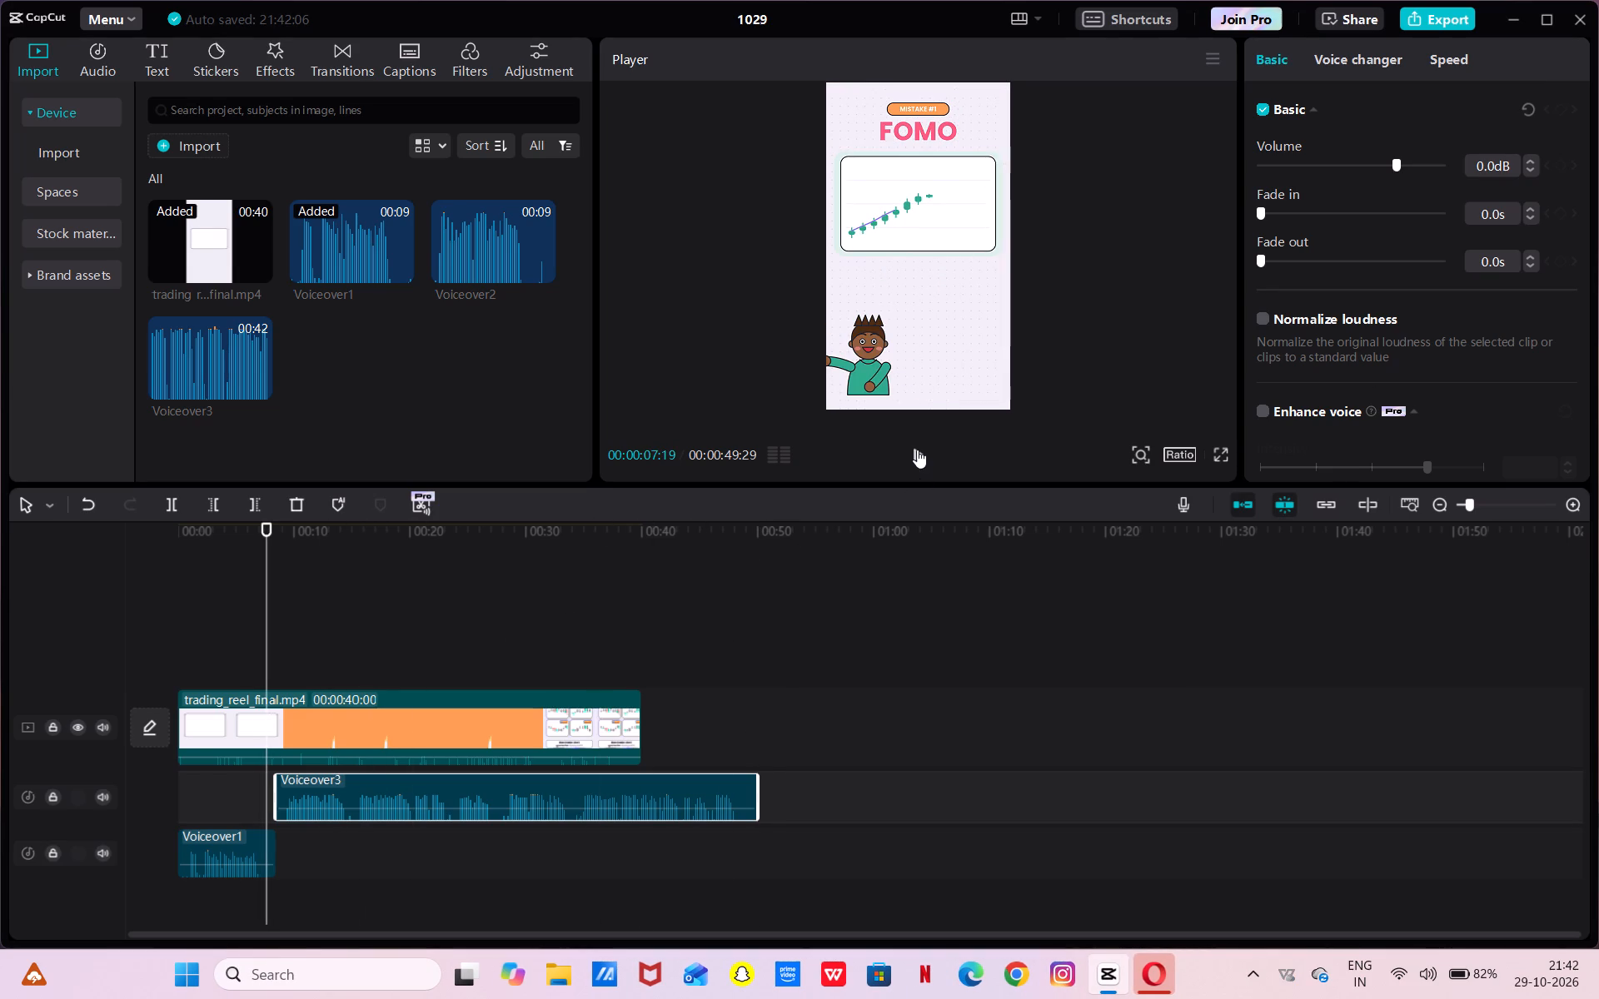
left_click(917, 450)
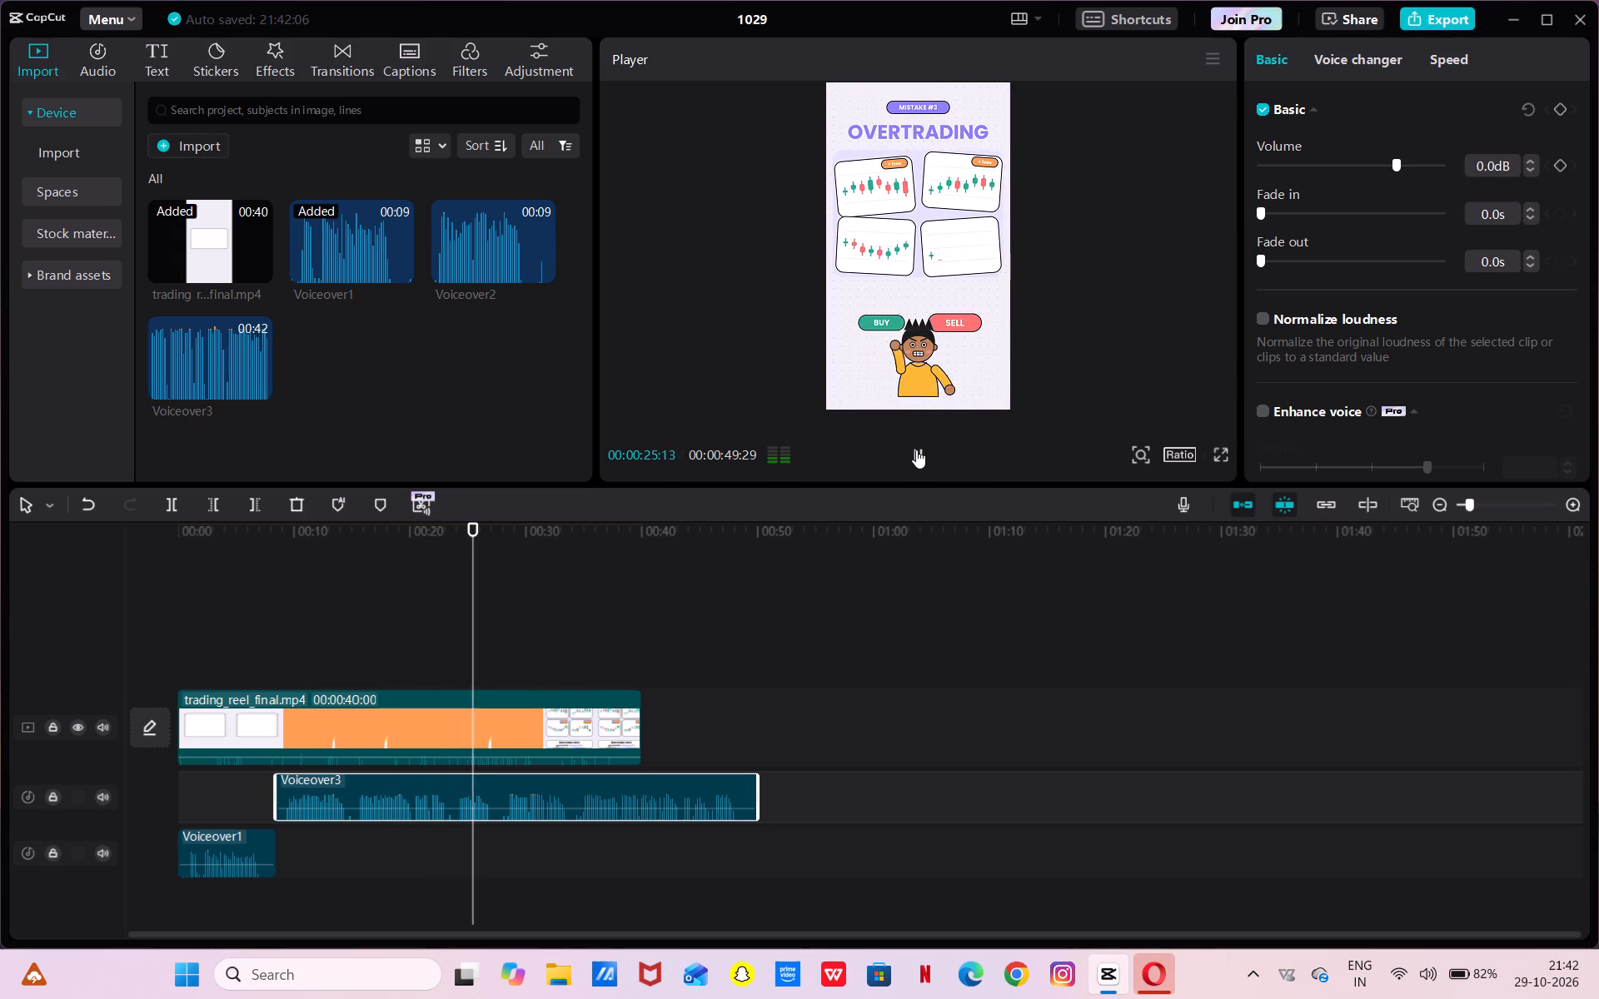
left_click(916, 450)
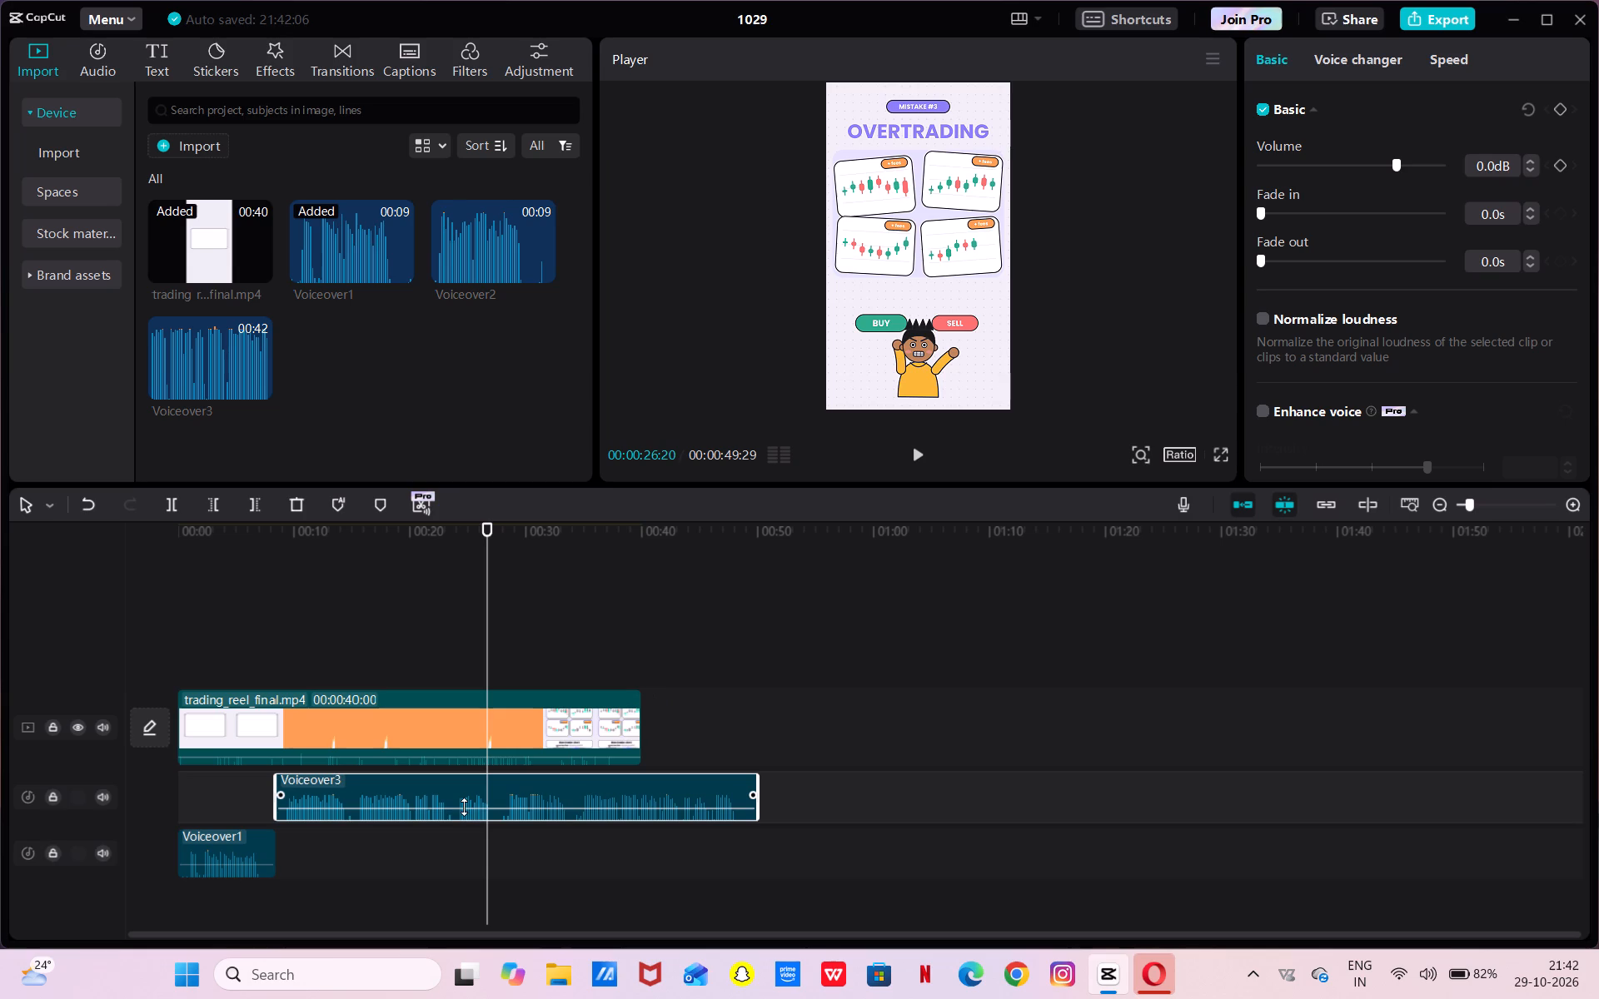
Trim away the beginning of the Voiceover3 clip up to about 00:00:09:15.
left_click_drag(486, 534, 337, 619)
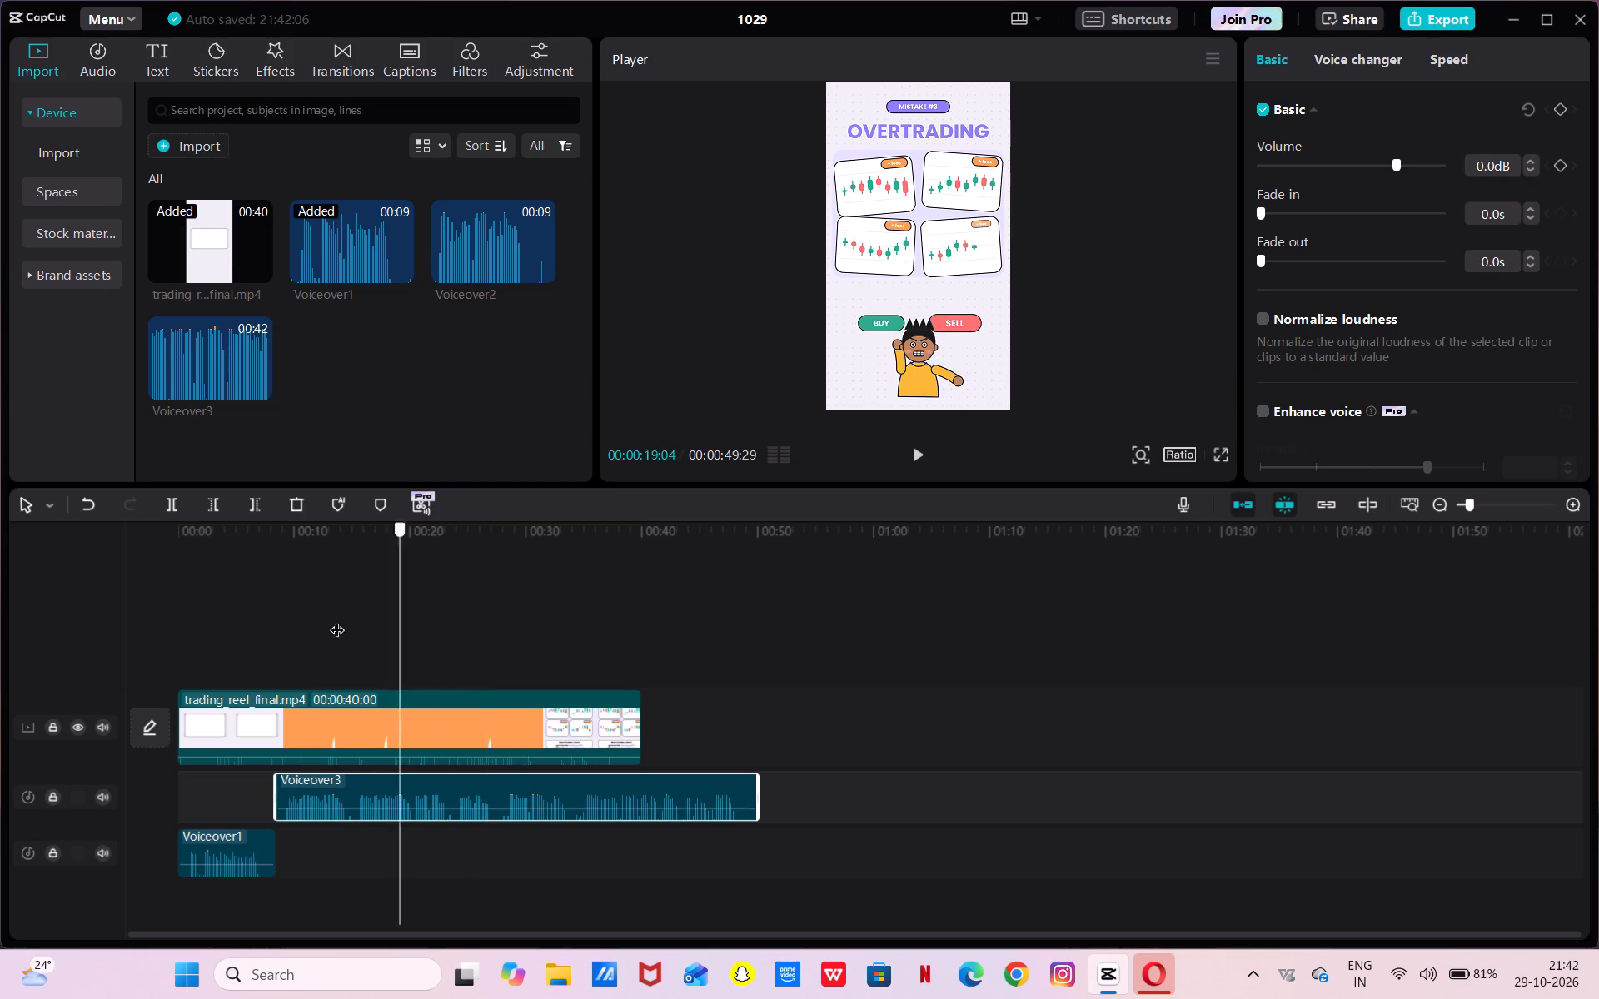
left_click_drag(337, 619, 287, 690)
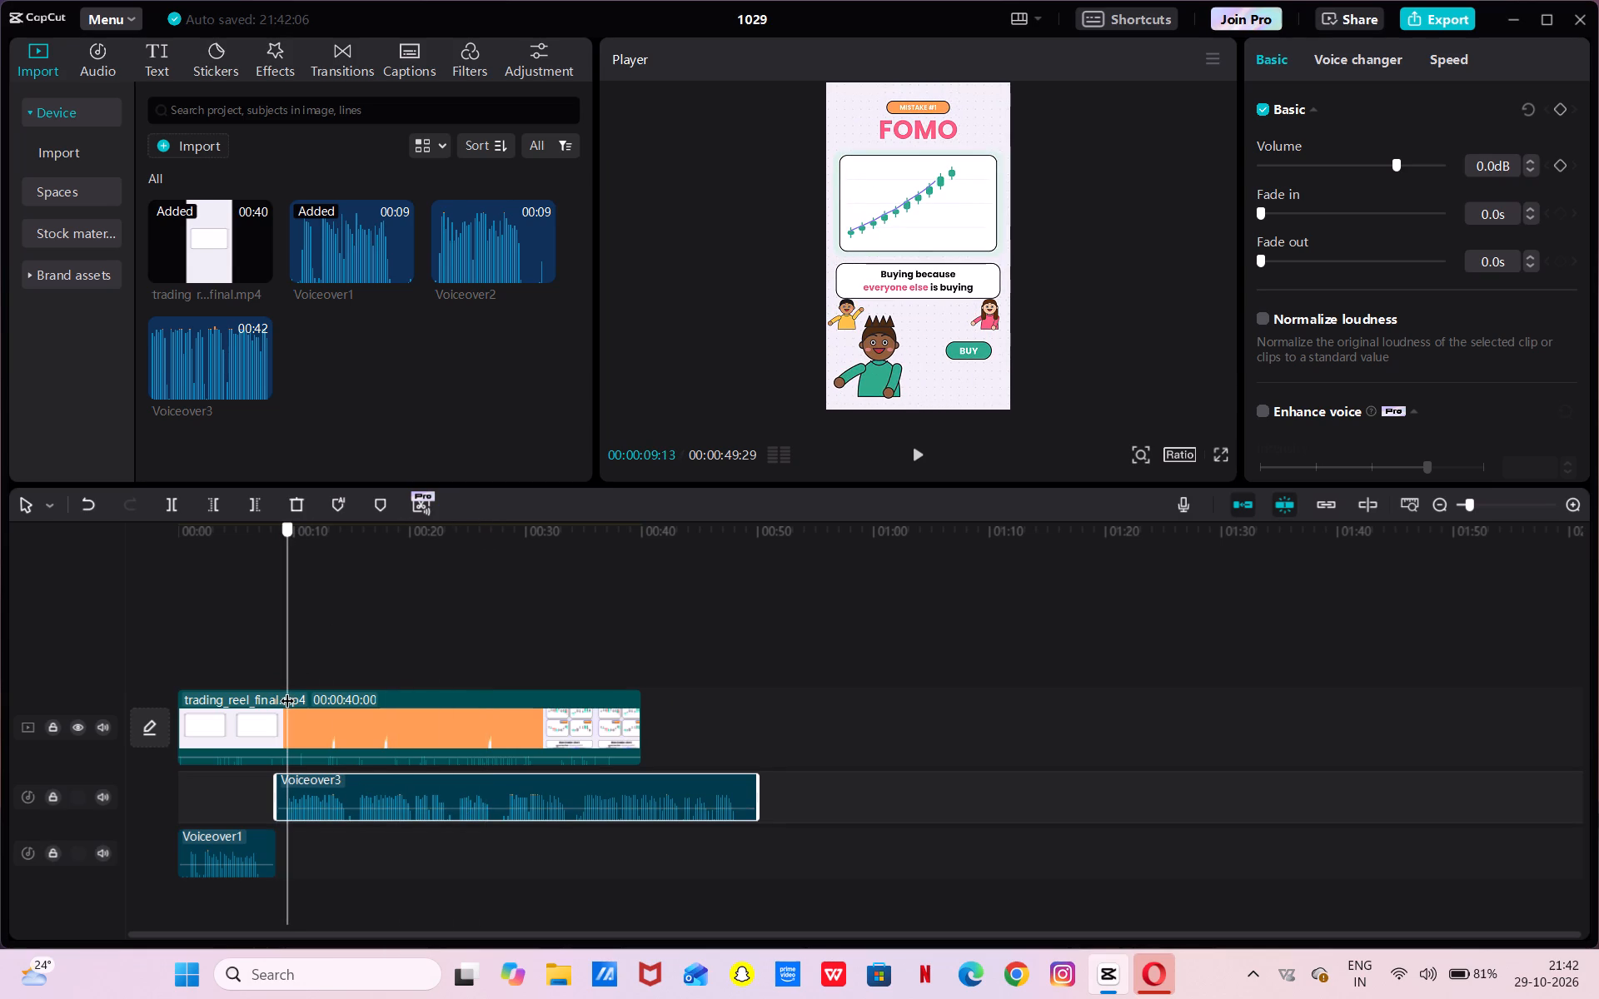
left_click_drag(287, 690, 335, 696)
key("q")
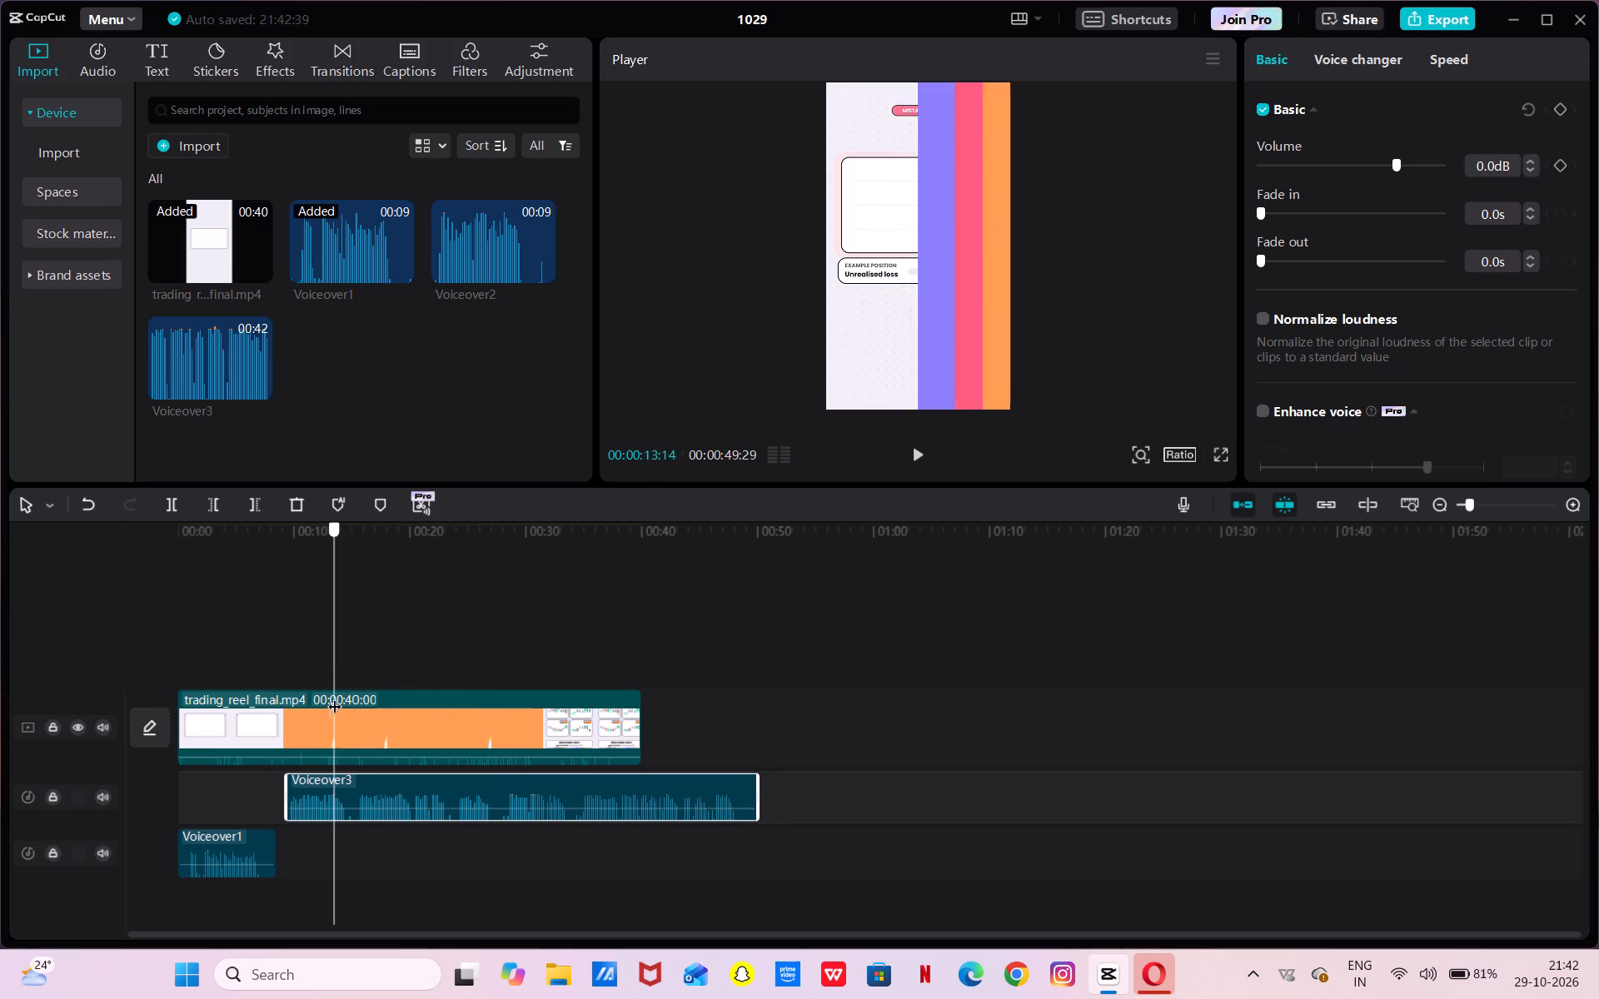
Cut the short pause between about 00:00:14:10 and 00:00:15:18 out of Voiceover3 and close the gap.
left_click_drag(335, 696, 356, 705)
key("w")
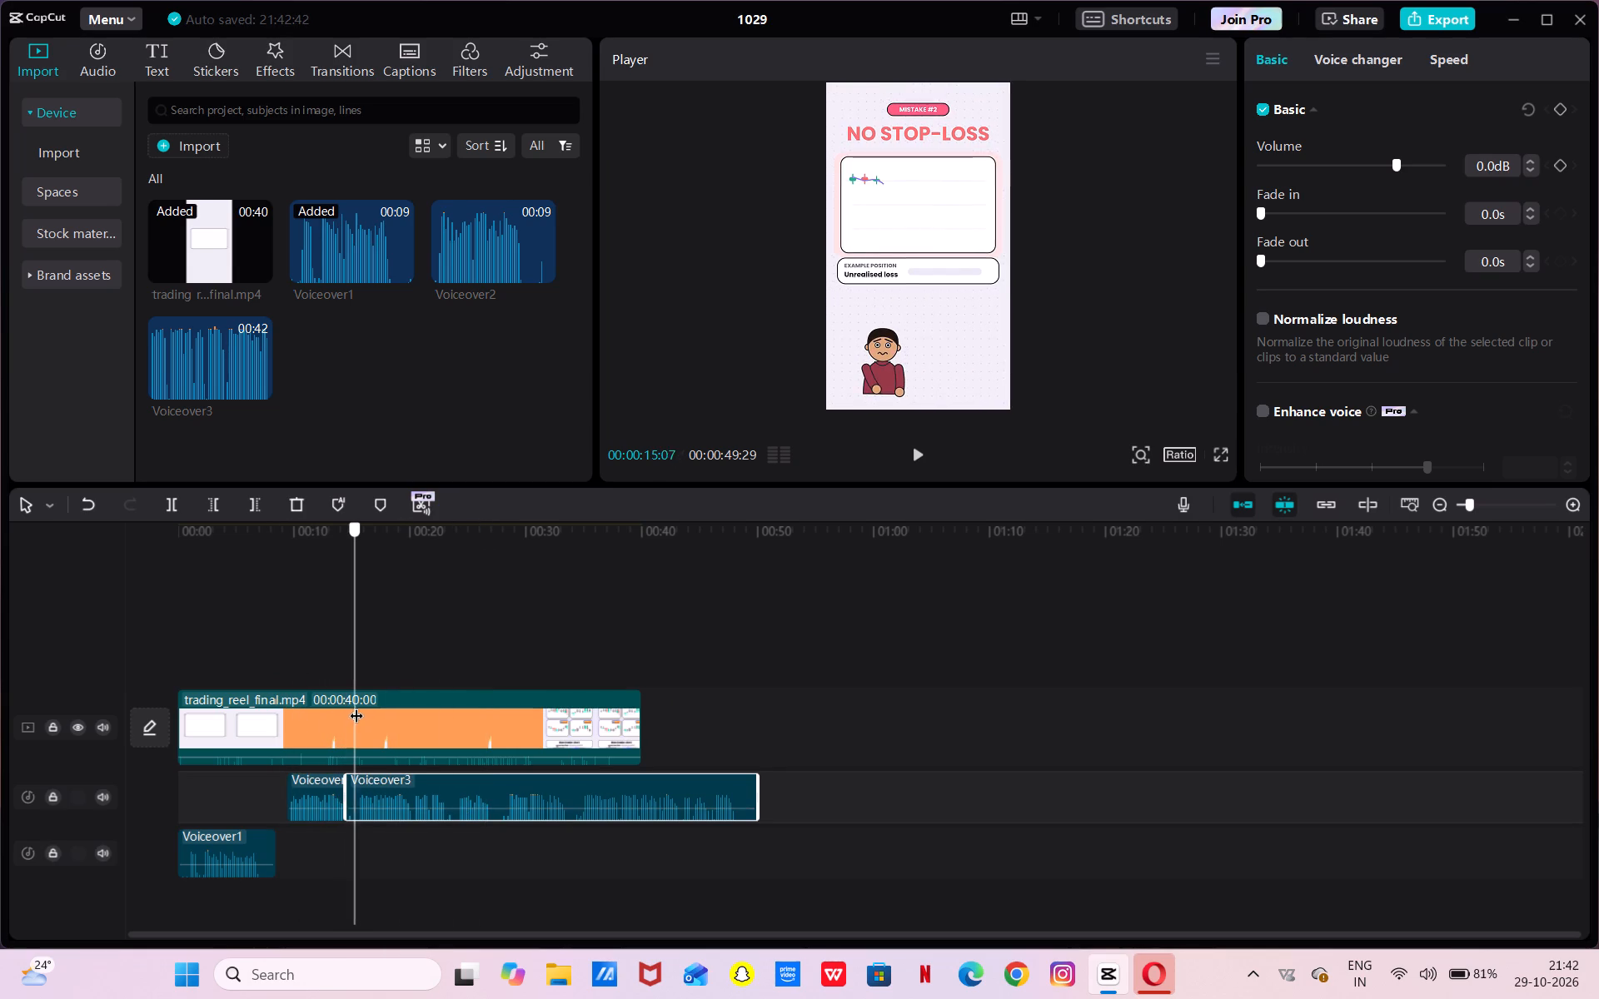
left_click_drag(356, 705, 356, 708)
key("w")
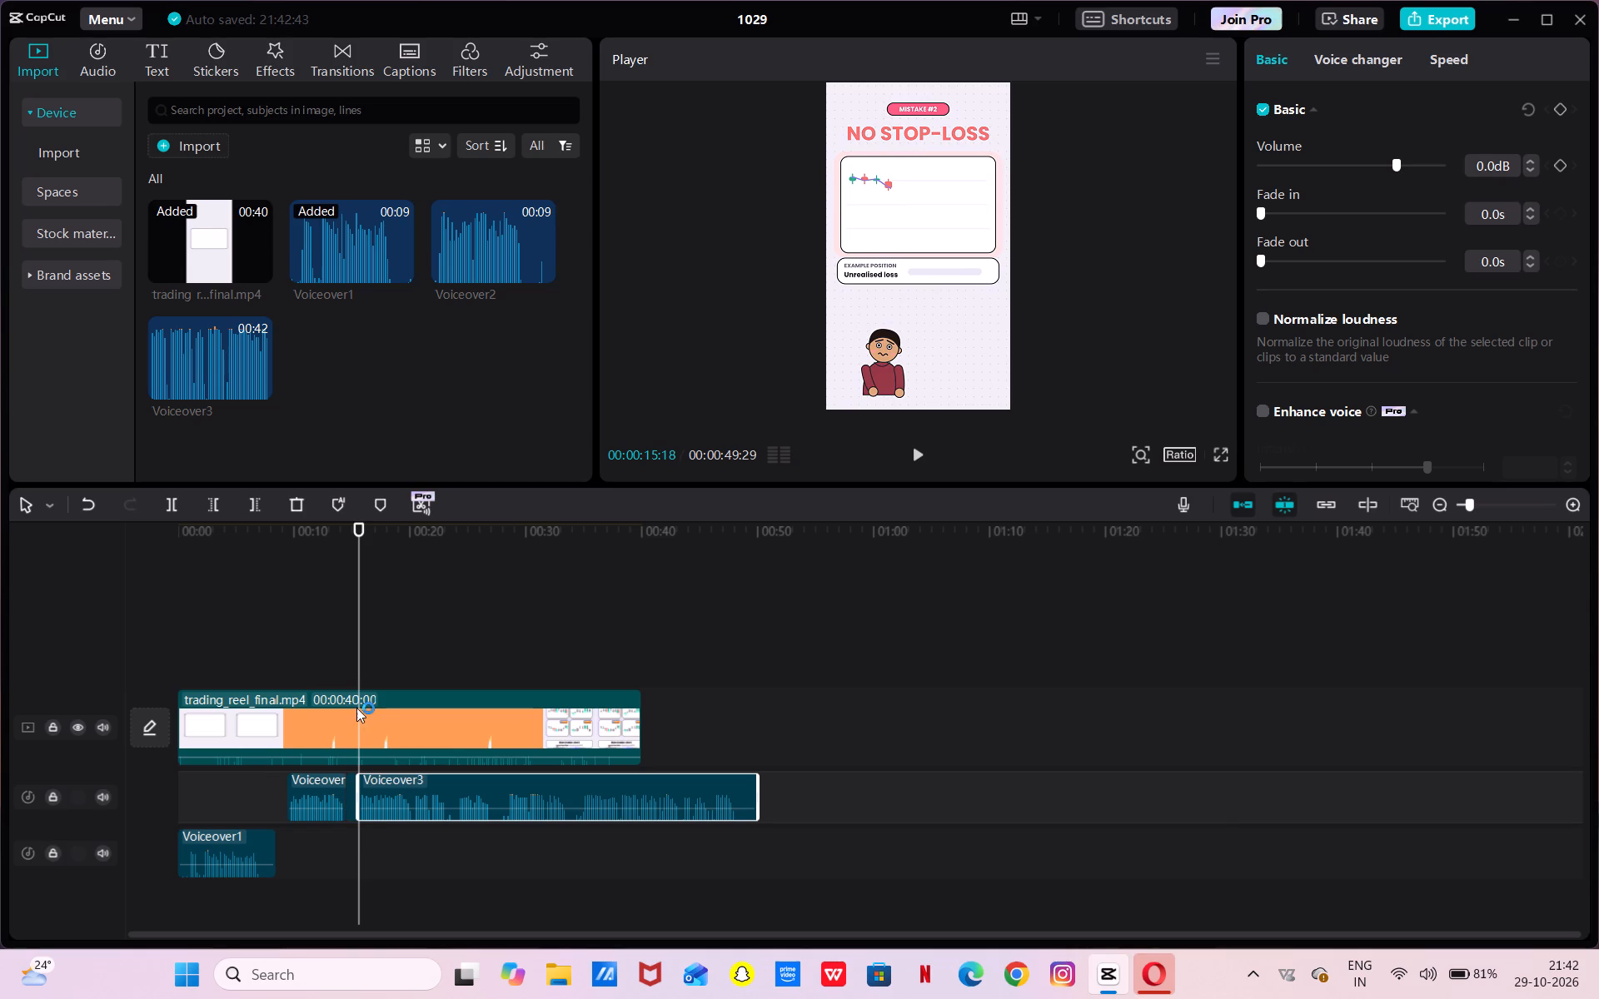
left_click(354, 817)
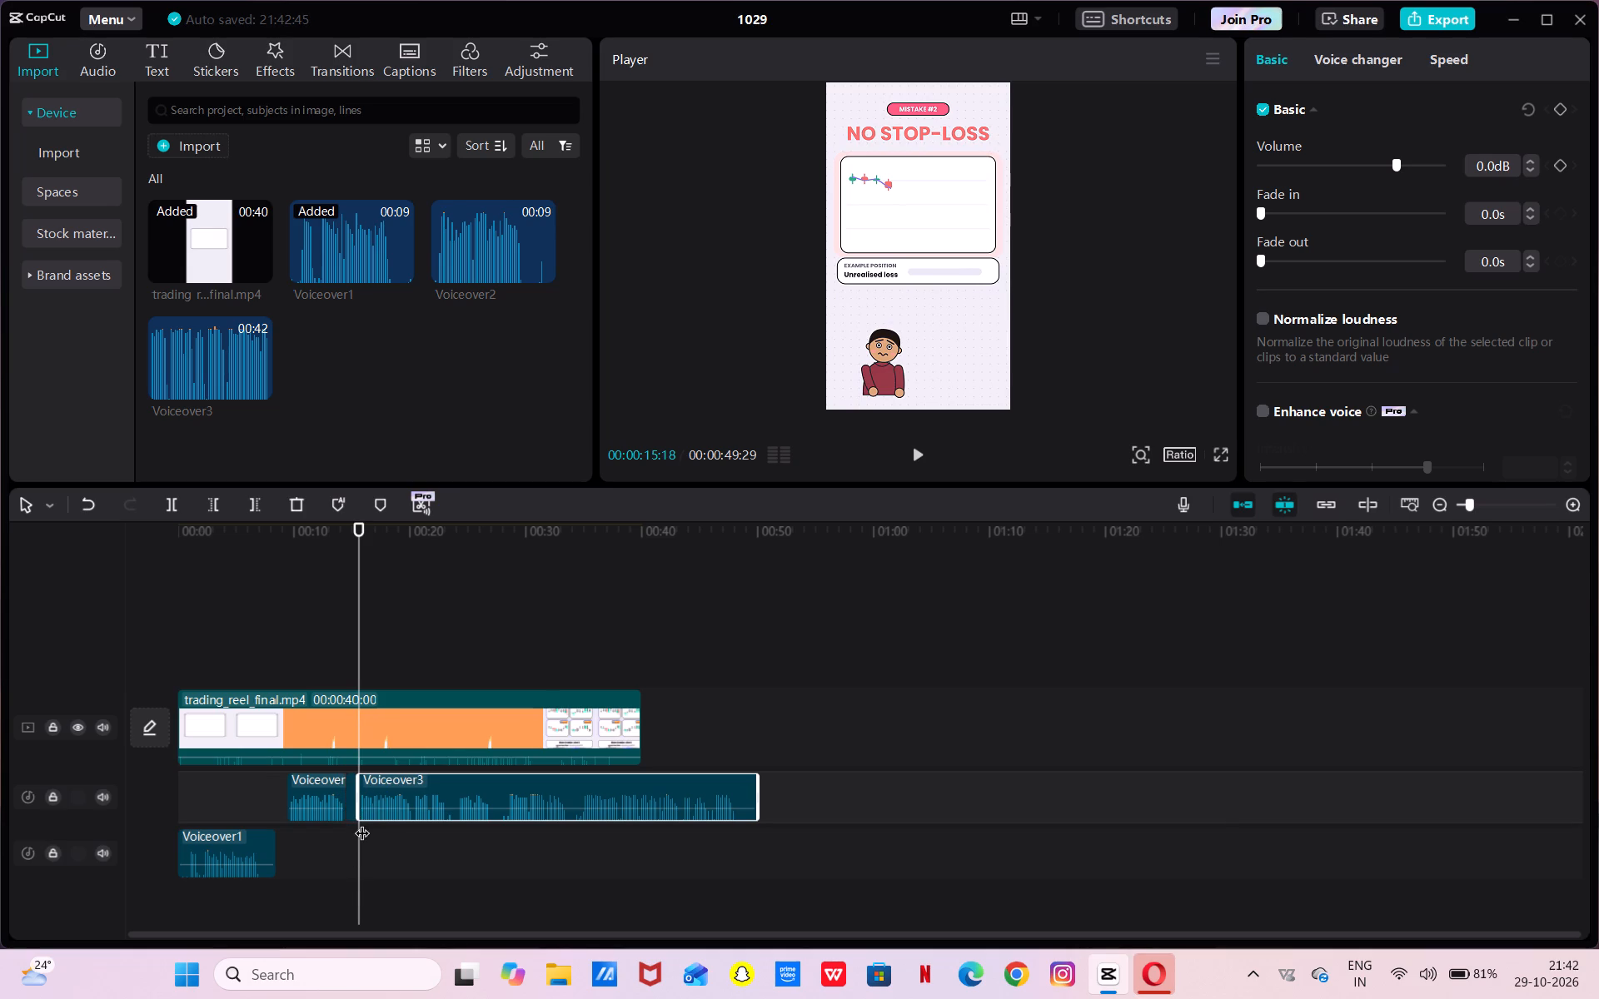
left_click(352, 815)
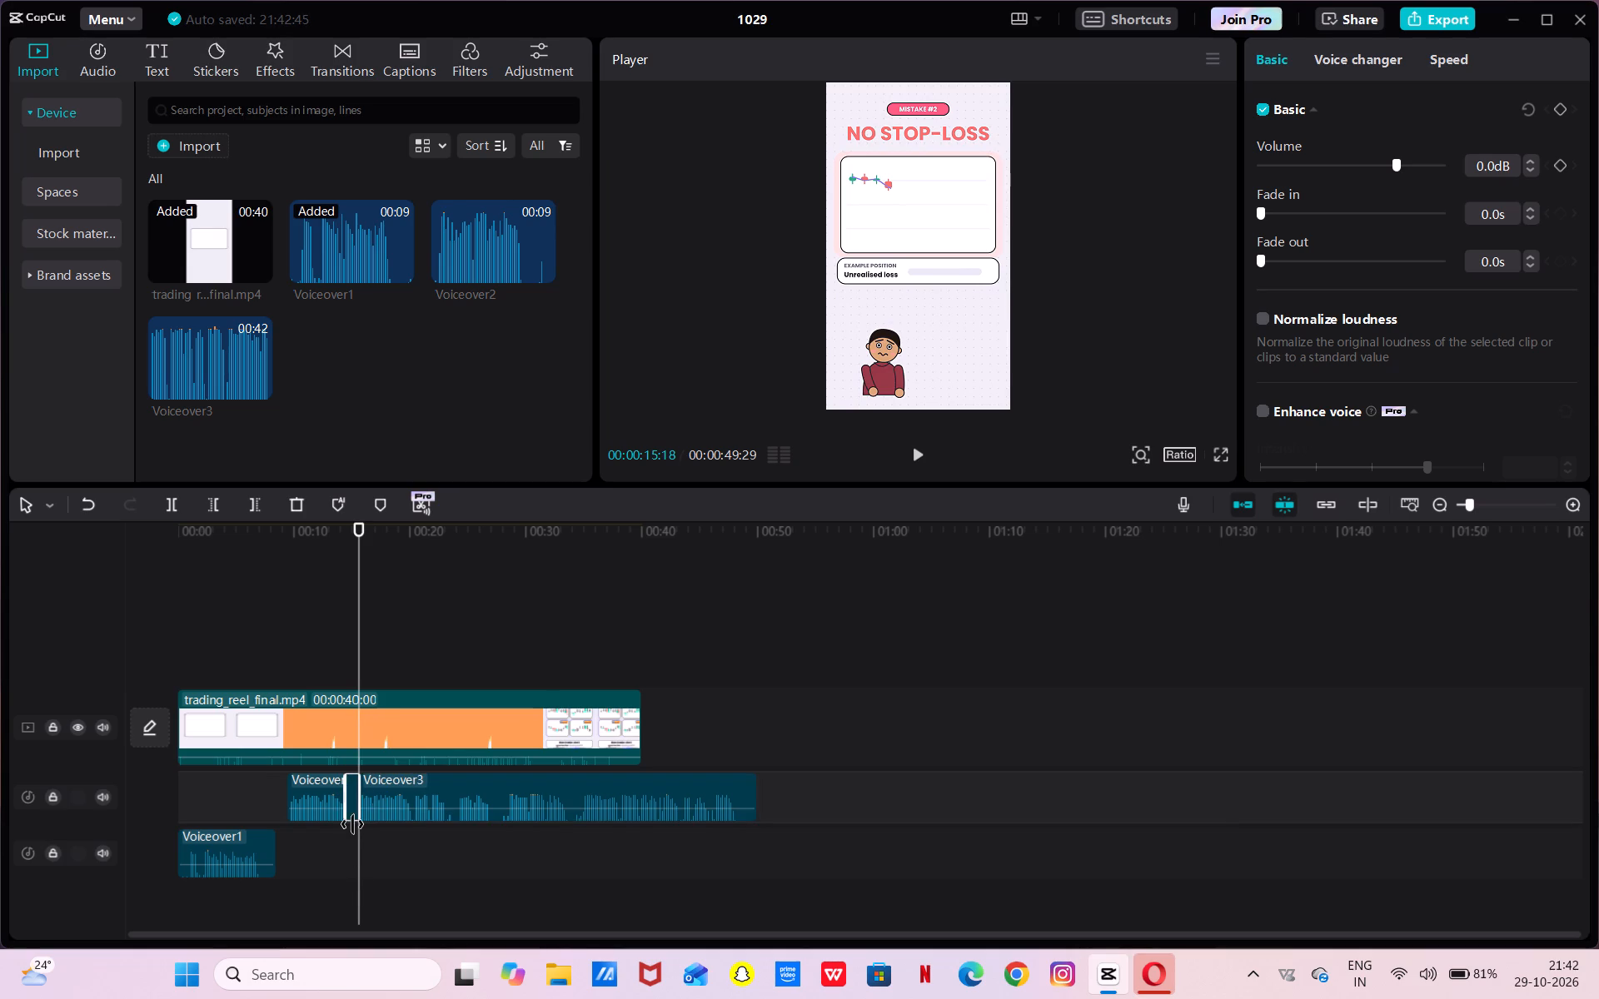
key("e")
left_click_drag(510, 784, 473, 796)
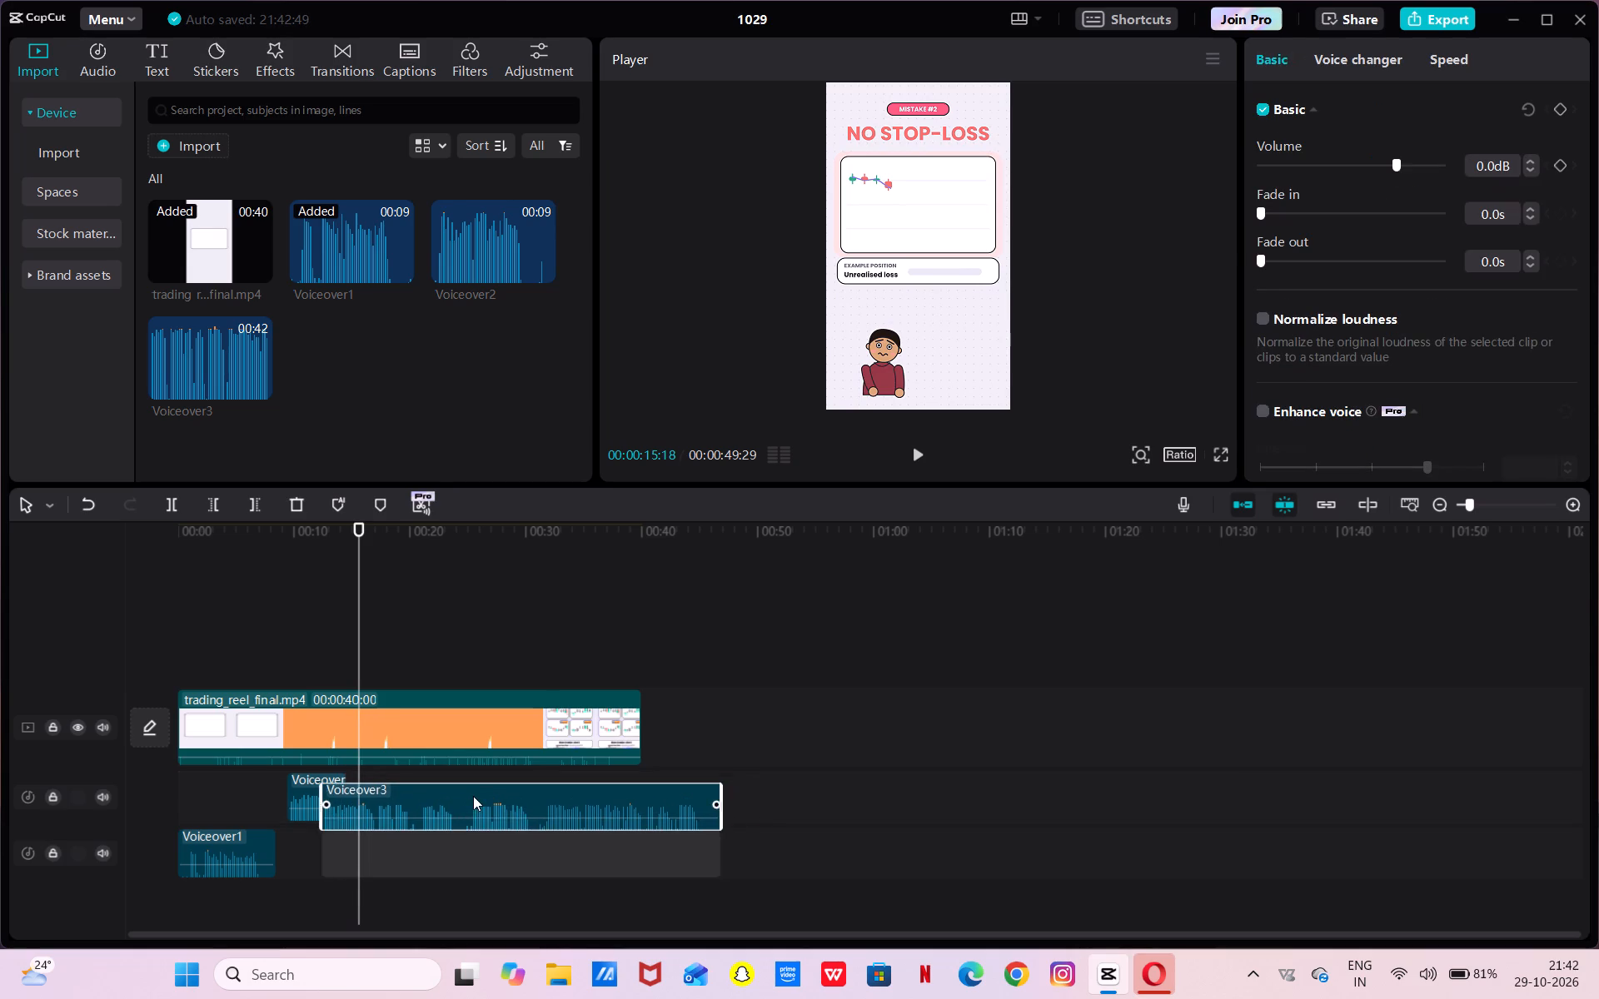
left_click_drag(473, 796, 499, 787)
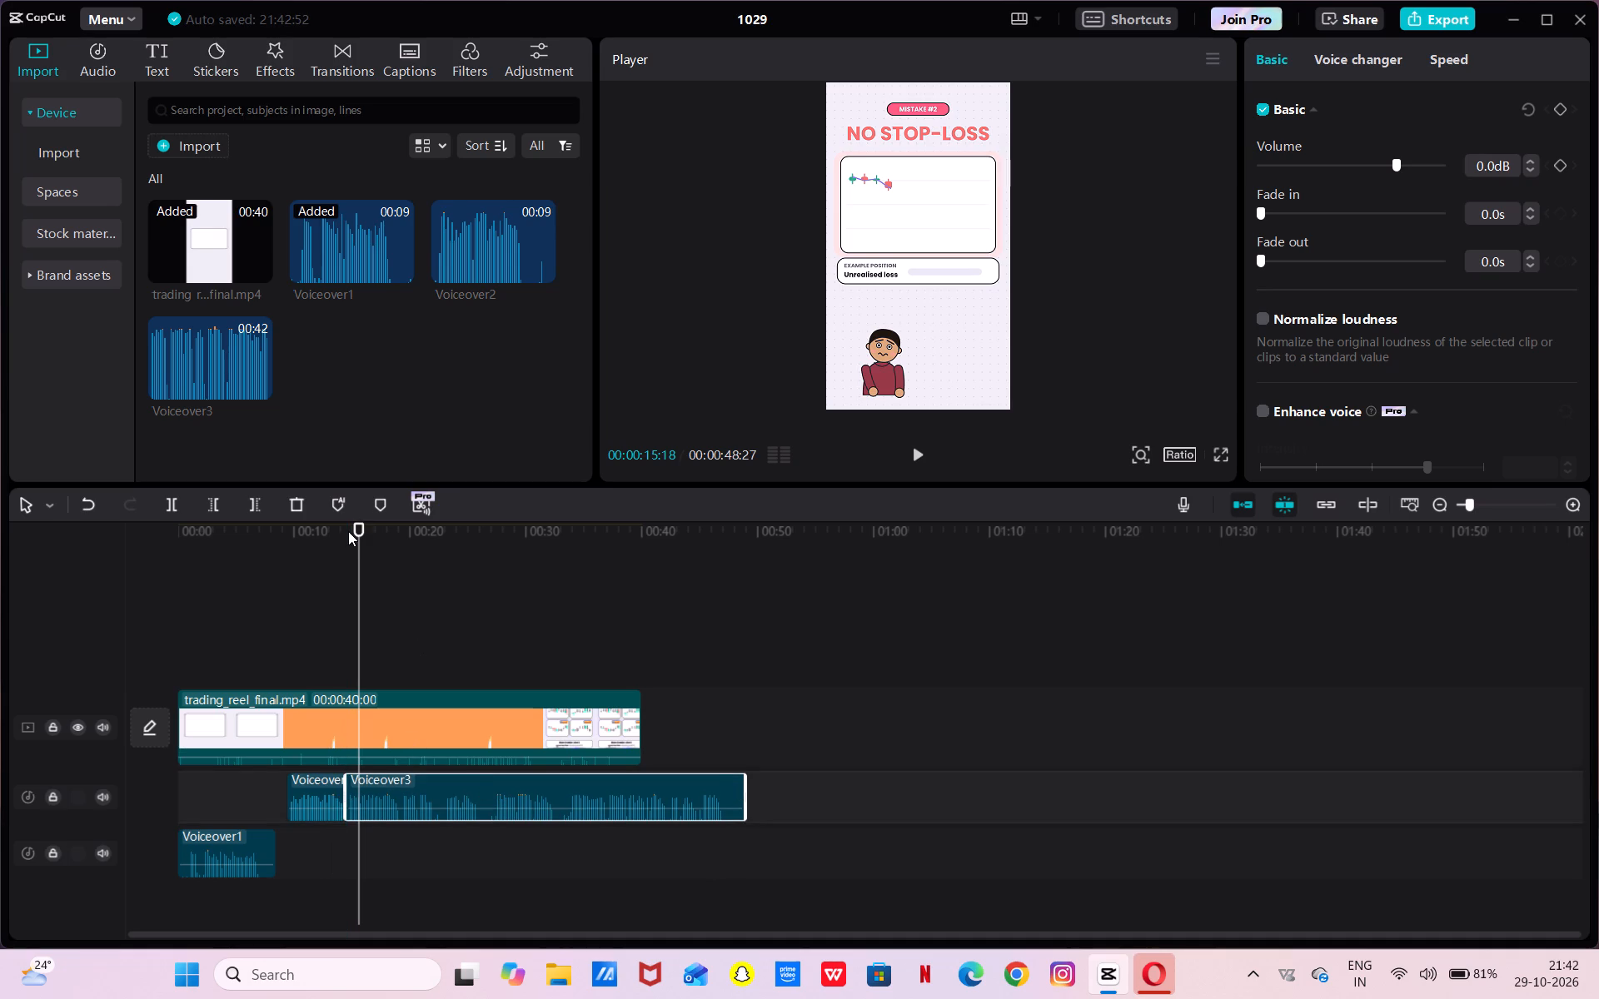
Split Voiceover3 at about 00:00:19:08 and trim away the portion from there to 00:00:23:07.
left_click_drag(348, 531, 401, 565)
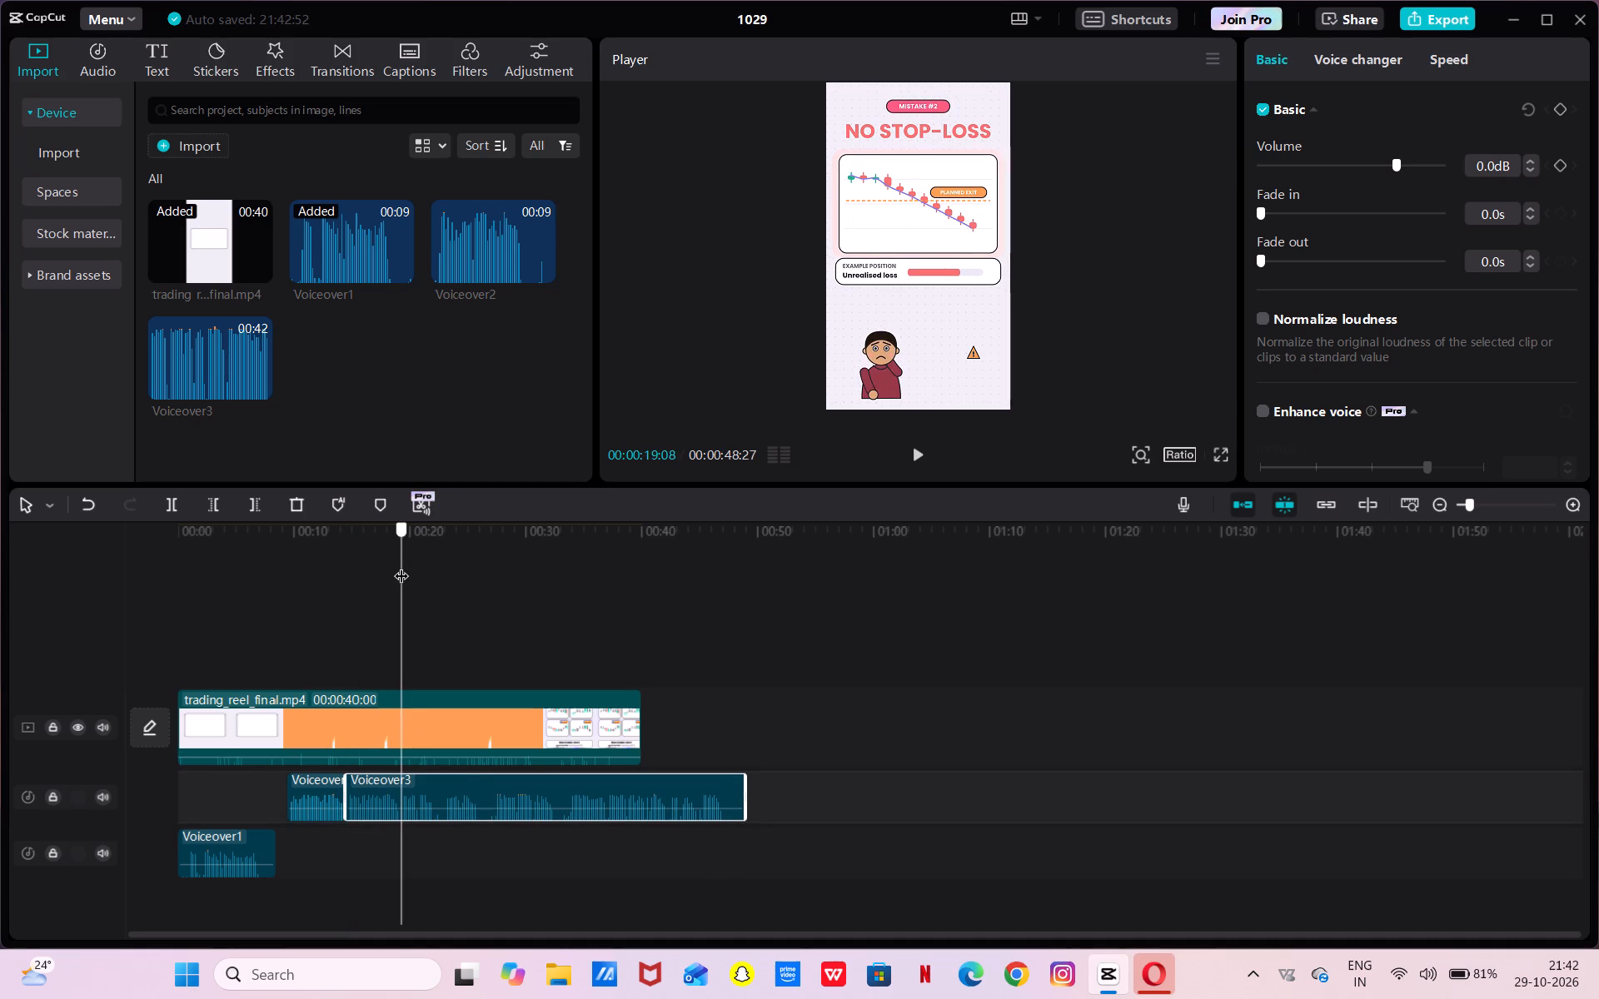
left_click_drag(401, 565, 437, 588)
key("w")
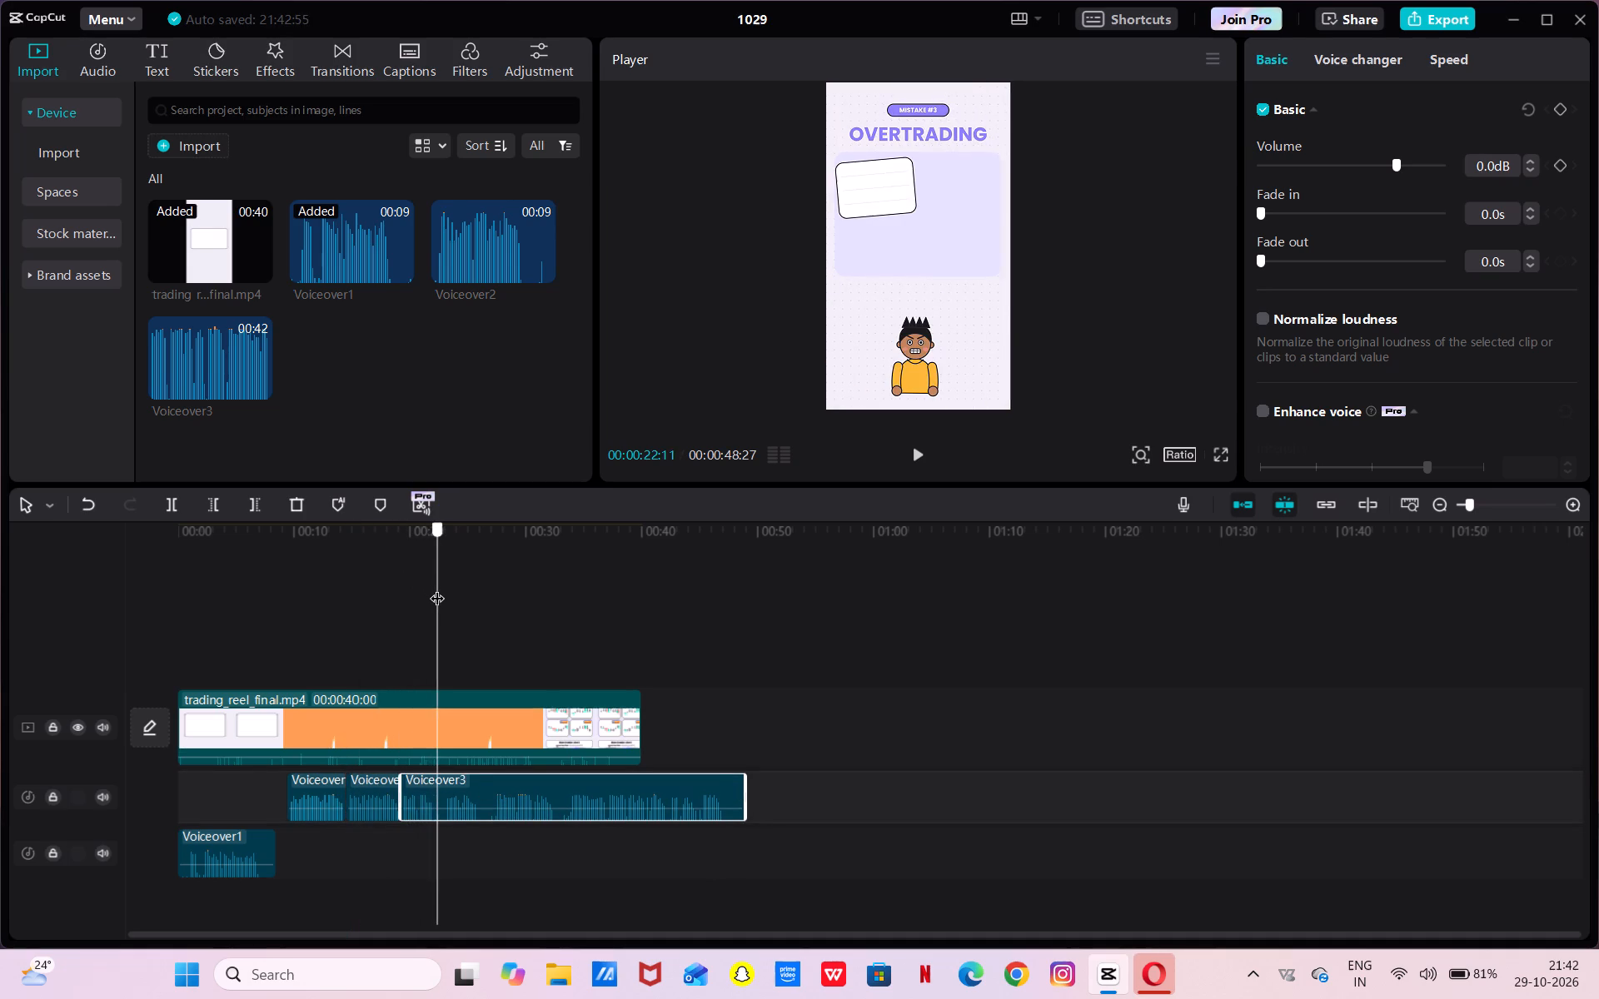
left_click_drag(437, 588, 447, 595)
key("q")
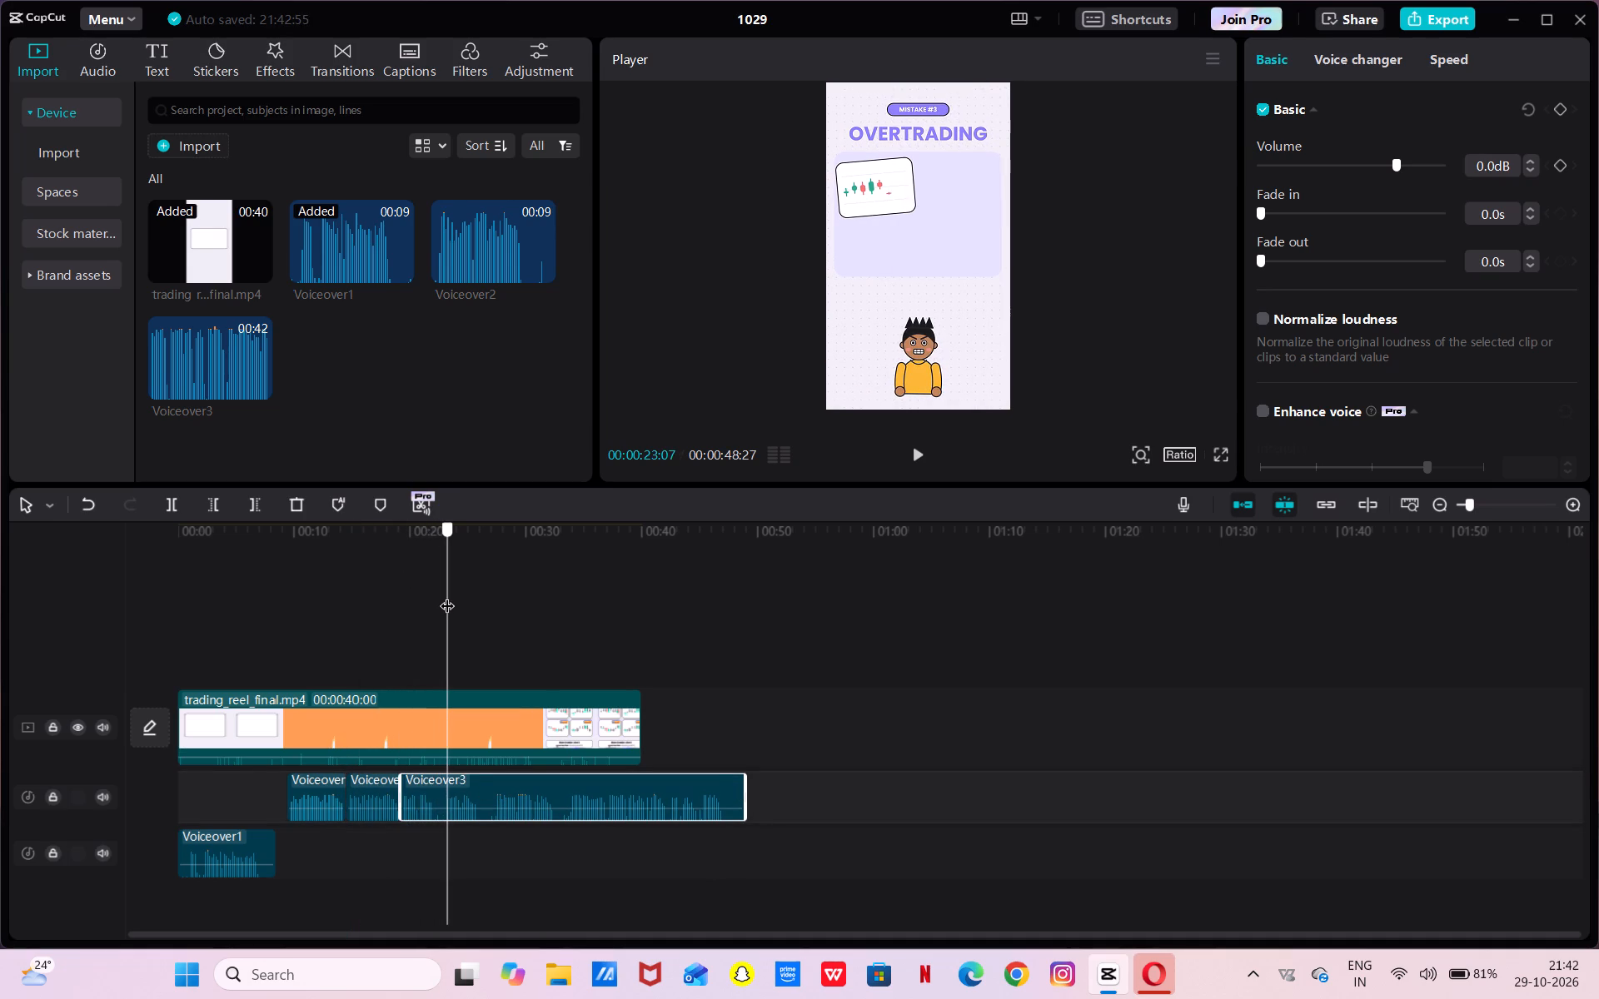
Cut two short sections out of Voiceover3, from about 00:00:26 to 00:00:27 and from about 00:00:32:10 to 00:00:33:28.
left_click_drag(447, 595, 479, 611)
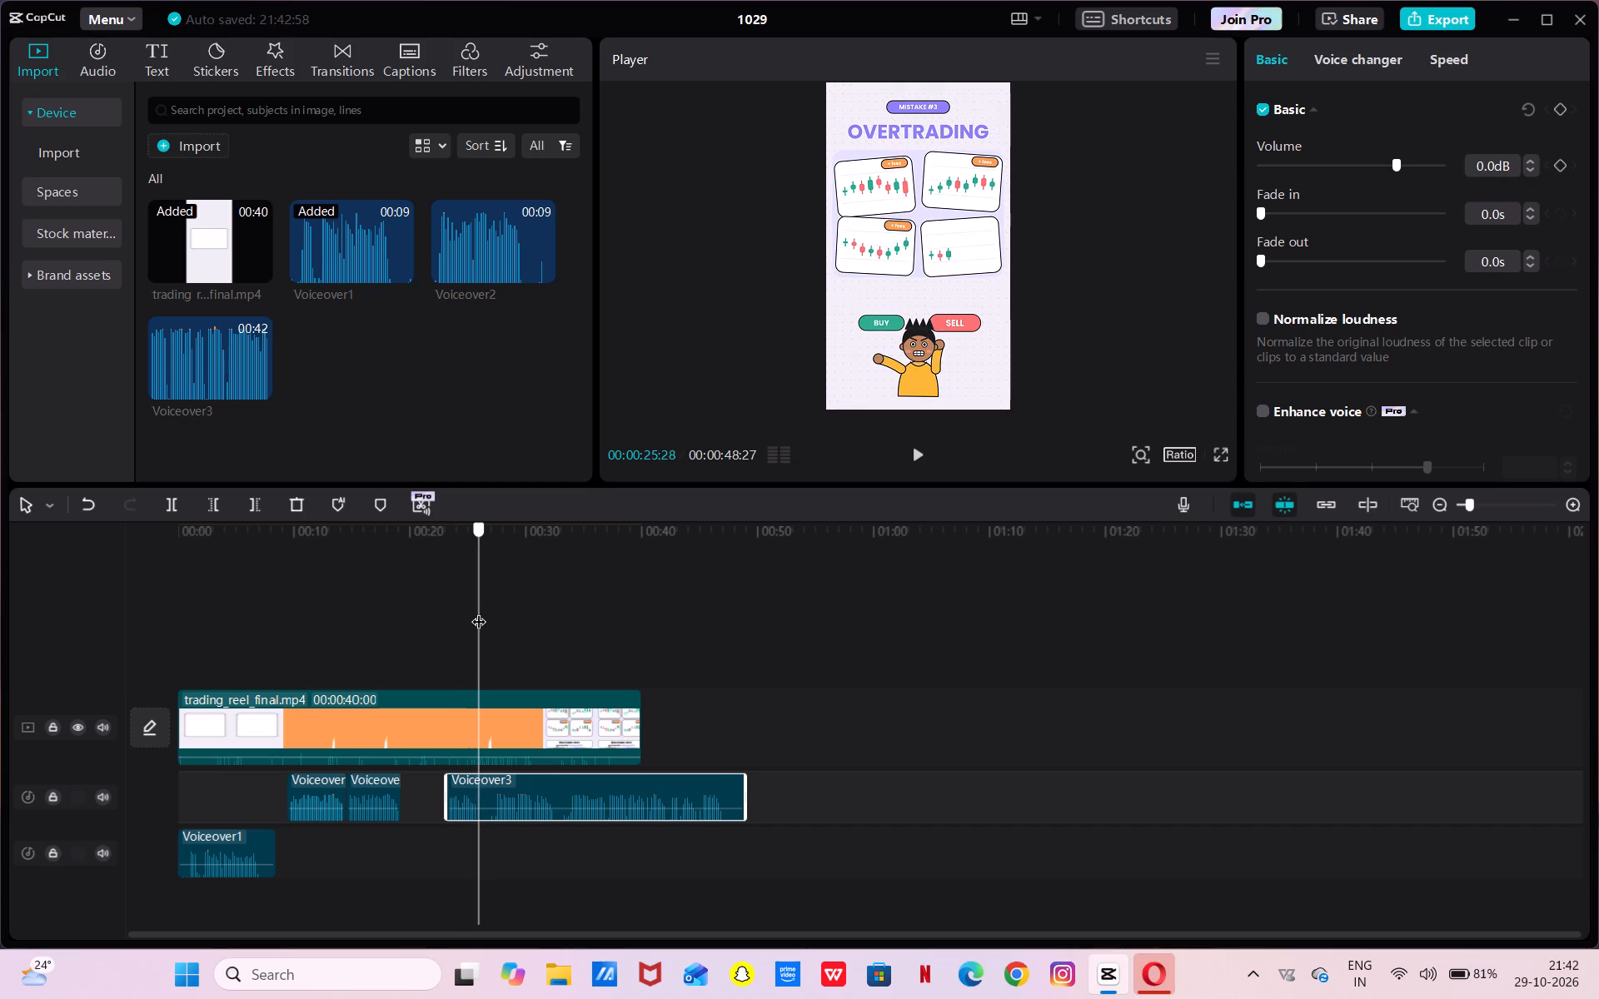
left_click_drag(479, 611, 553, 636)
key("w")
key("w")
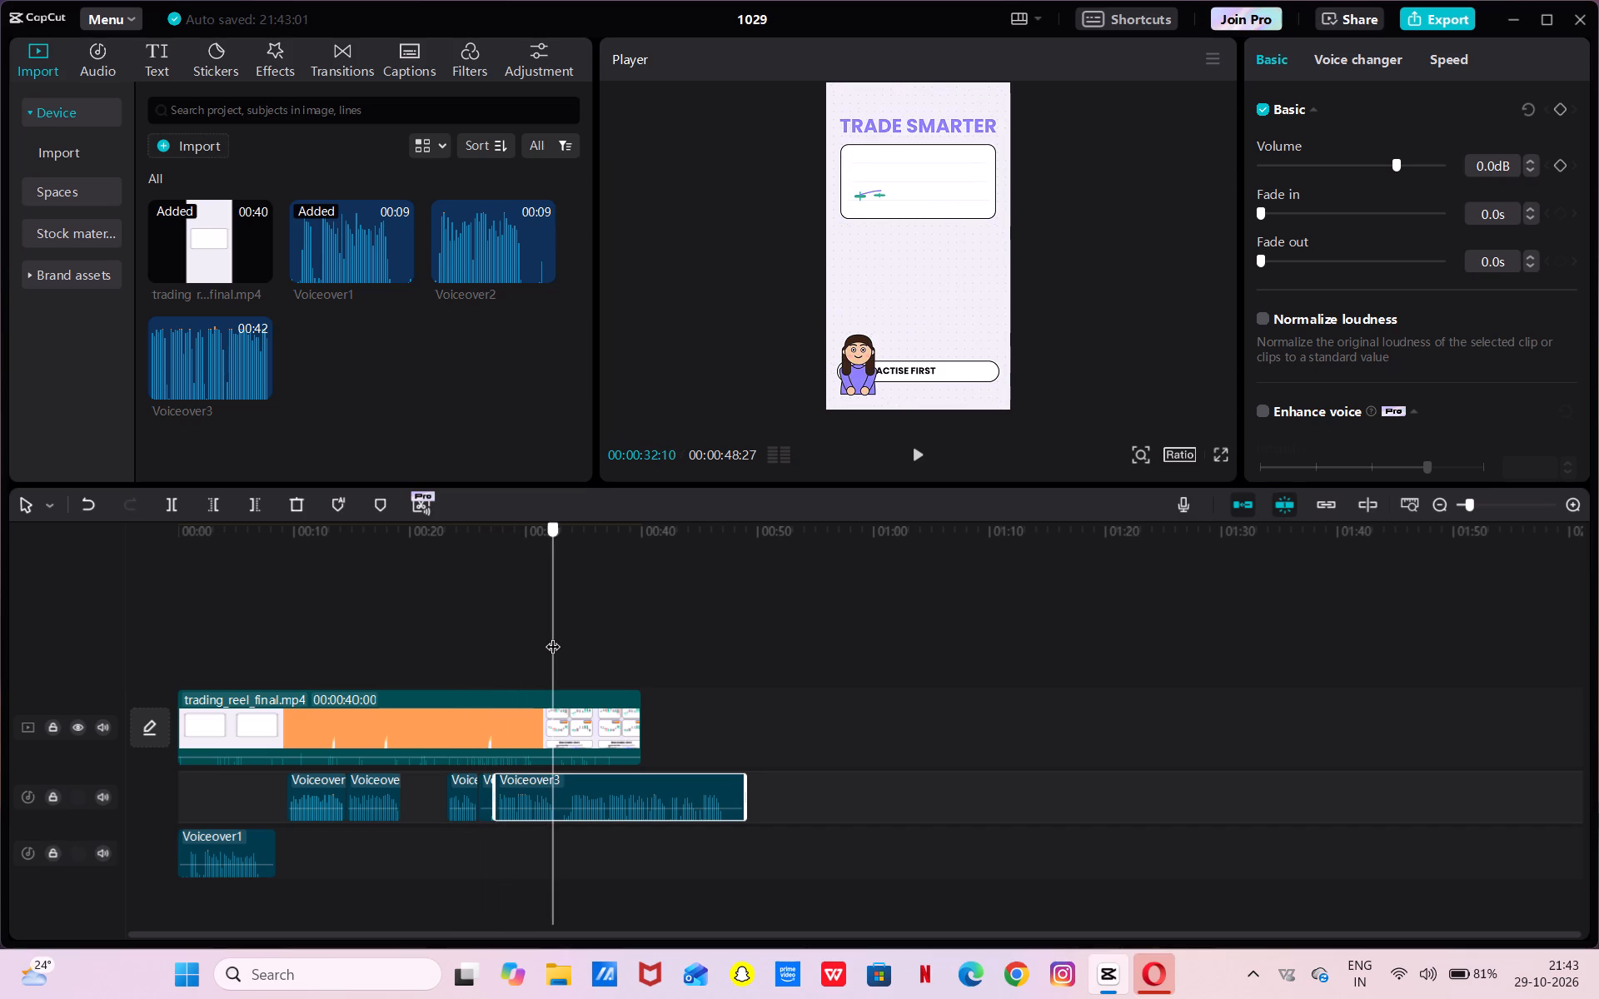
left_click_drag(553, 636, 571, 644)
key("w")
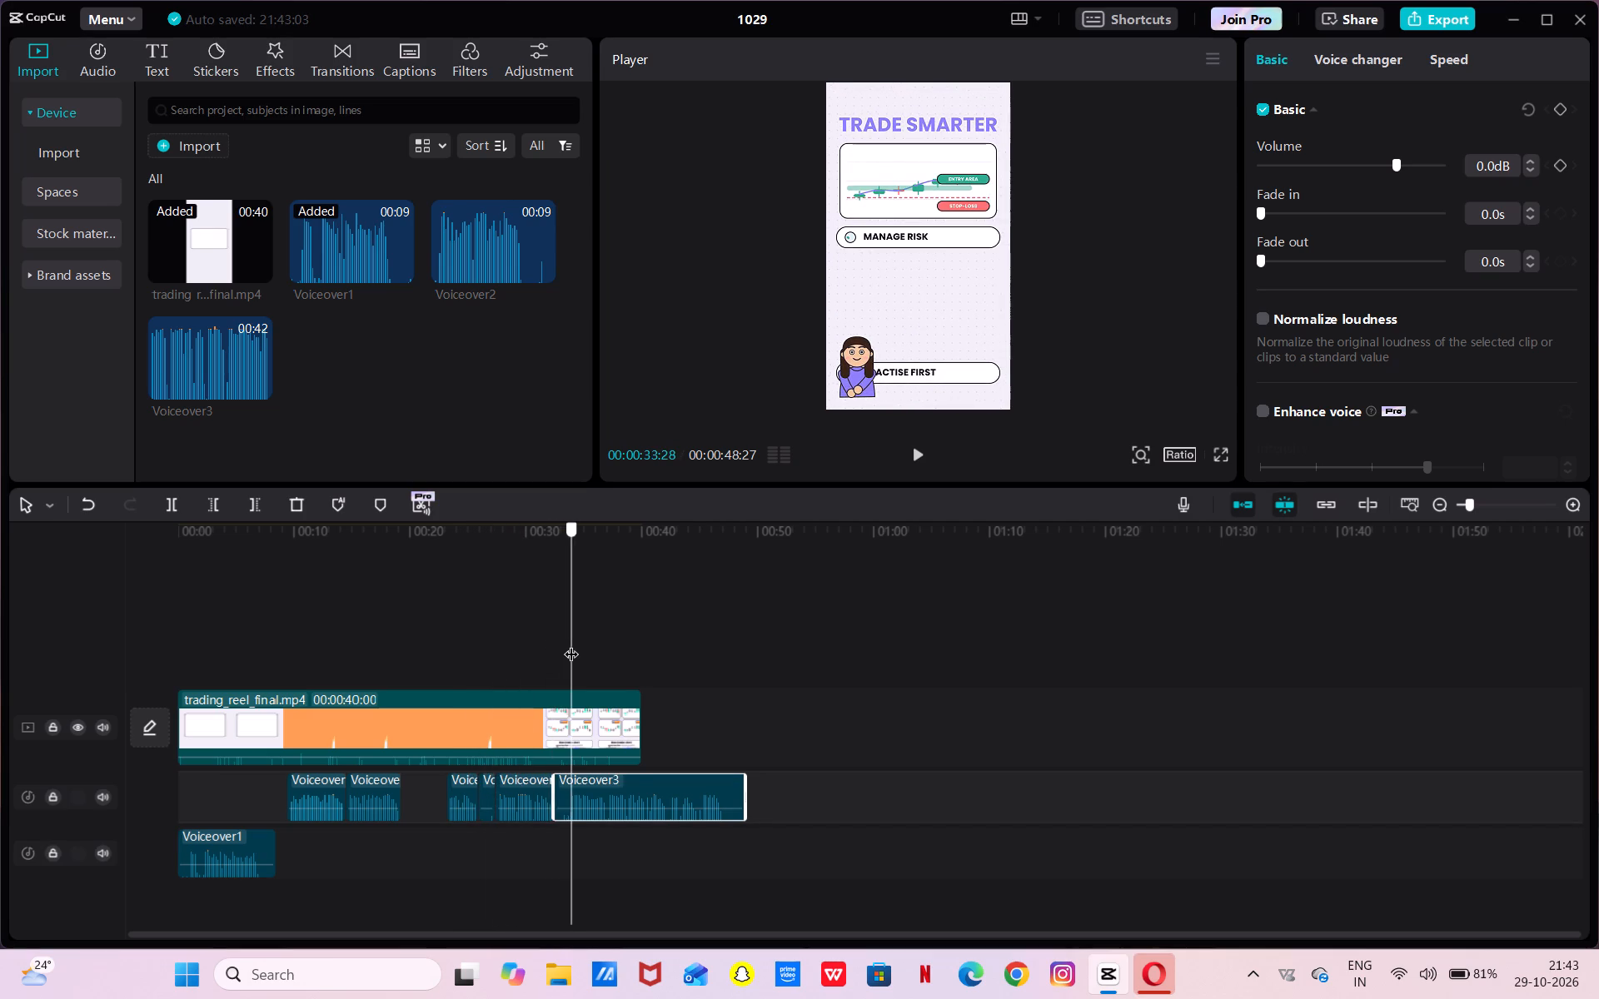
left_click_drag(571, 644, 597, 655)
key("w")
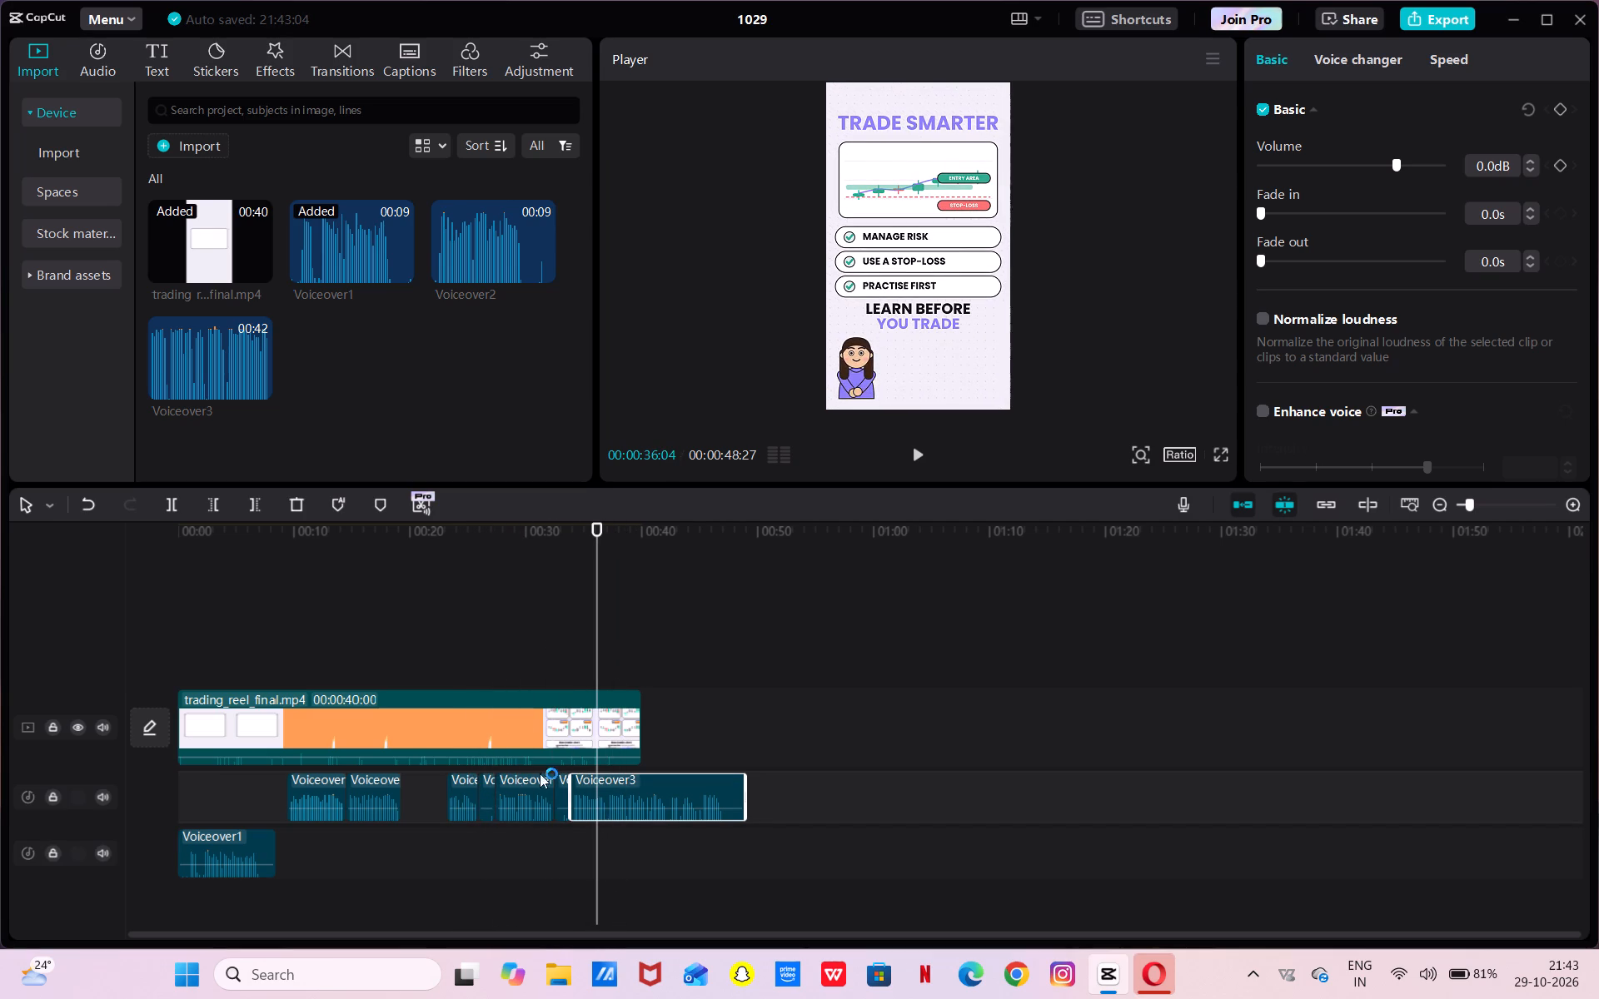
left_click(488, 810)
key("e")
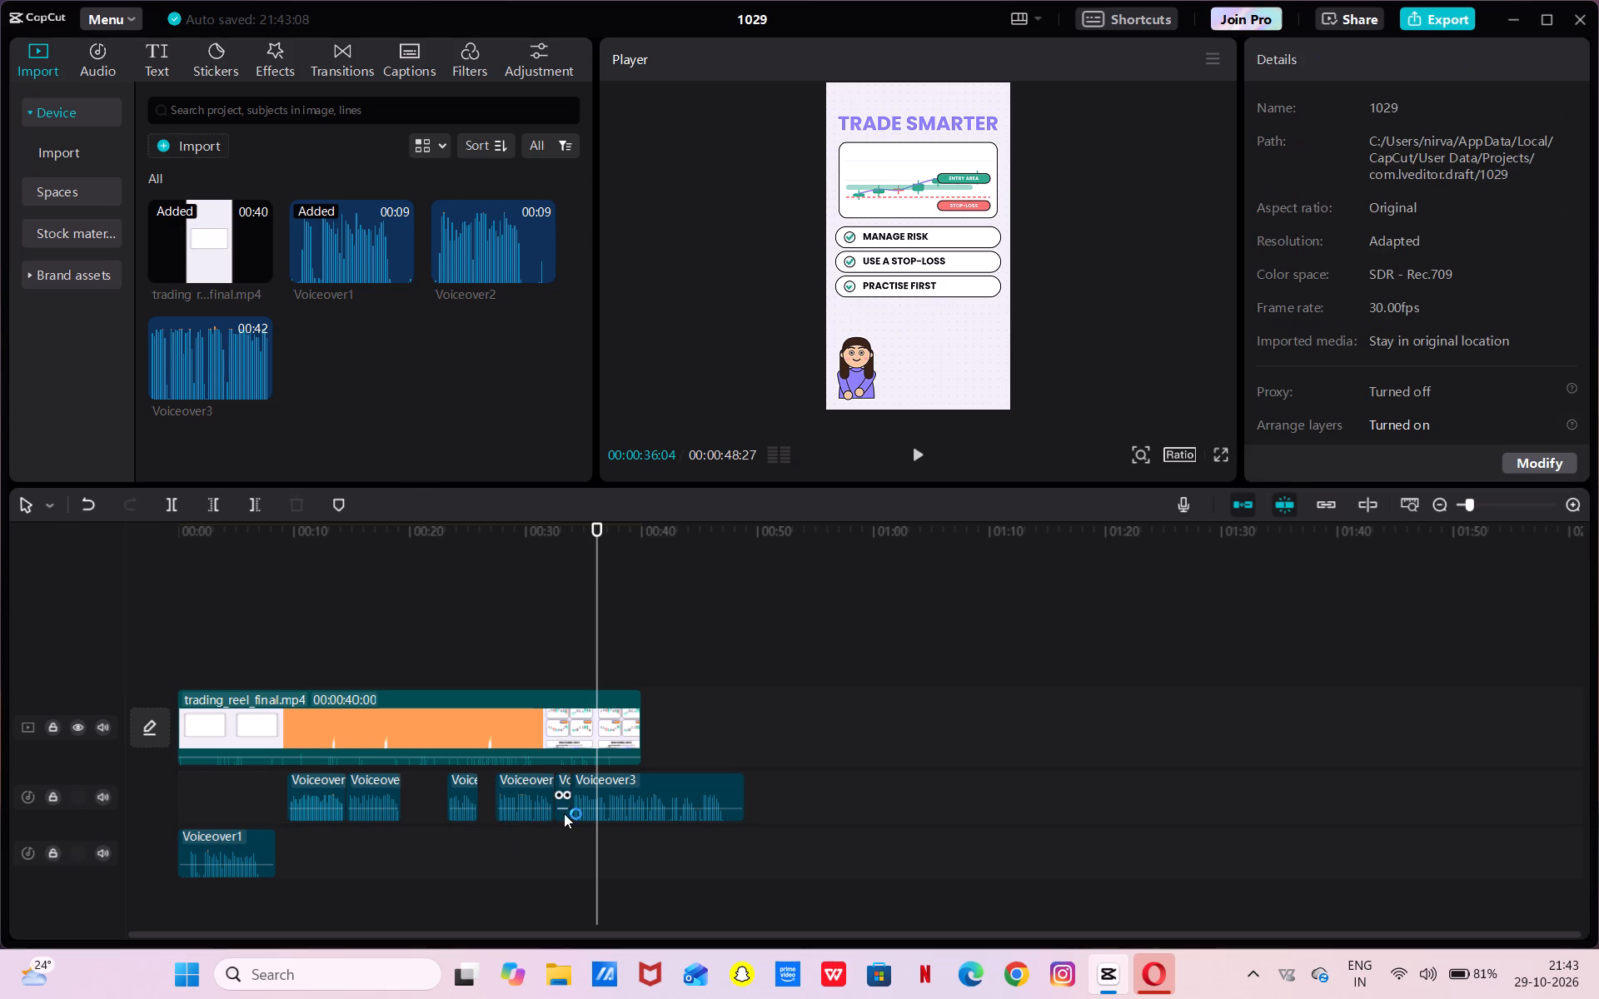
left_click(566, 812)
key("e")
Move the first Voiceover3 piece to start at about 00:00:07, overlapping the end of Voiceover1 on the other audio track.
left_click(322, 787)
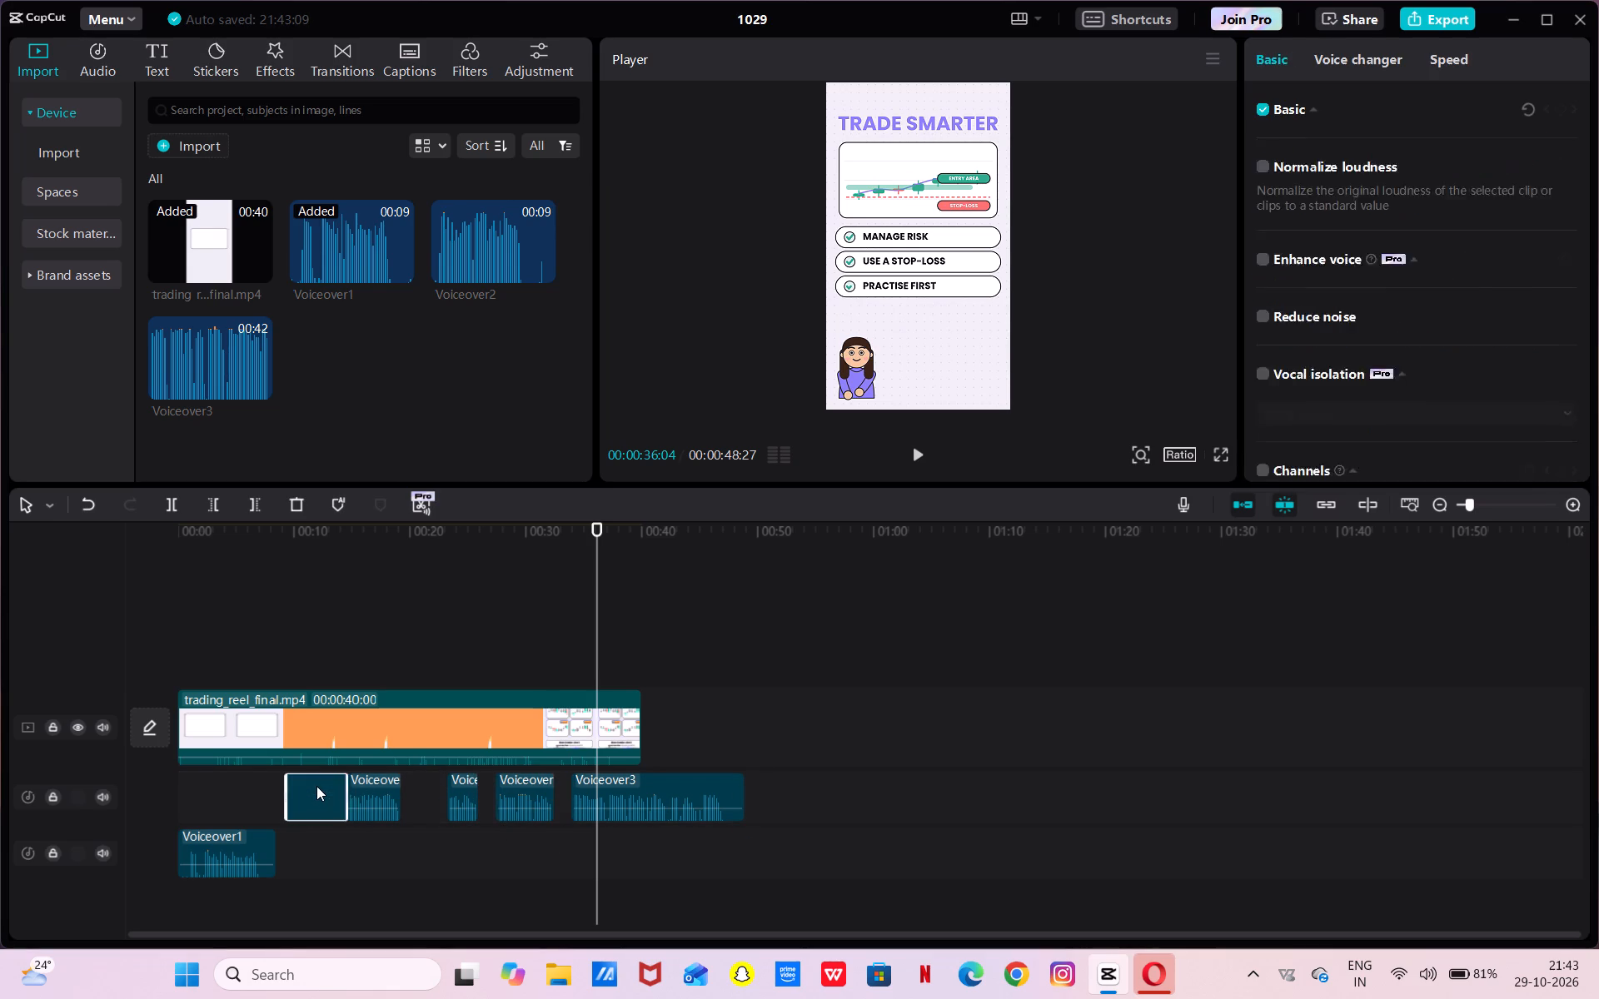
left_click(316, 786)
left_click_drag(316, 786, 294, 791)
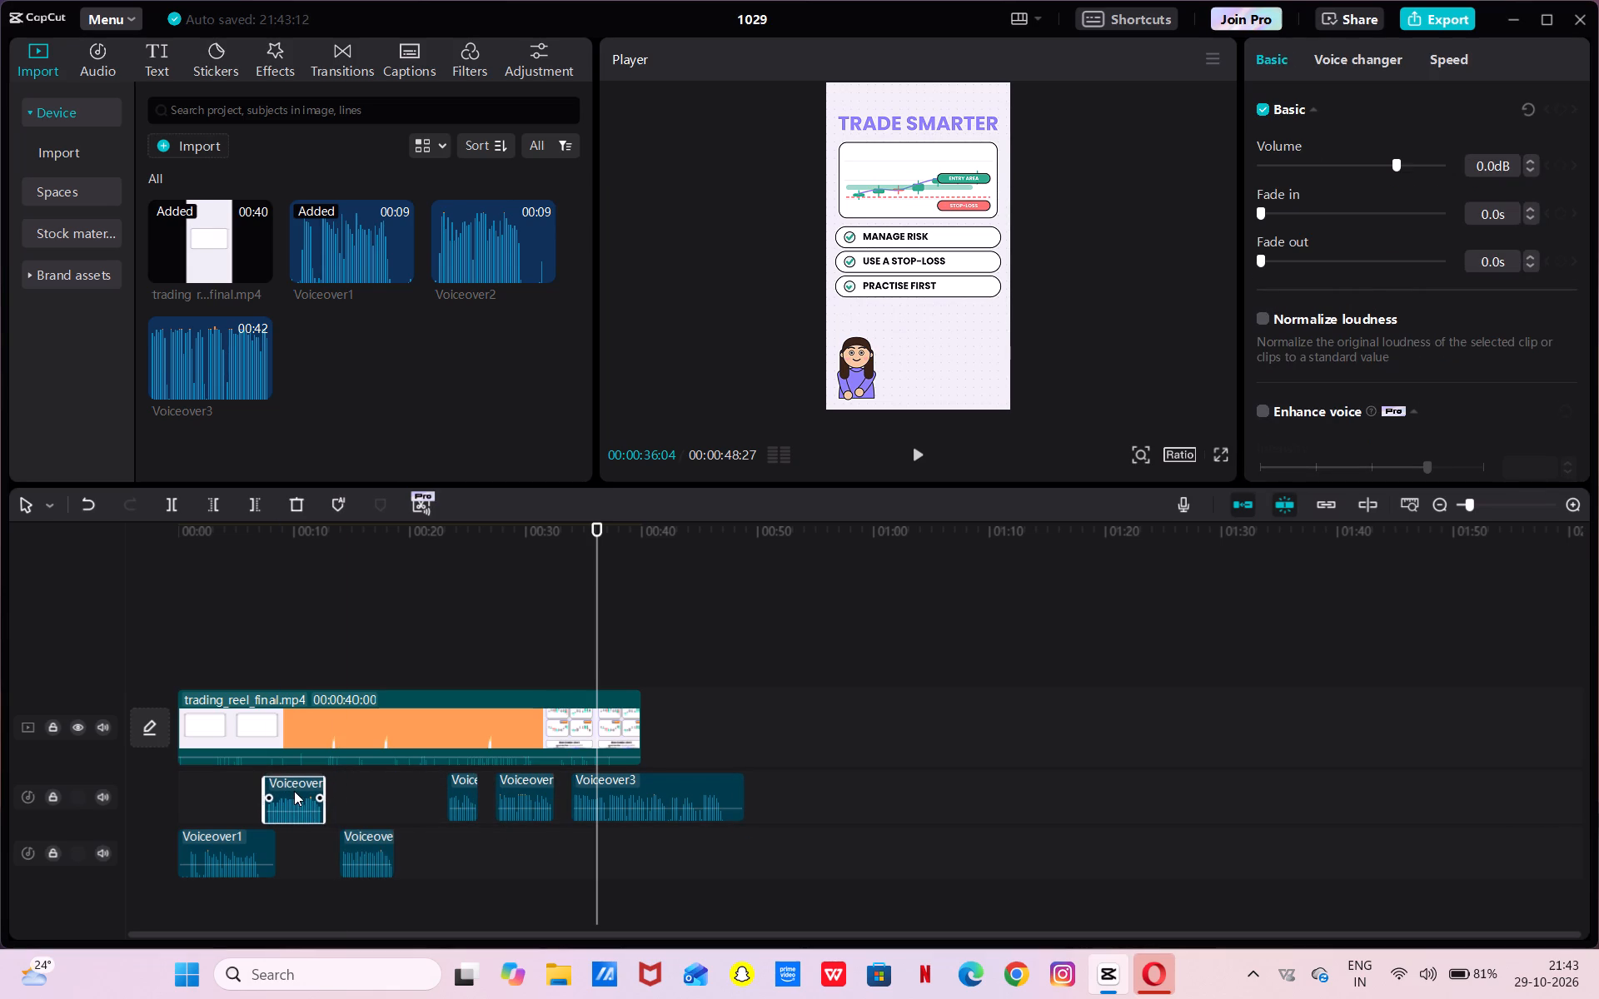
left_click_drag(294, 791, 286, 791)
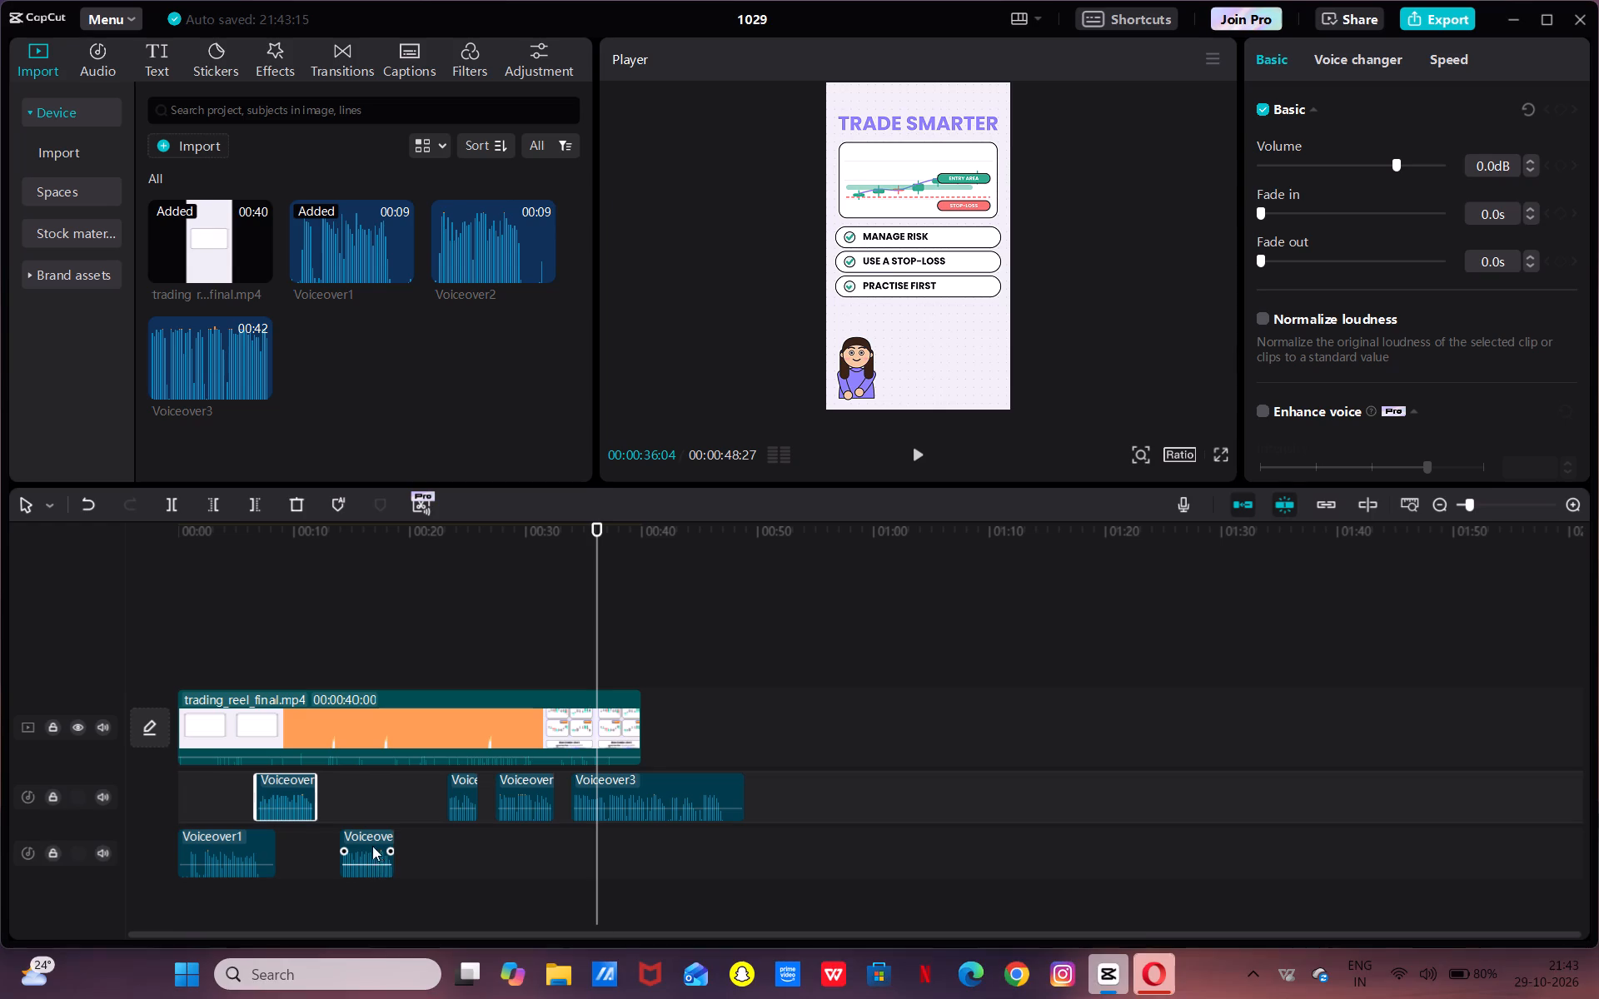
Move the remaining four Voiceover3 pieces earlier so they follow one another end to end, alternating between the two audio tracks.
left_click(365, 845)
left_click_drag(367, 843, 339, 837)
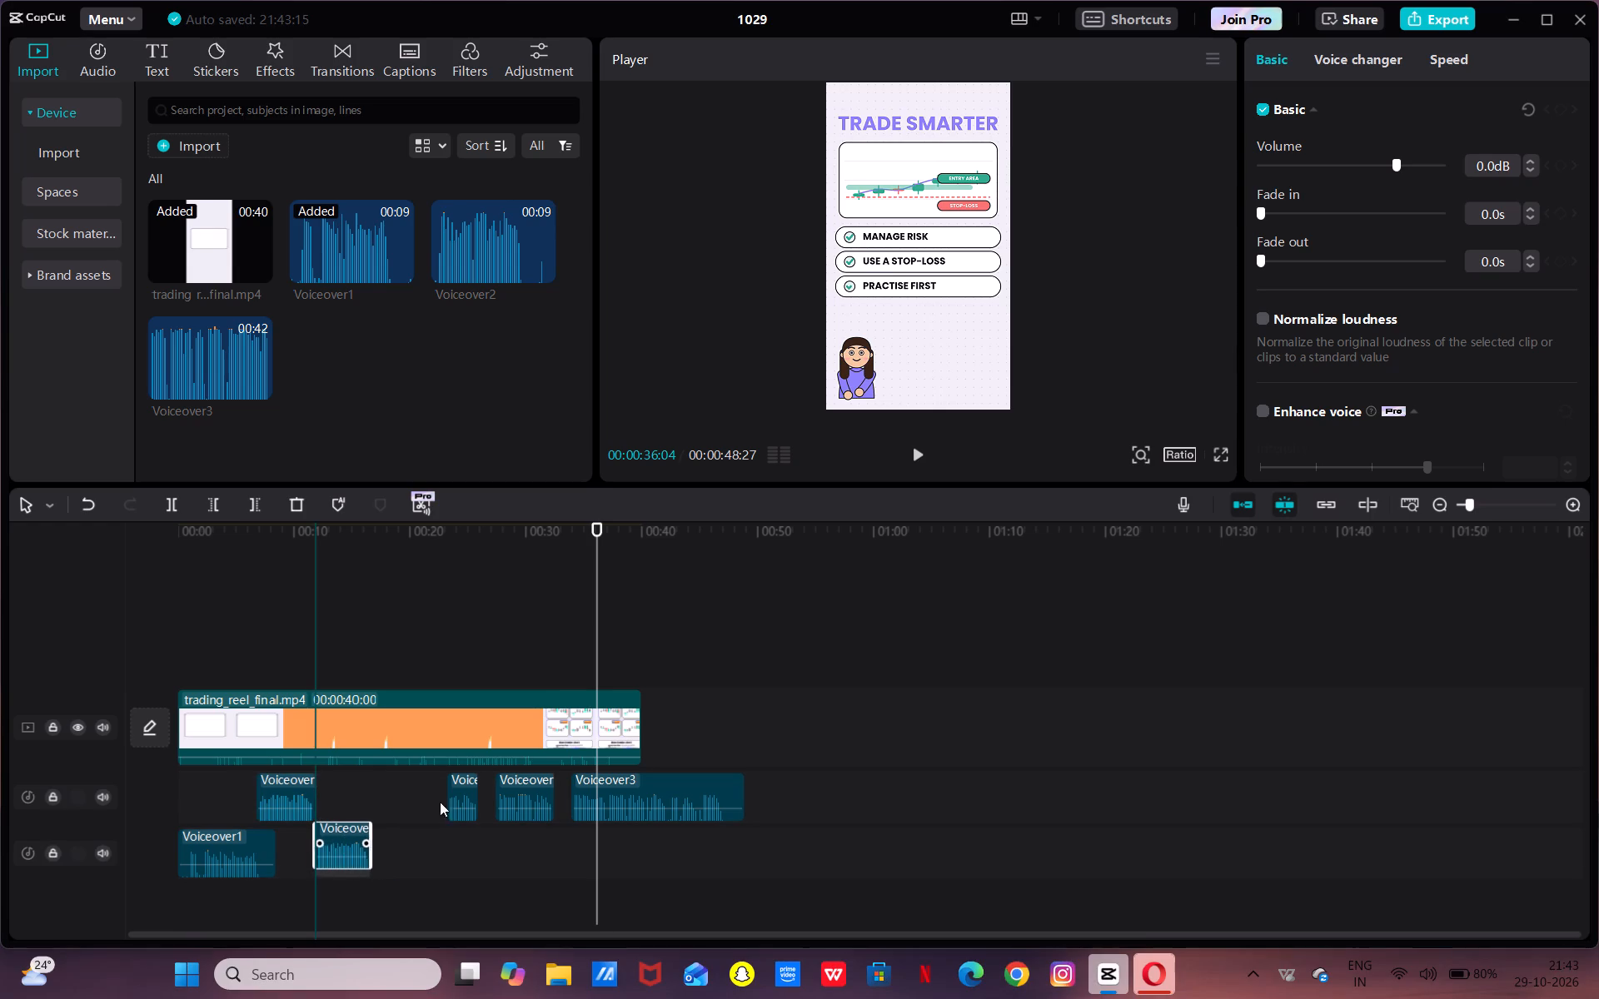
left_click(461, 792)
left_click_drag(462, 792, 380, 797)
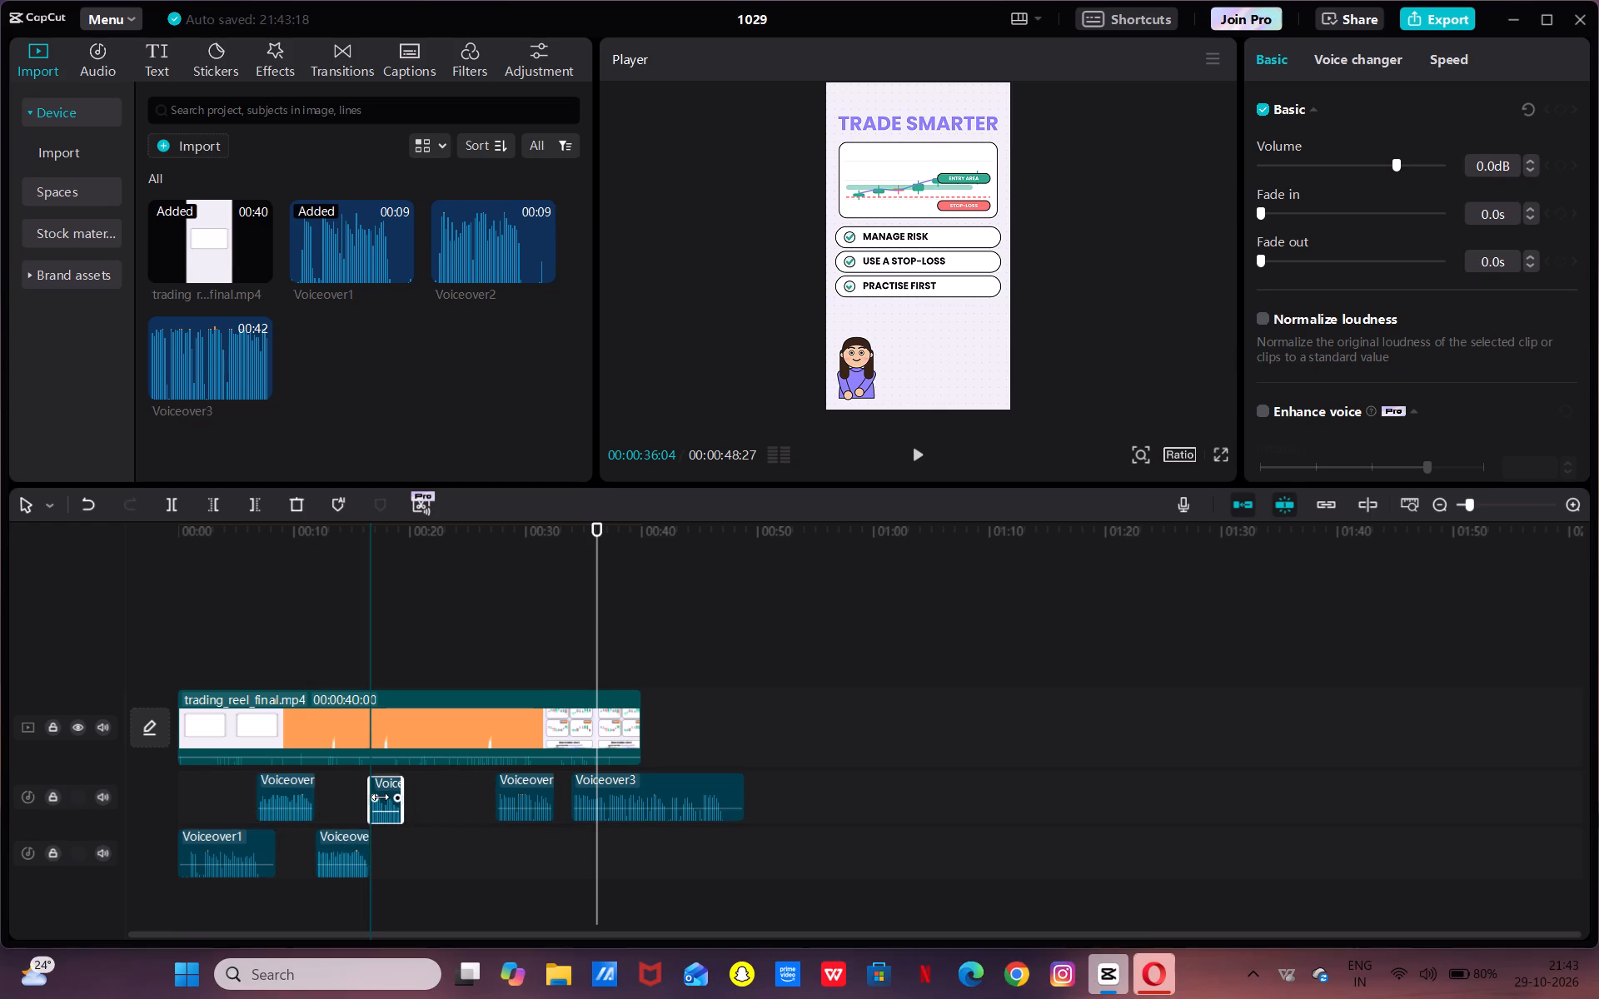
left_click_drag(380, 797, 384, 798)
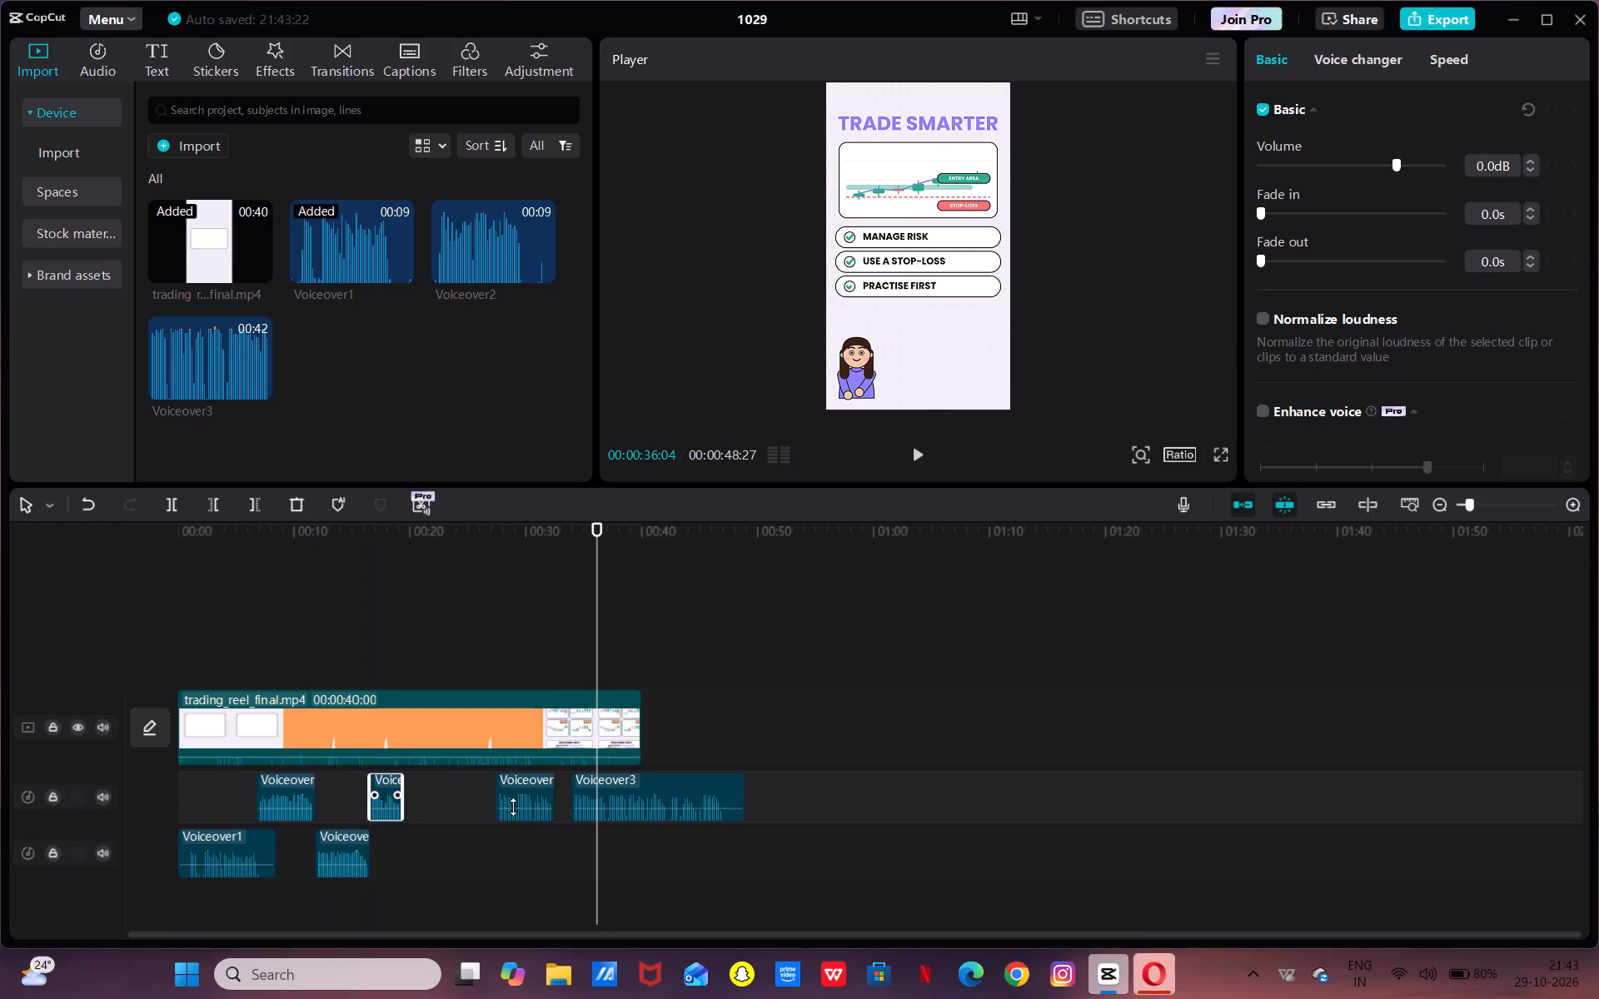
left_click(516, 784)
left_click_drag(516, 784, 416, 839)
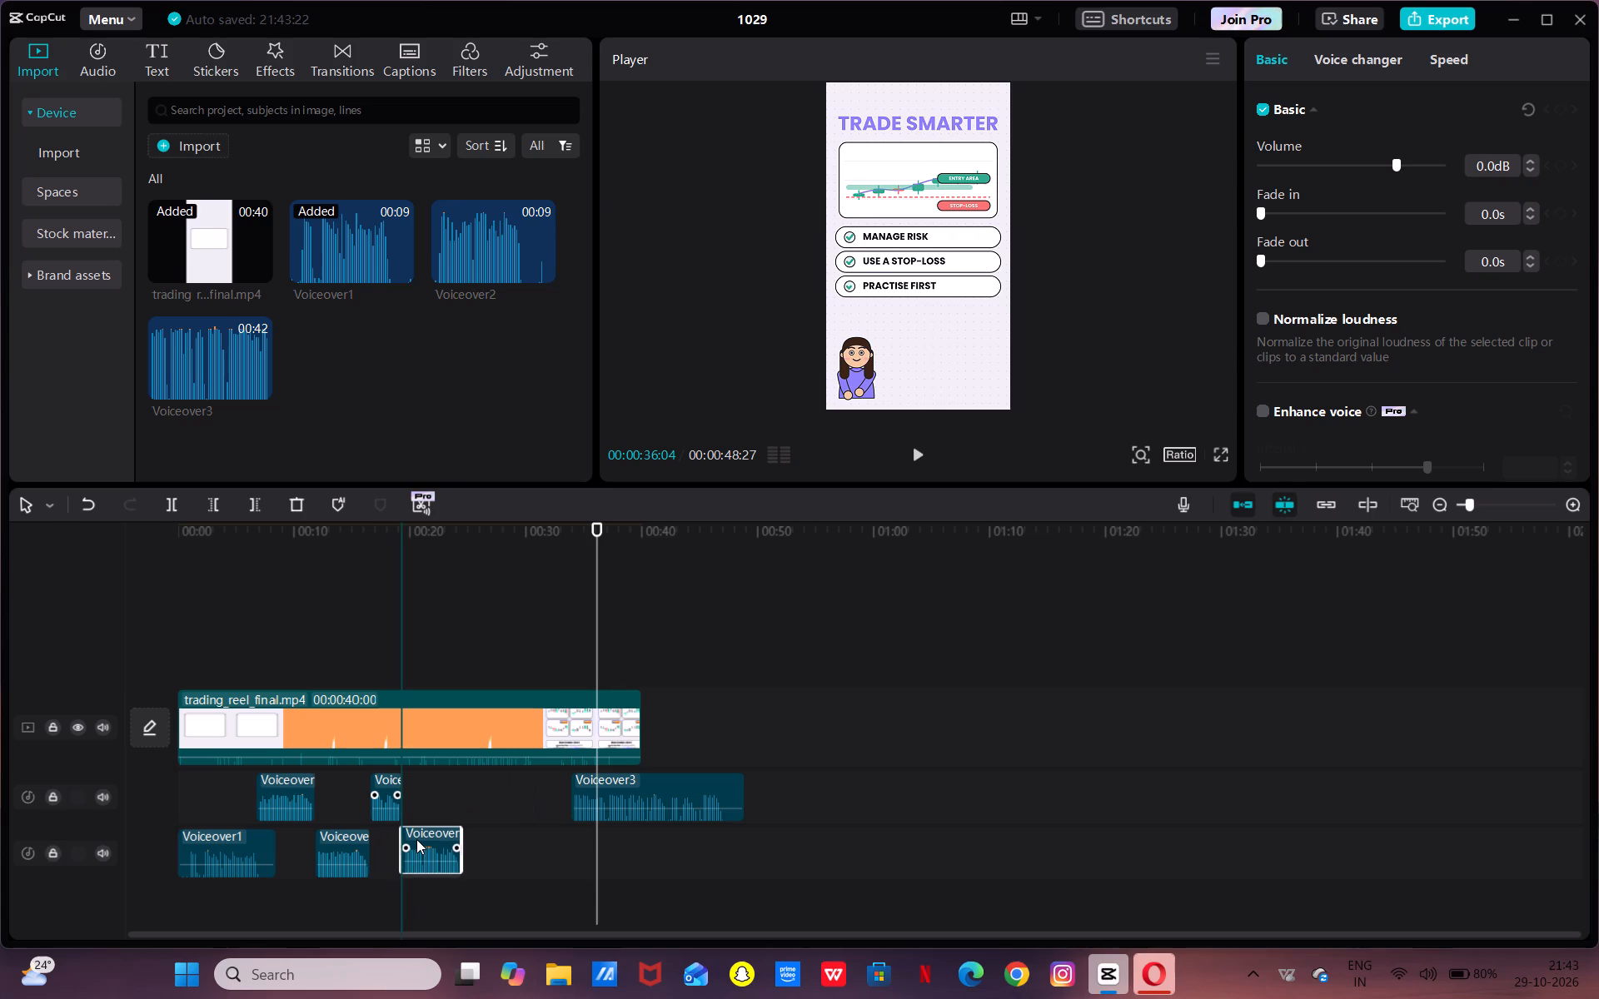
left_click_drag(416, 839, 416, 843)
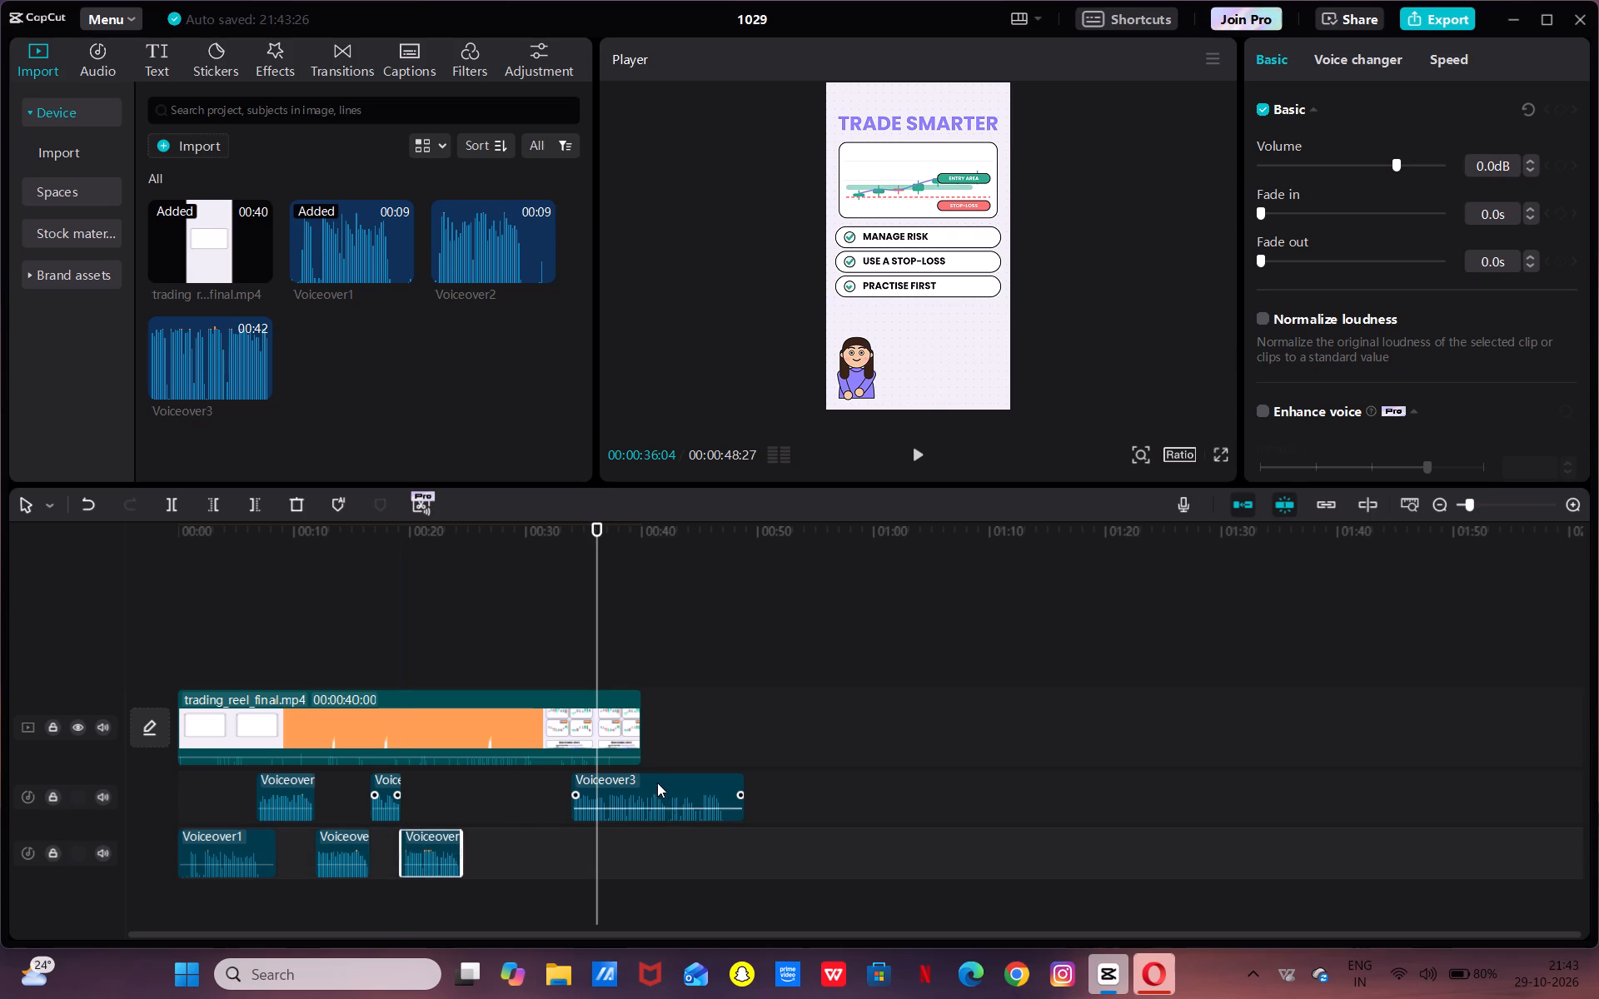
left_click(656, 781)
left_click_drag(652, 781, 538, 786)
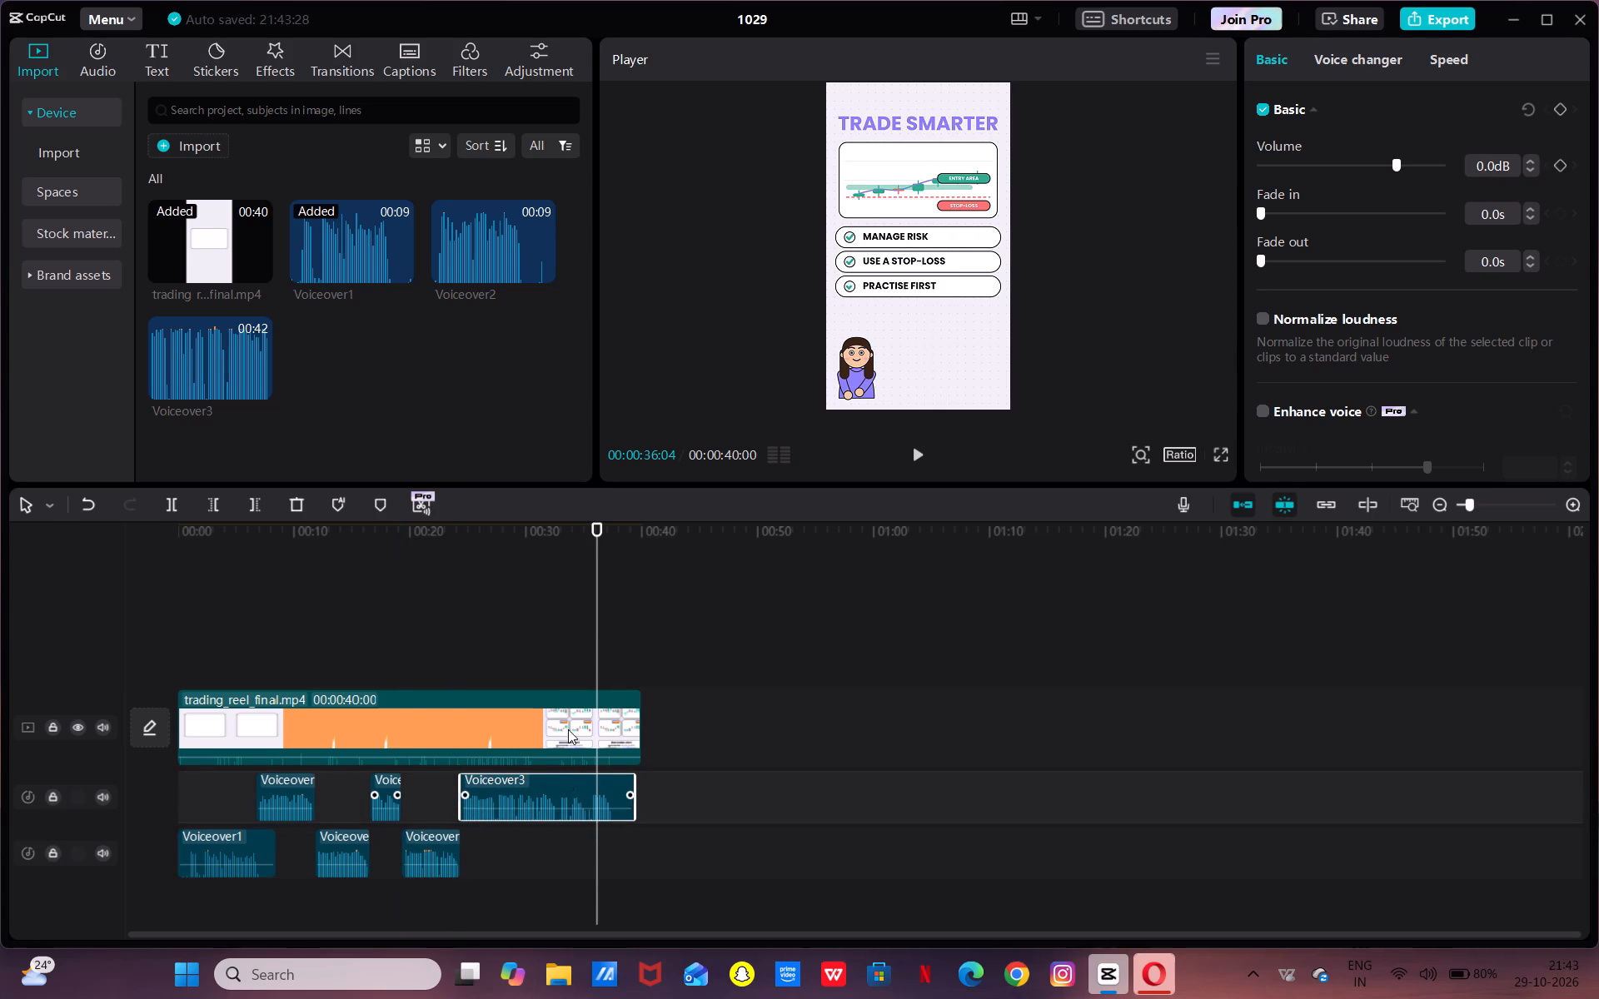
Play the timeline from the start to 00:00:02:16 to check the opening of the first voiceover.
left_click_drag(595, 539, 114, 733)
key("space")
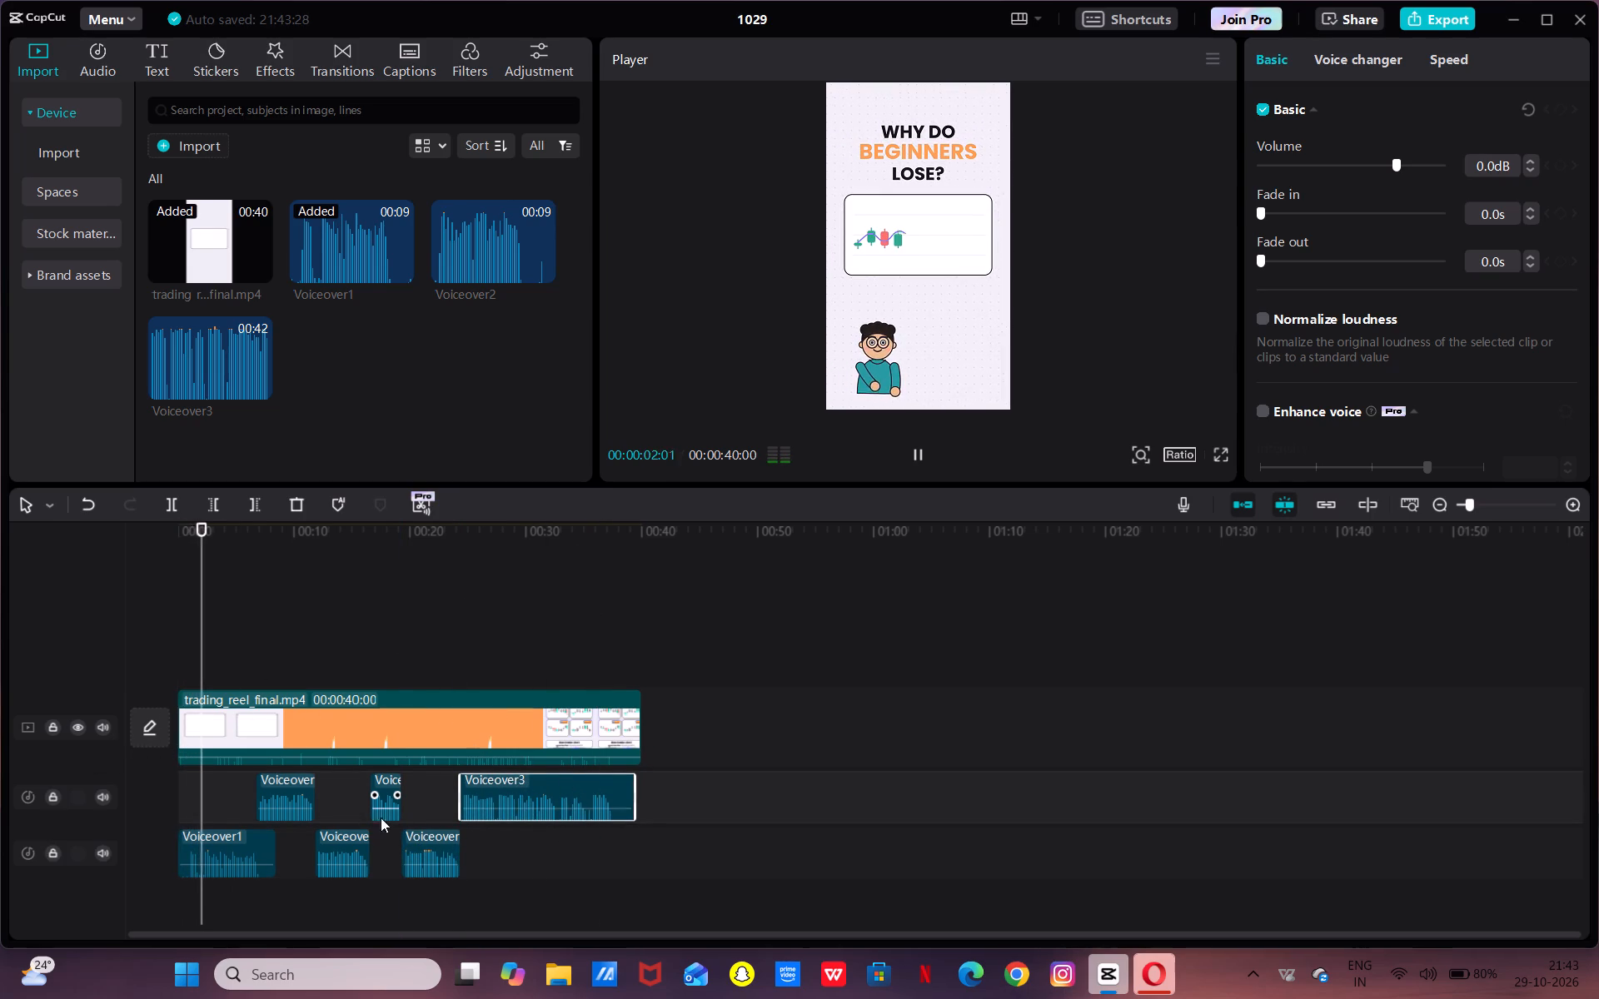
key("space")
Trim the start of Voiceover1 to 00:00:02:16 and move the clip to start at about 00:00:01.
left_click(188, 844)
left_click_drag(172, 847, 200, 857)
left_click_drag(248, 845, 248, 846)
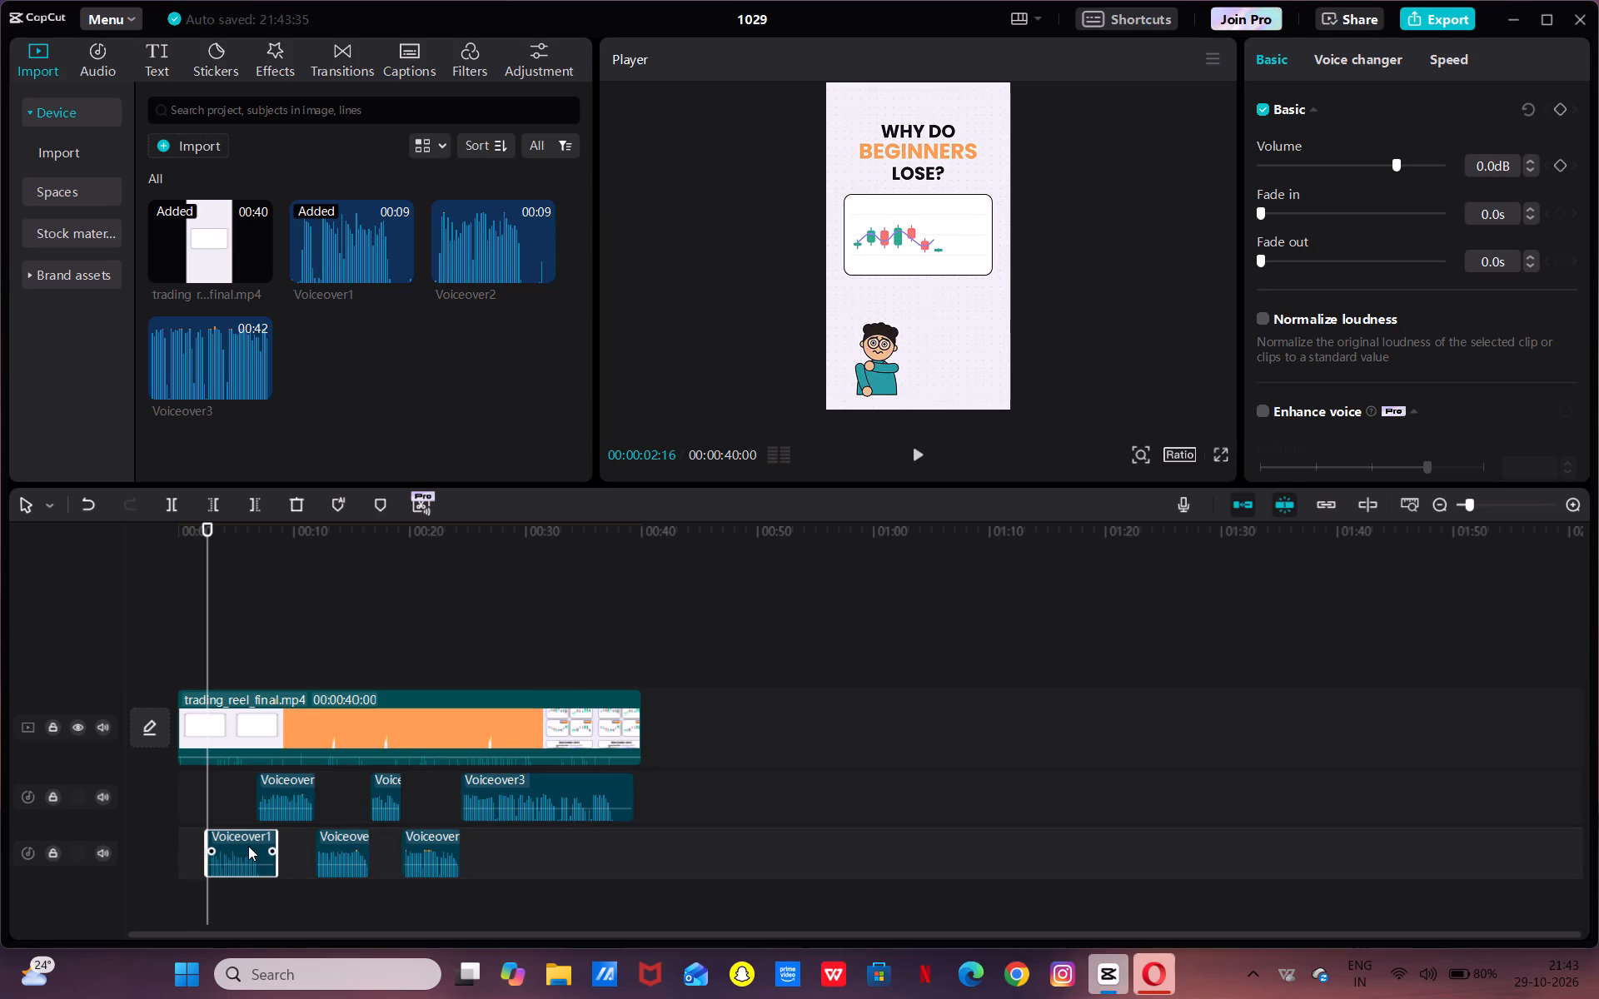
left_click_drag(248, 846, 227, 849)
Move the first four Voiceover3 pieces earlier to follow one another end to end, starting at about 00:00:05 on alternating tracks.
left_click_drag(296, 776, 276, 781)
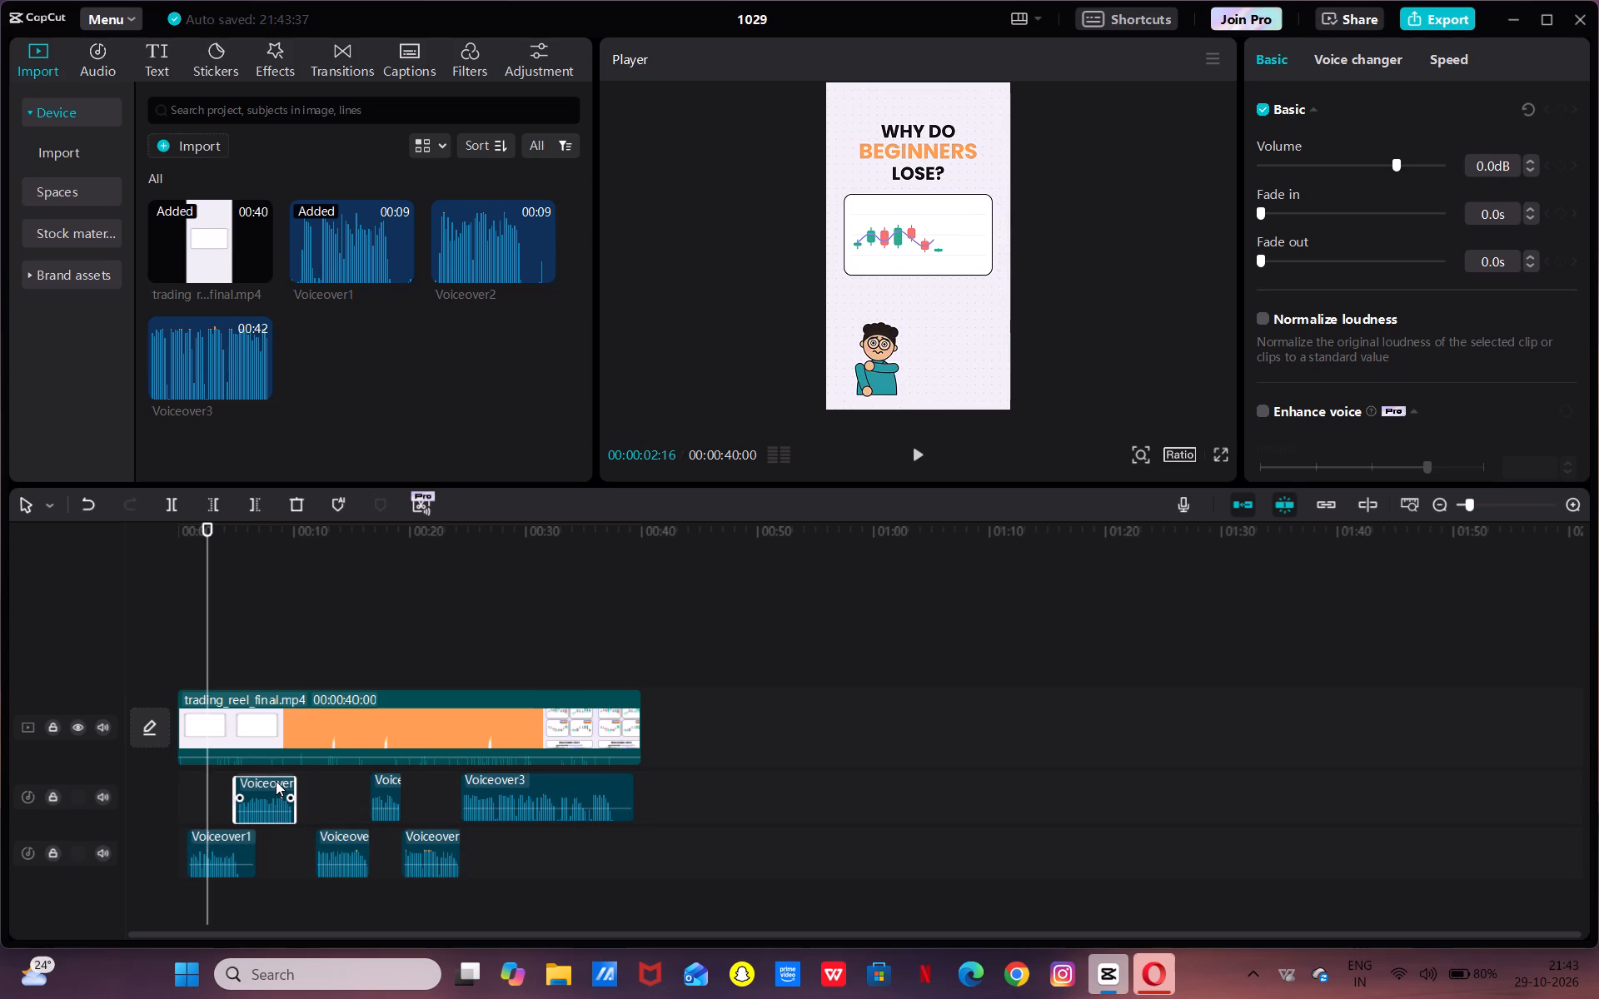
left_click_drag(276, 781, 279, 781)
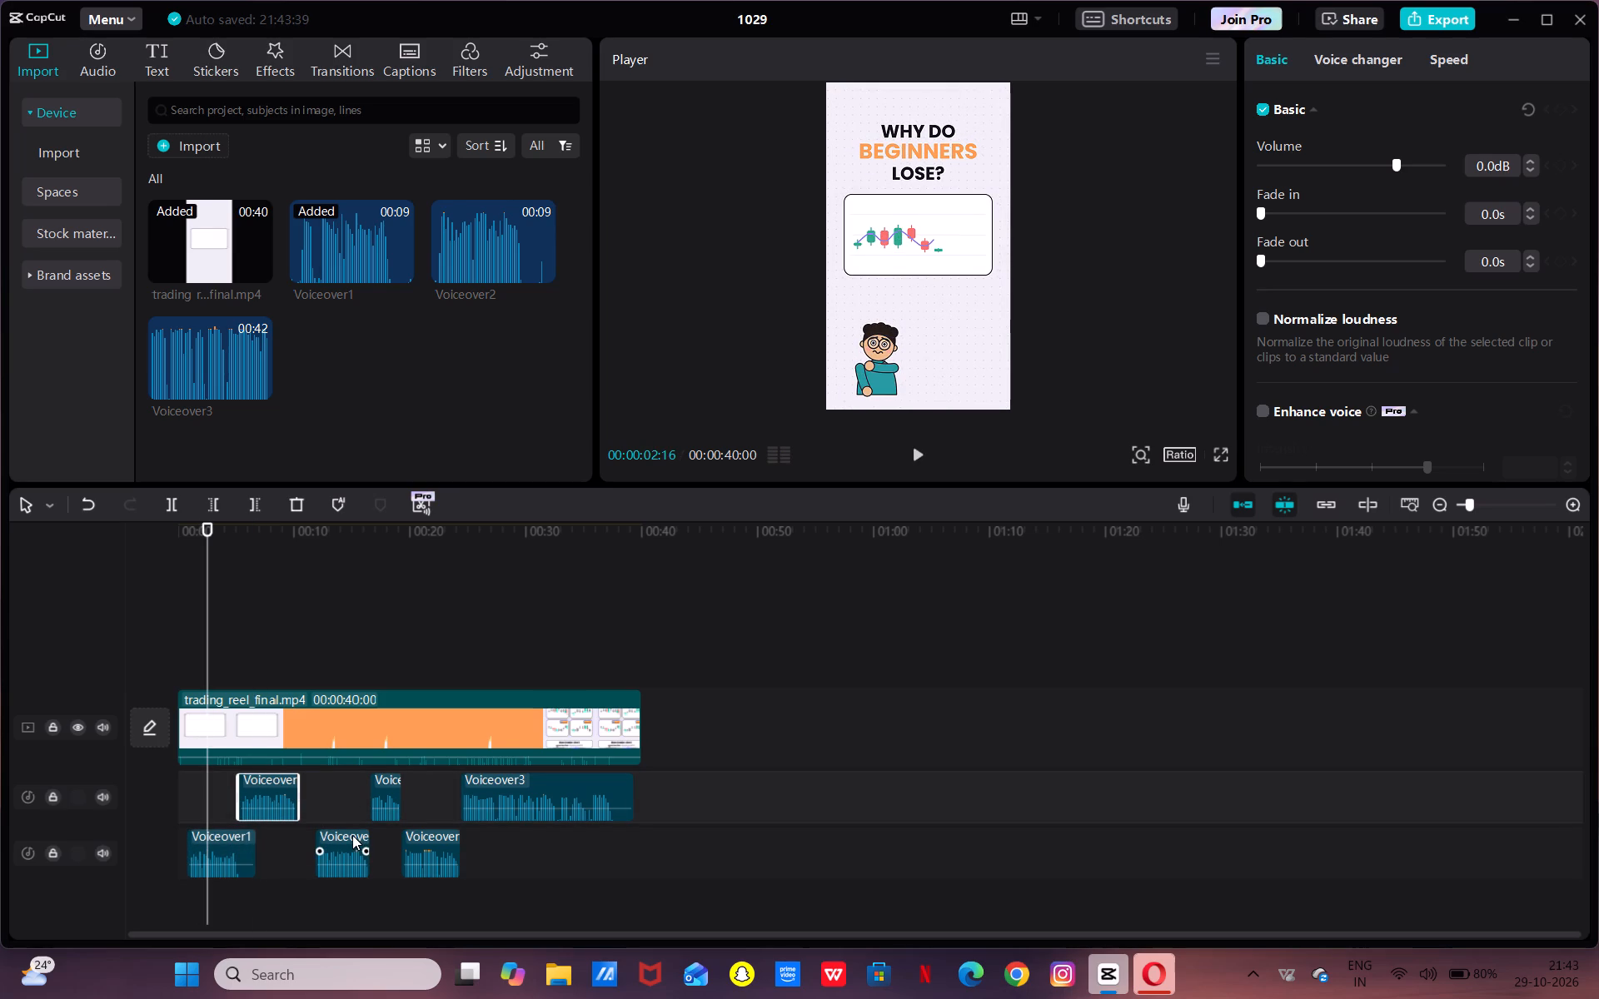
left_click_drag(350, 835, 326, 839)
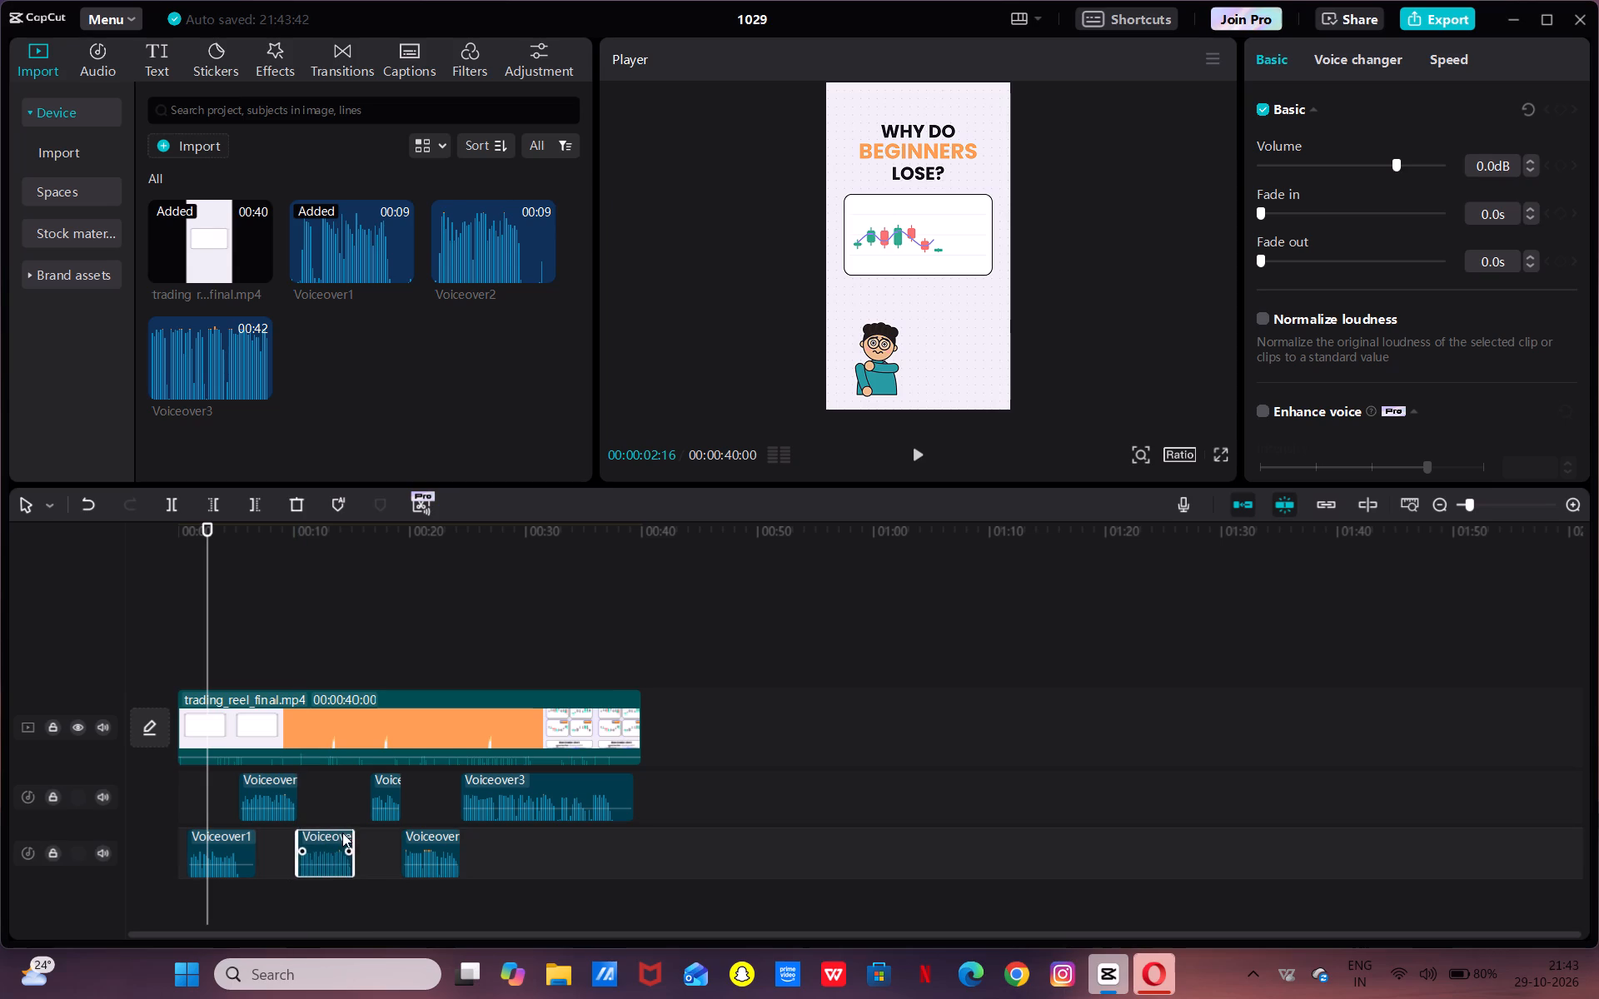
left_click(376, 784)
left_click_drag(378, 783, 361, 788)
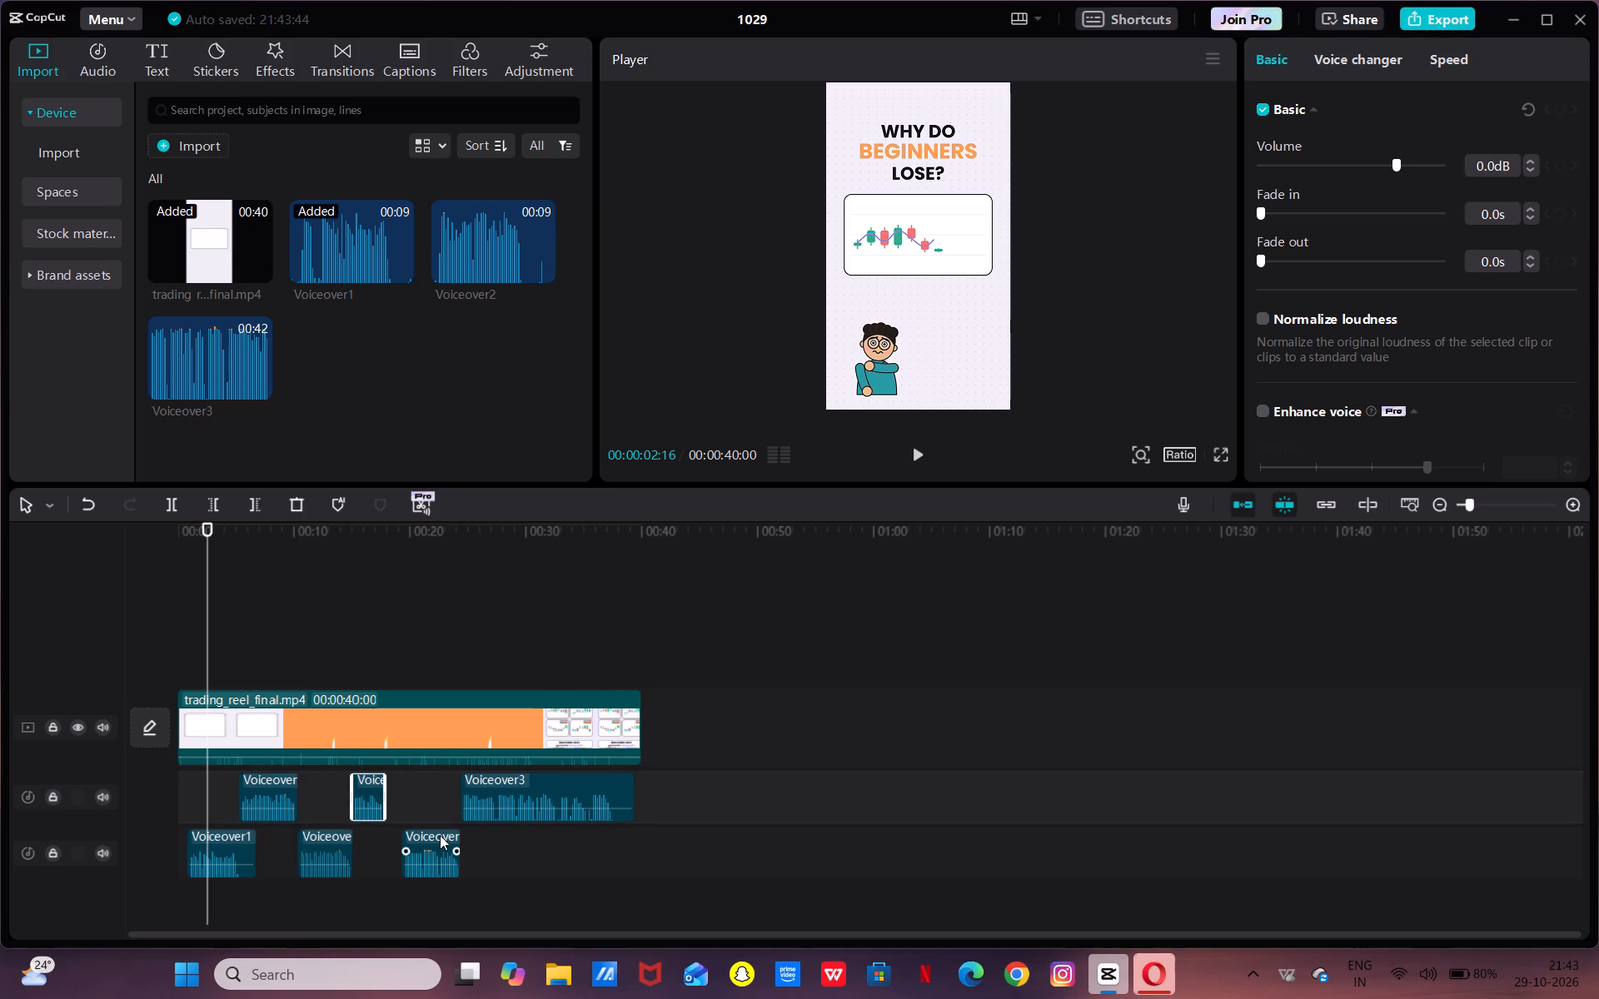
left_click(433, 835)
left_click_drag(424, 836, 411, 838)
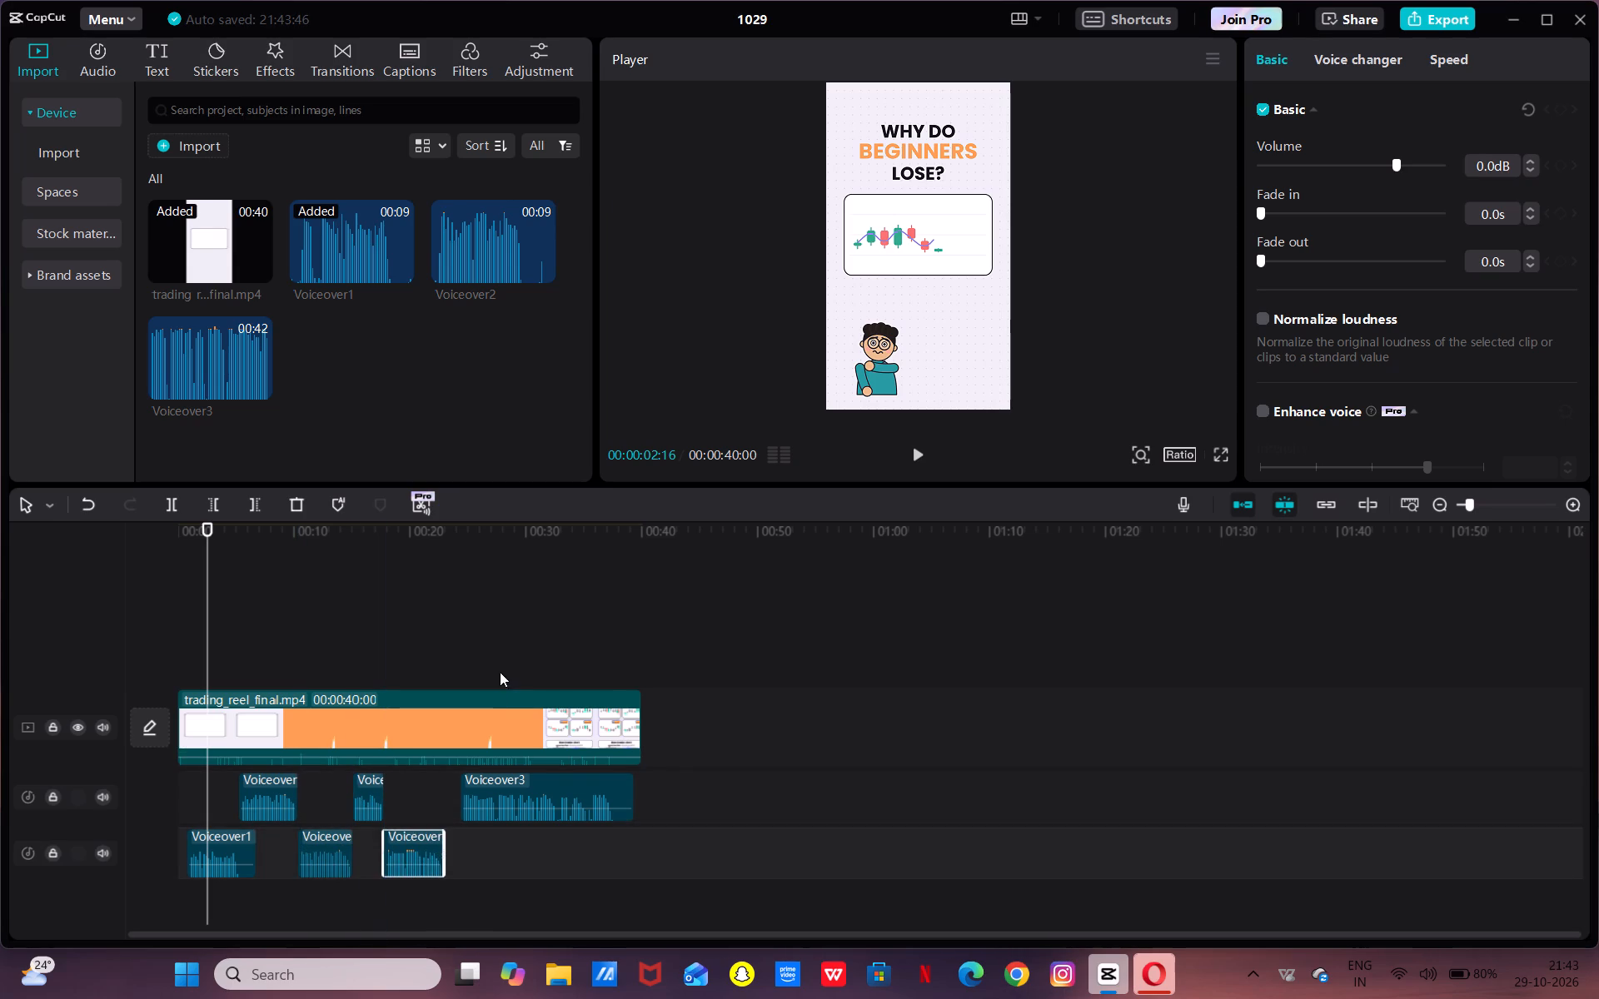
Play the last Voiceover3 piece from about 00:00:25 to 00:00:35:18 to find its pause.
left_click(496, 658)
key("space")
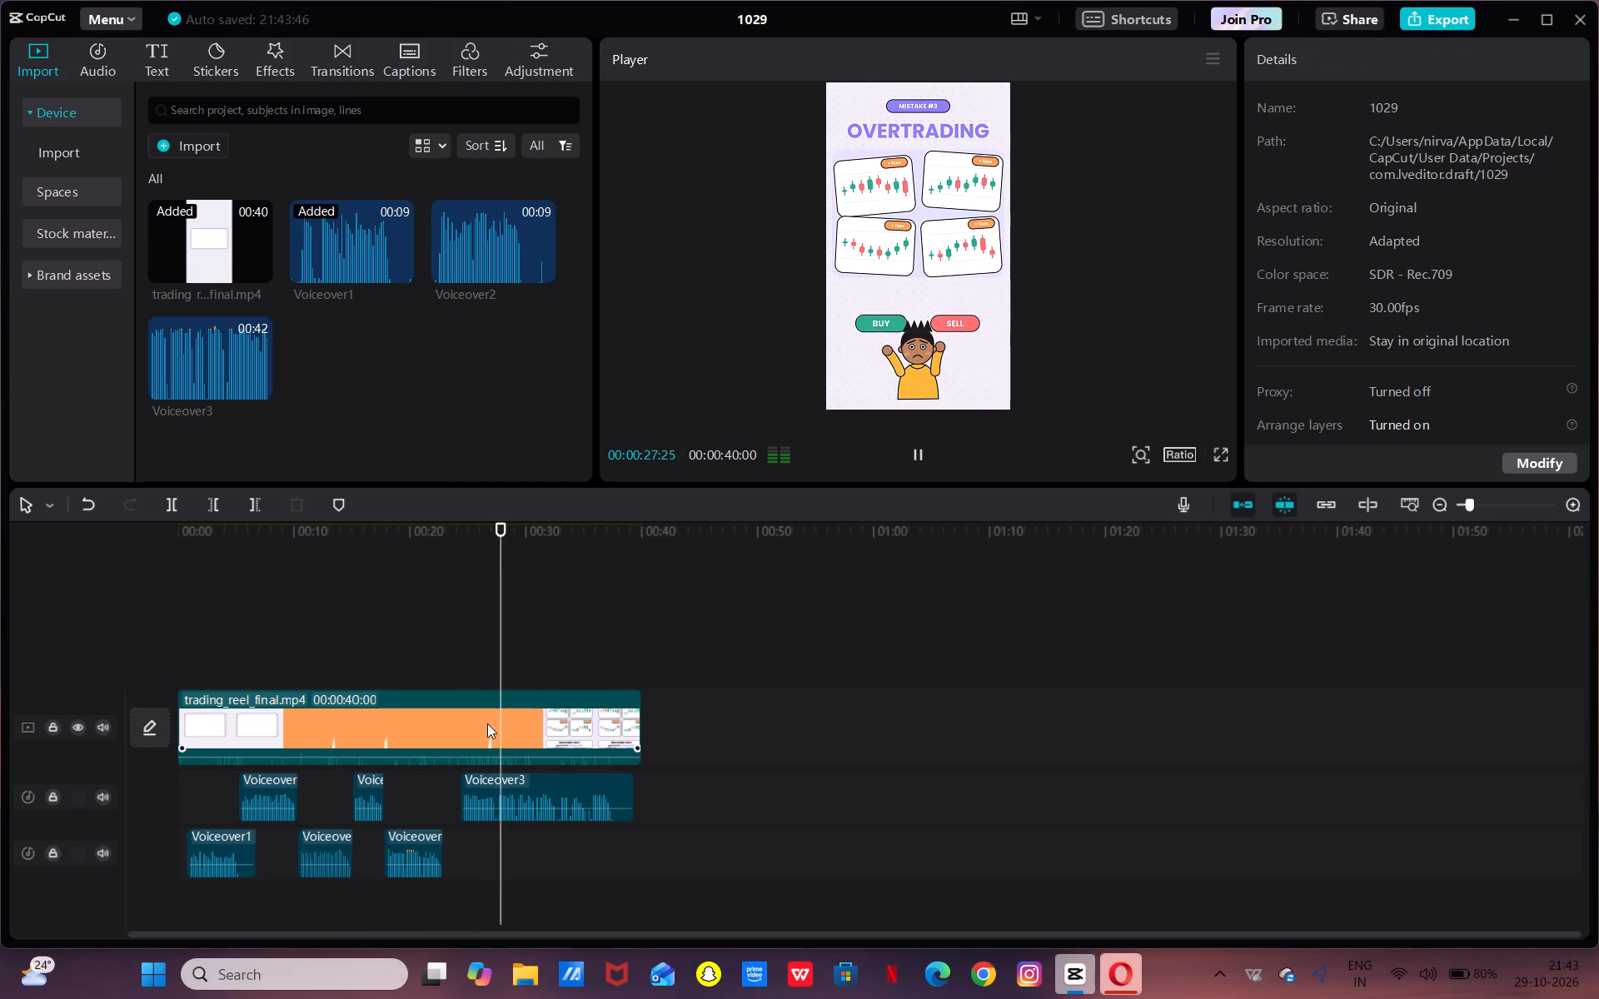
key("space")
left_click_drag(495, 526, 473, 544)
key("space")
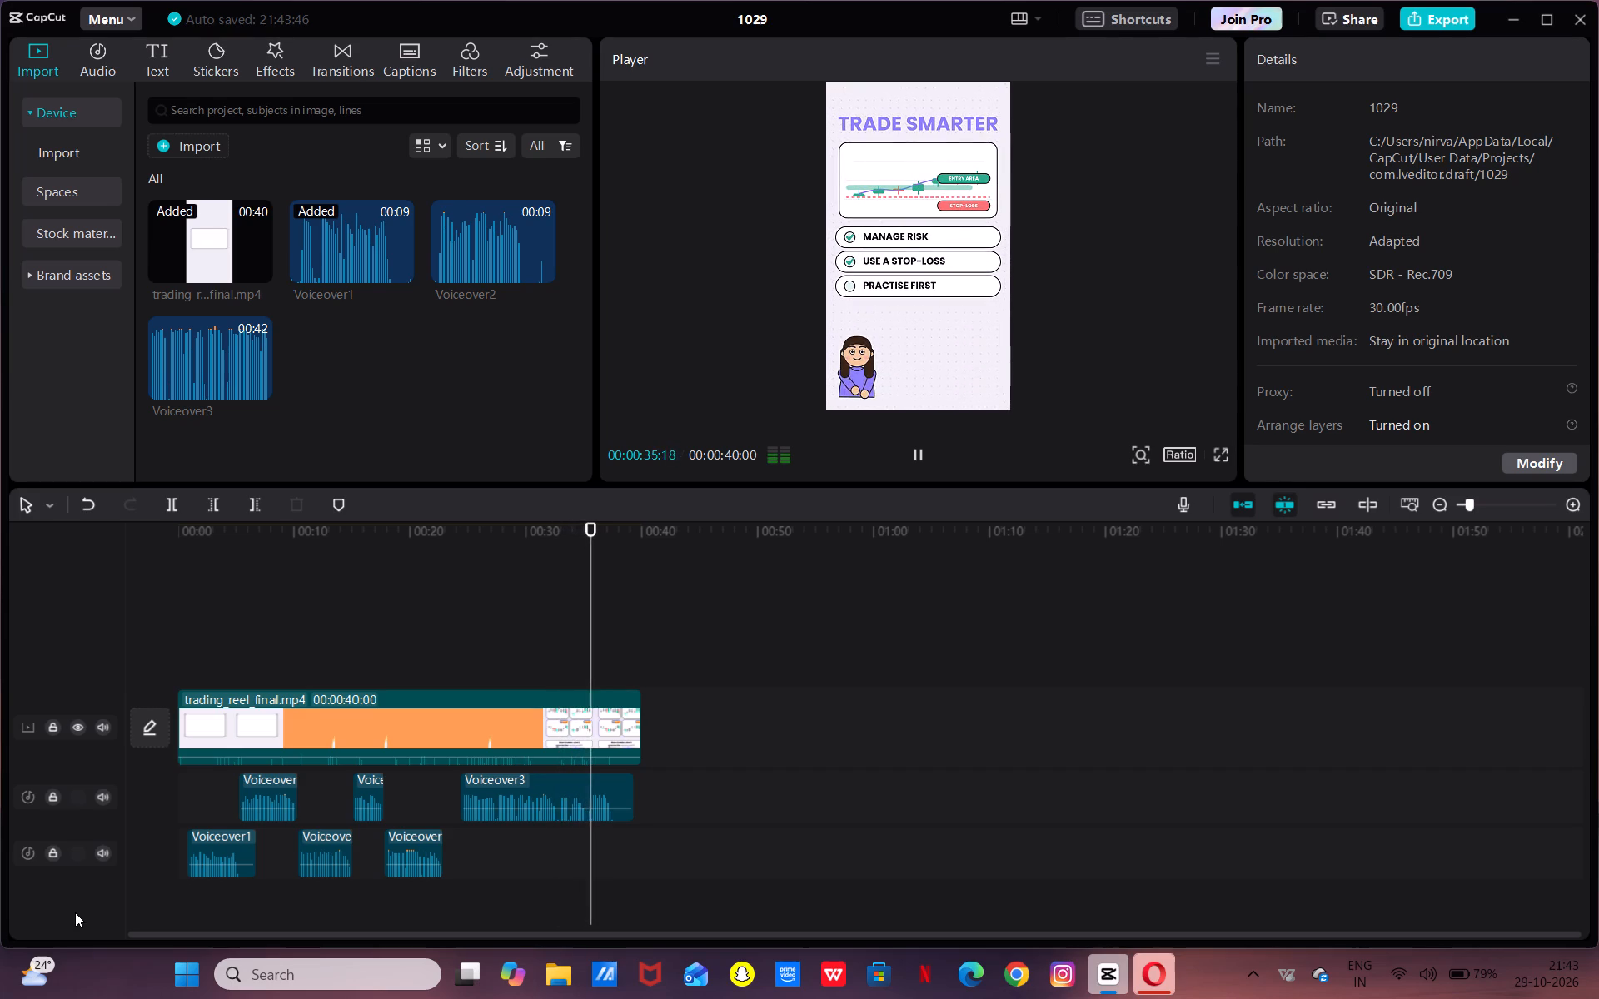
key("space")
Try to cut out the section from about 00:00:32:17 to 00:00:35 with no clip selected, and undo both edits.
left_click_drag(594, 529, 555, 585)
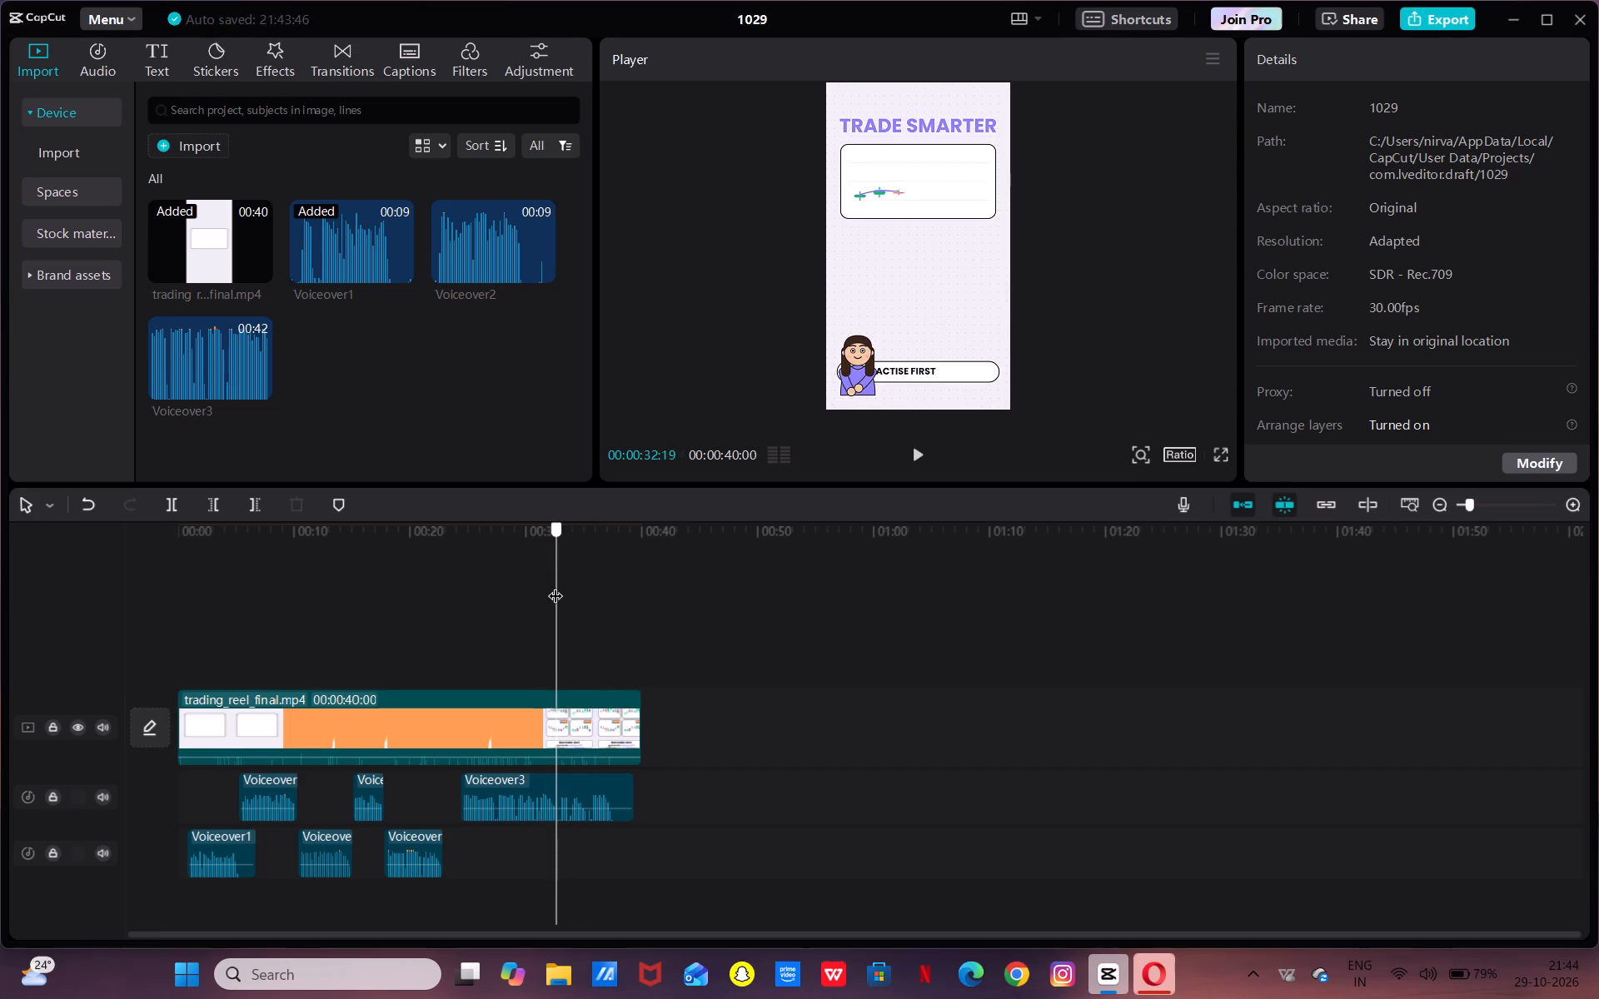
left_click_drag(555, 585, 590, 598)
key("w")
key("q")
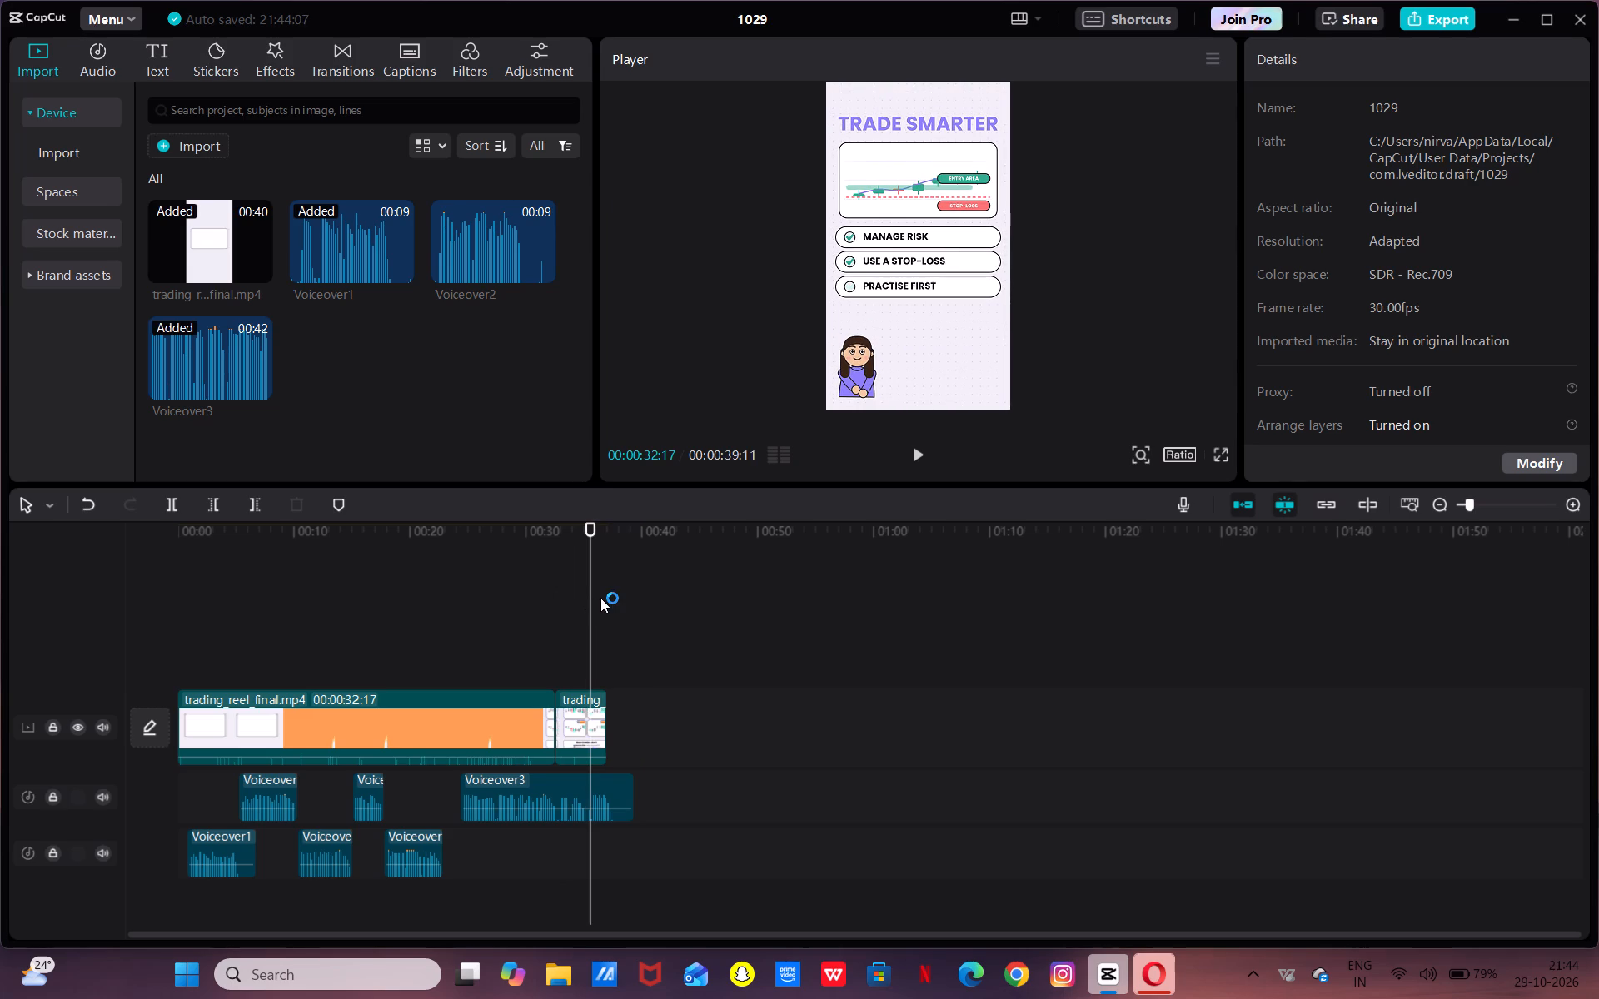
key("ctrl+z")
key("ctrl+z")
Split the last Voiceover3 clip at about 00:00:32:21, trim the second part's start to 00:00:35:22, and close the gap.
left_click(570, 774)
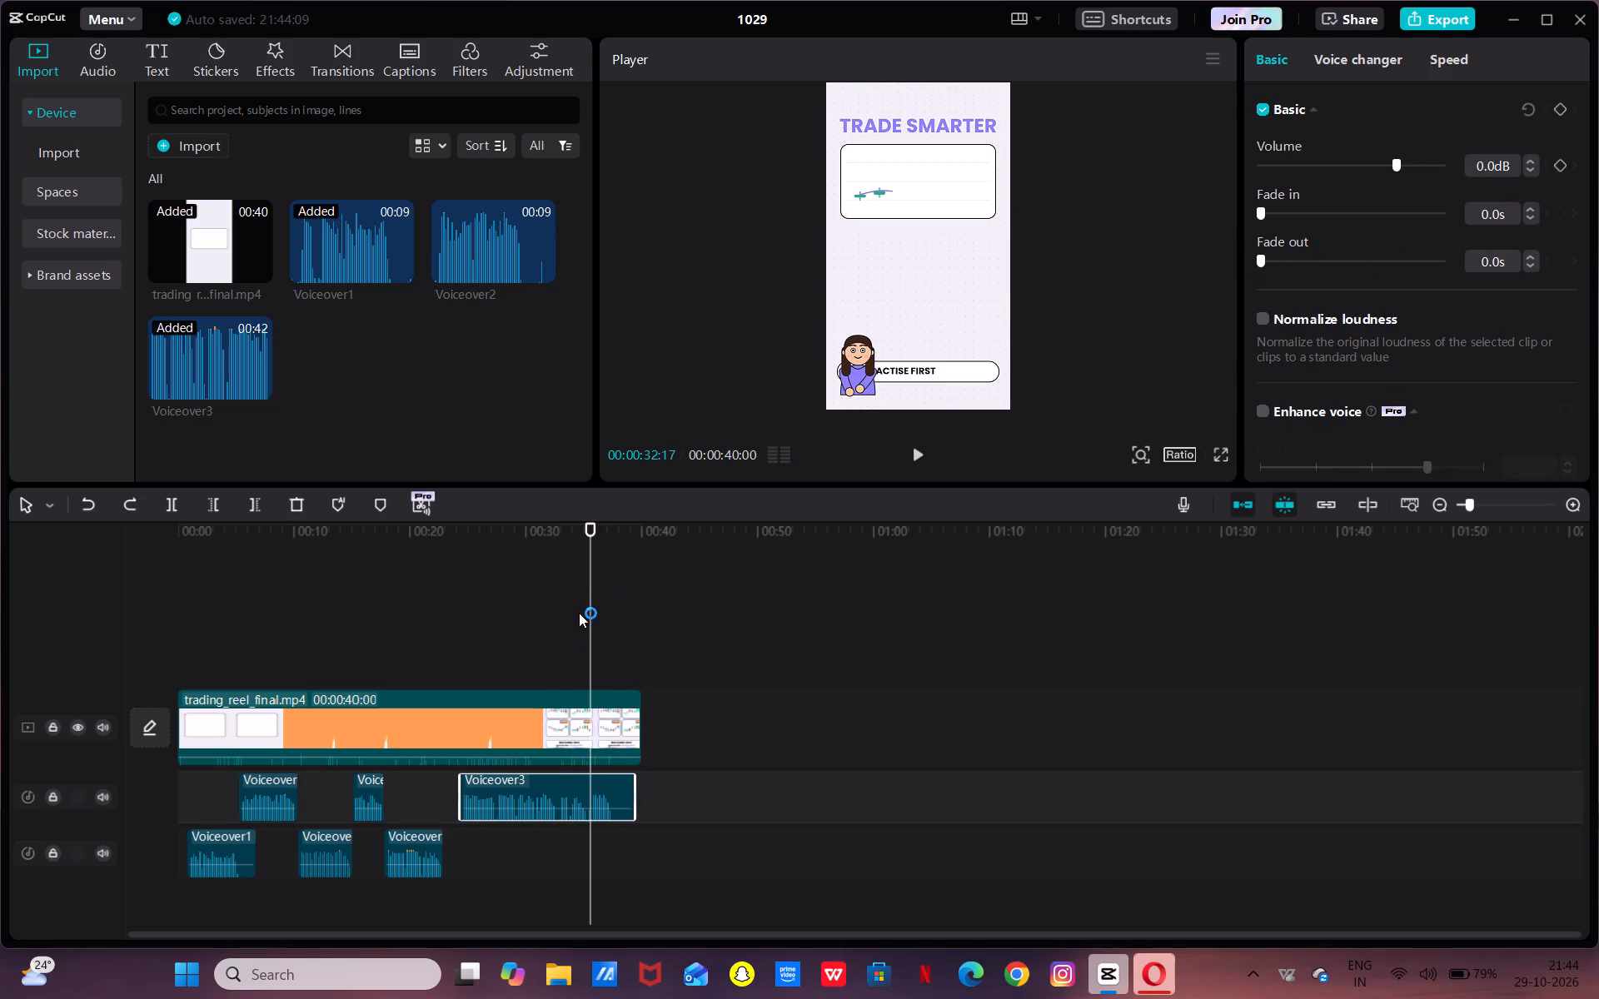
left_click_drag(590, 528, 557, 559)
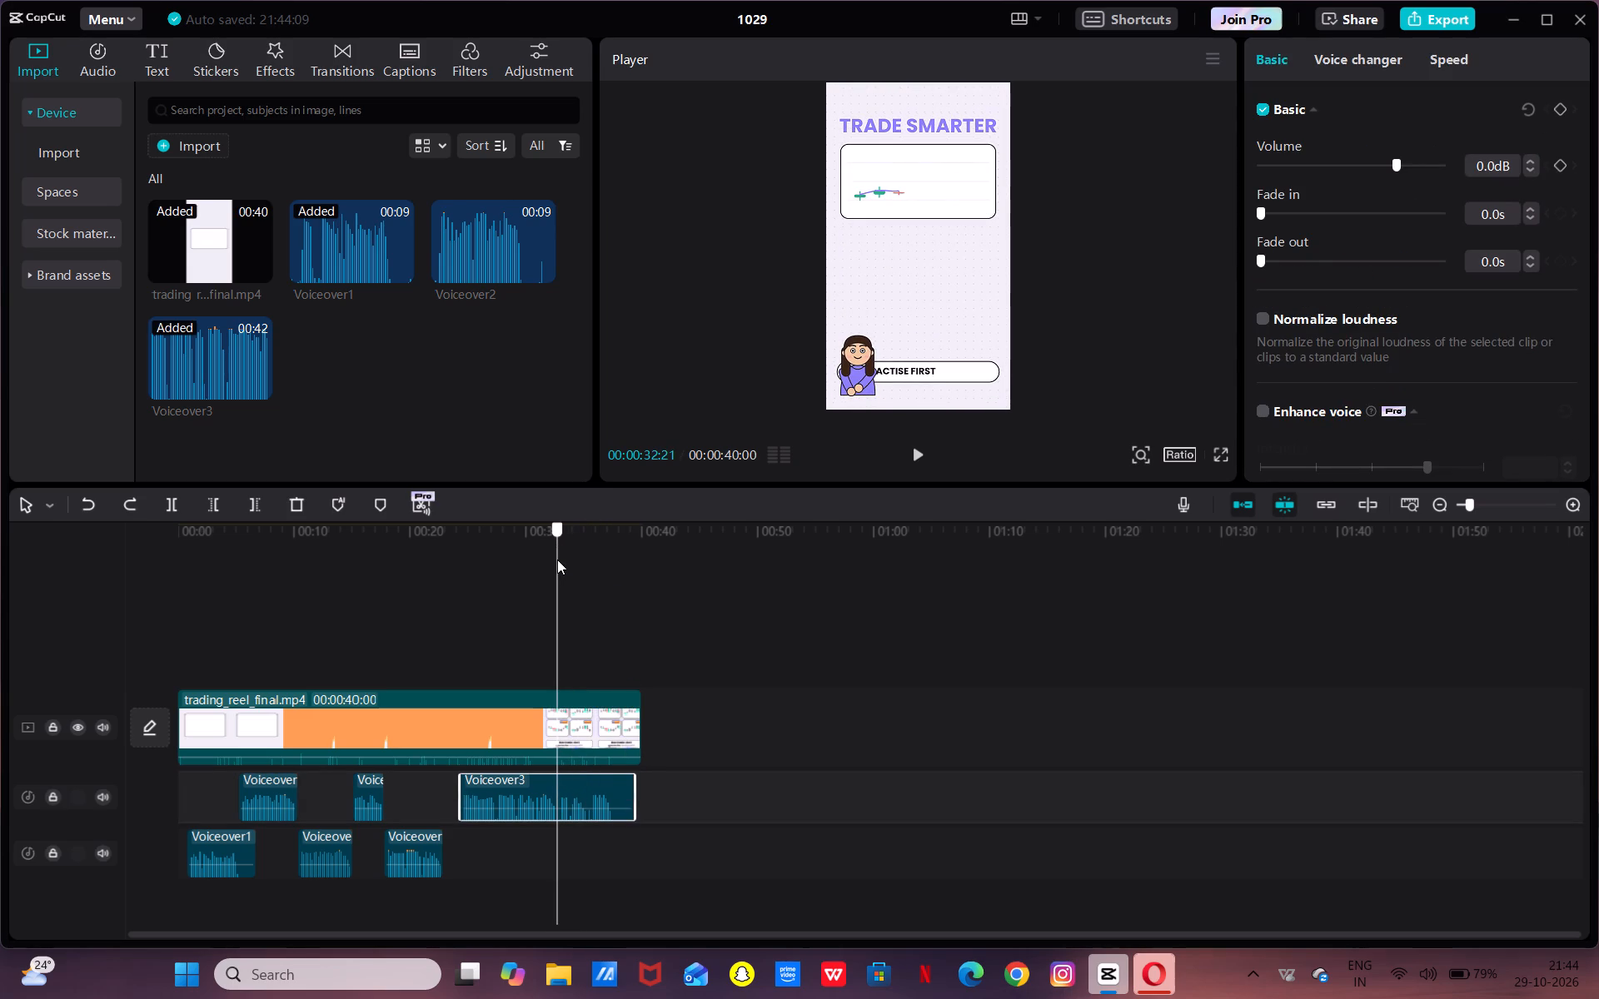
left_click_drag(557, 559, 588, 571)
key("w")
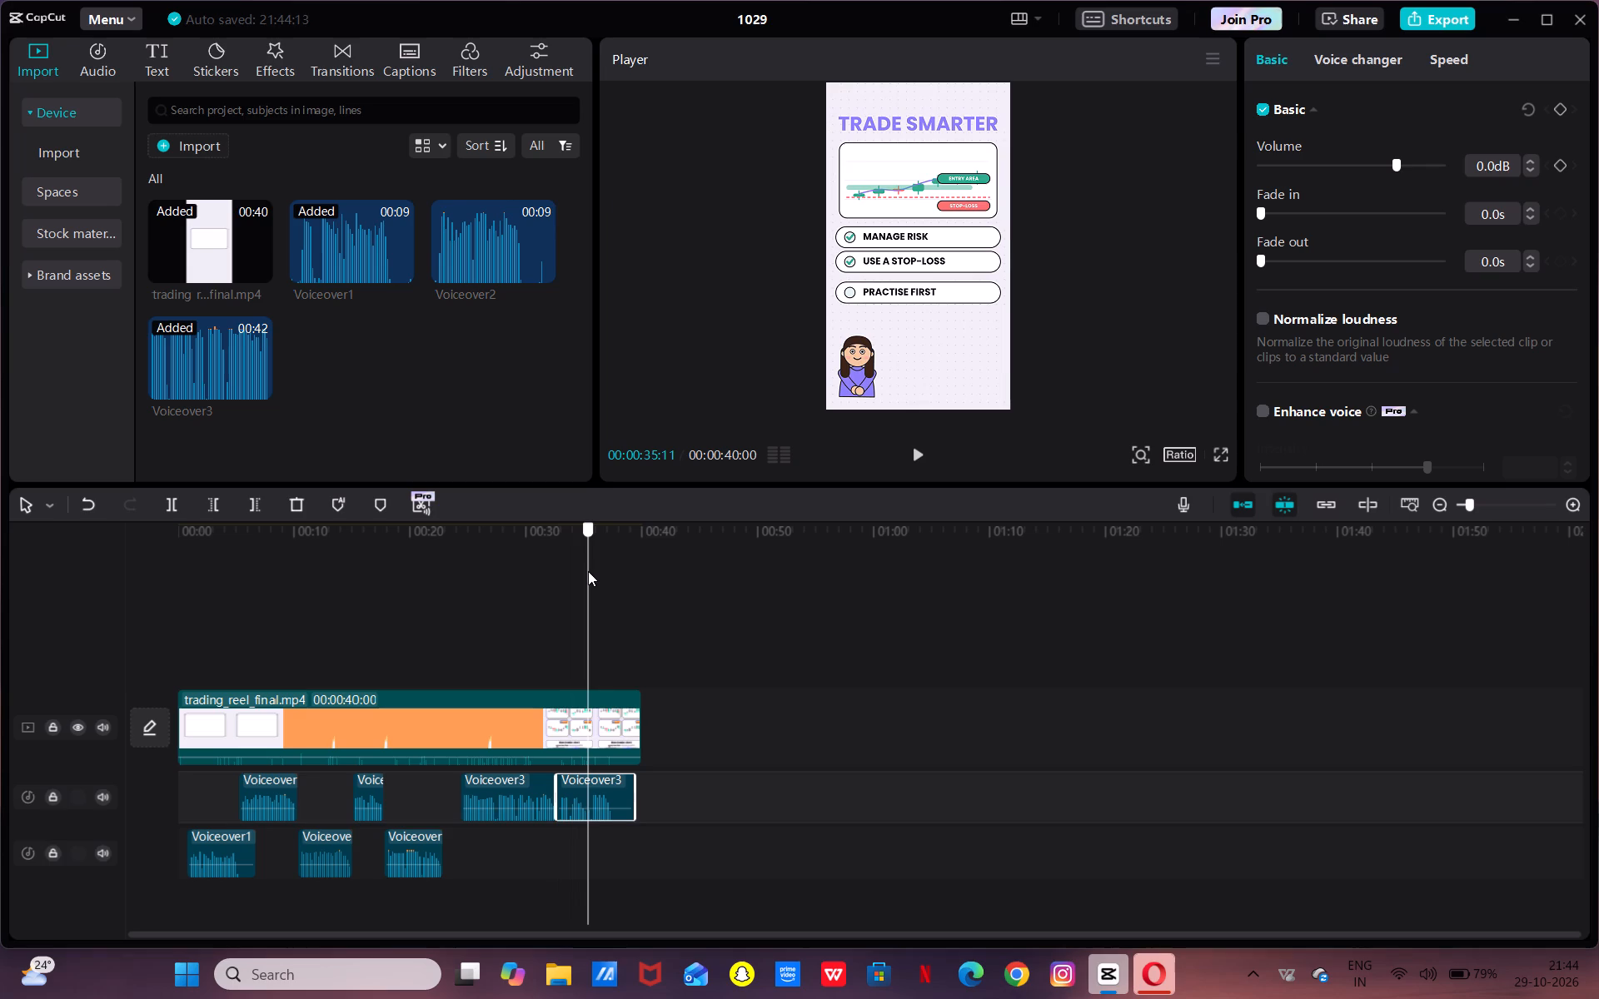
left_click_drag(588, 571, 592, 574)
key("q")
left_click_drag(614, 784, 576, 788)
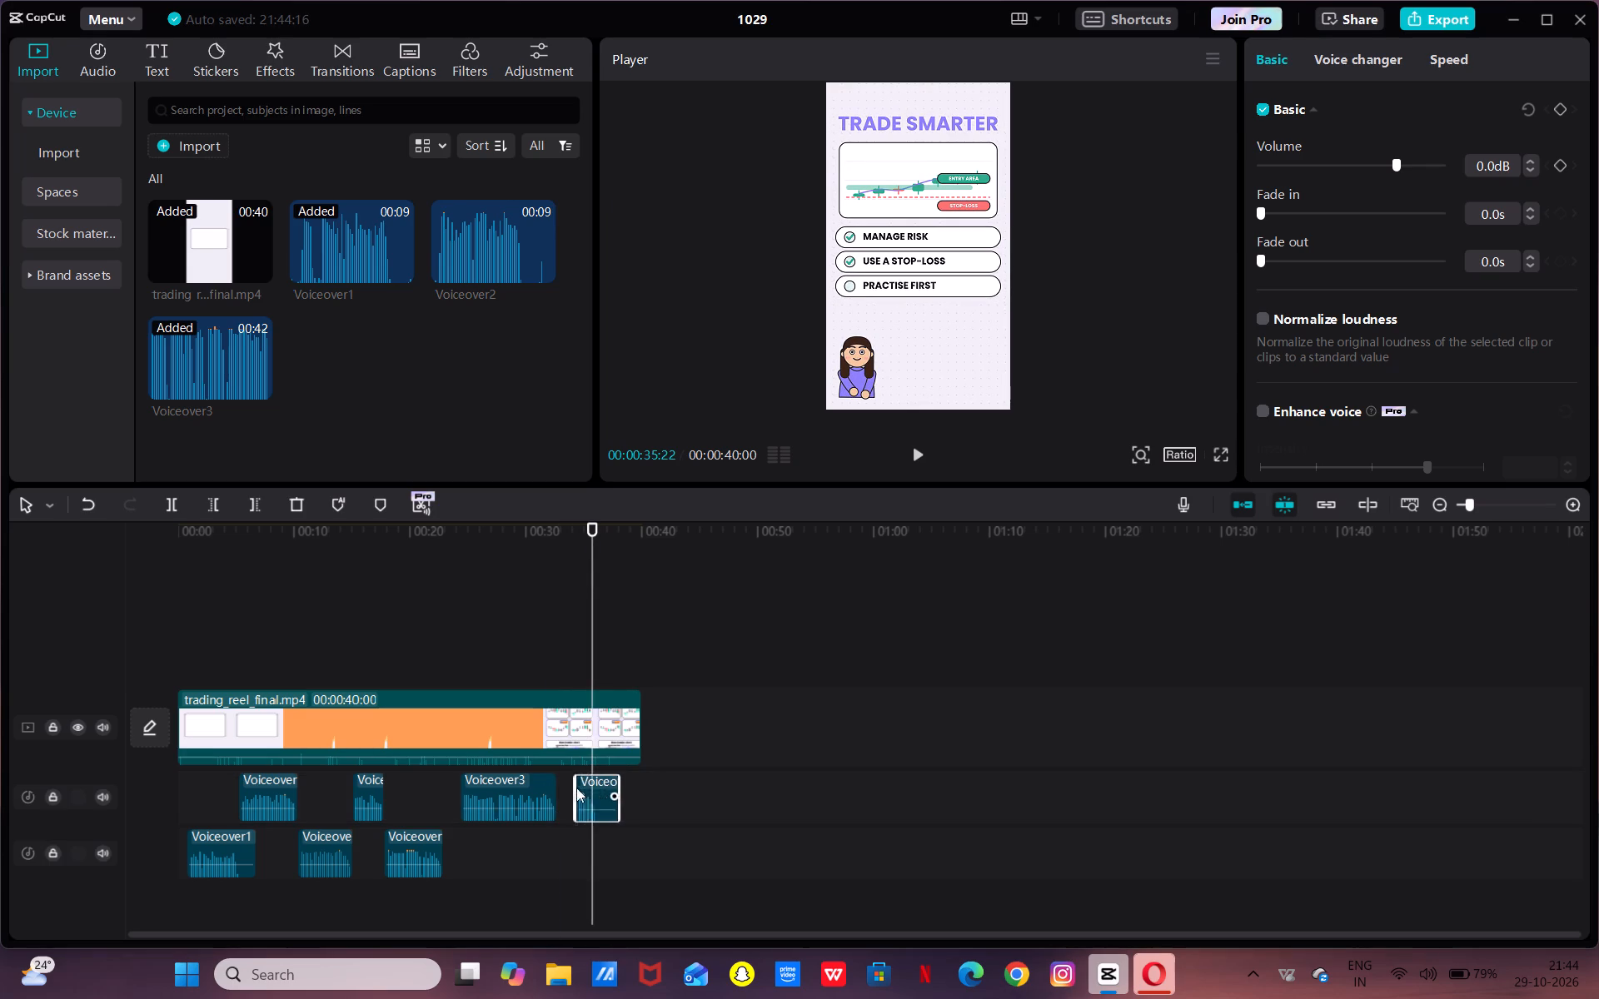
left_click_drag(576, 788, 580, 785)
Move the last two Voiceover3 pieces earlier so they follow directly after the fourth piece, at about 00:00:23.
left_click_drag(525, 784, 511, 788)
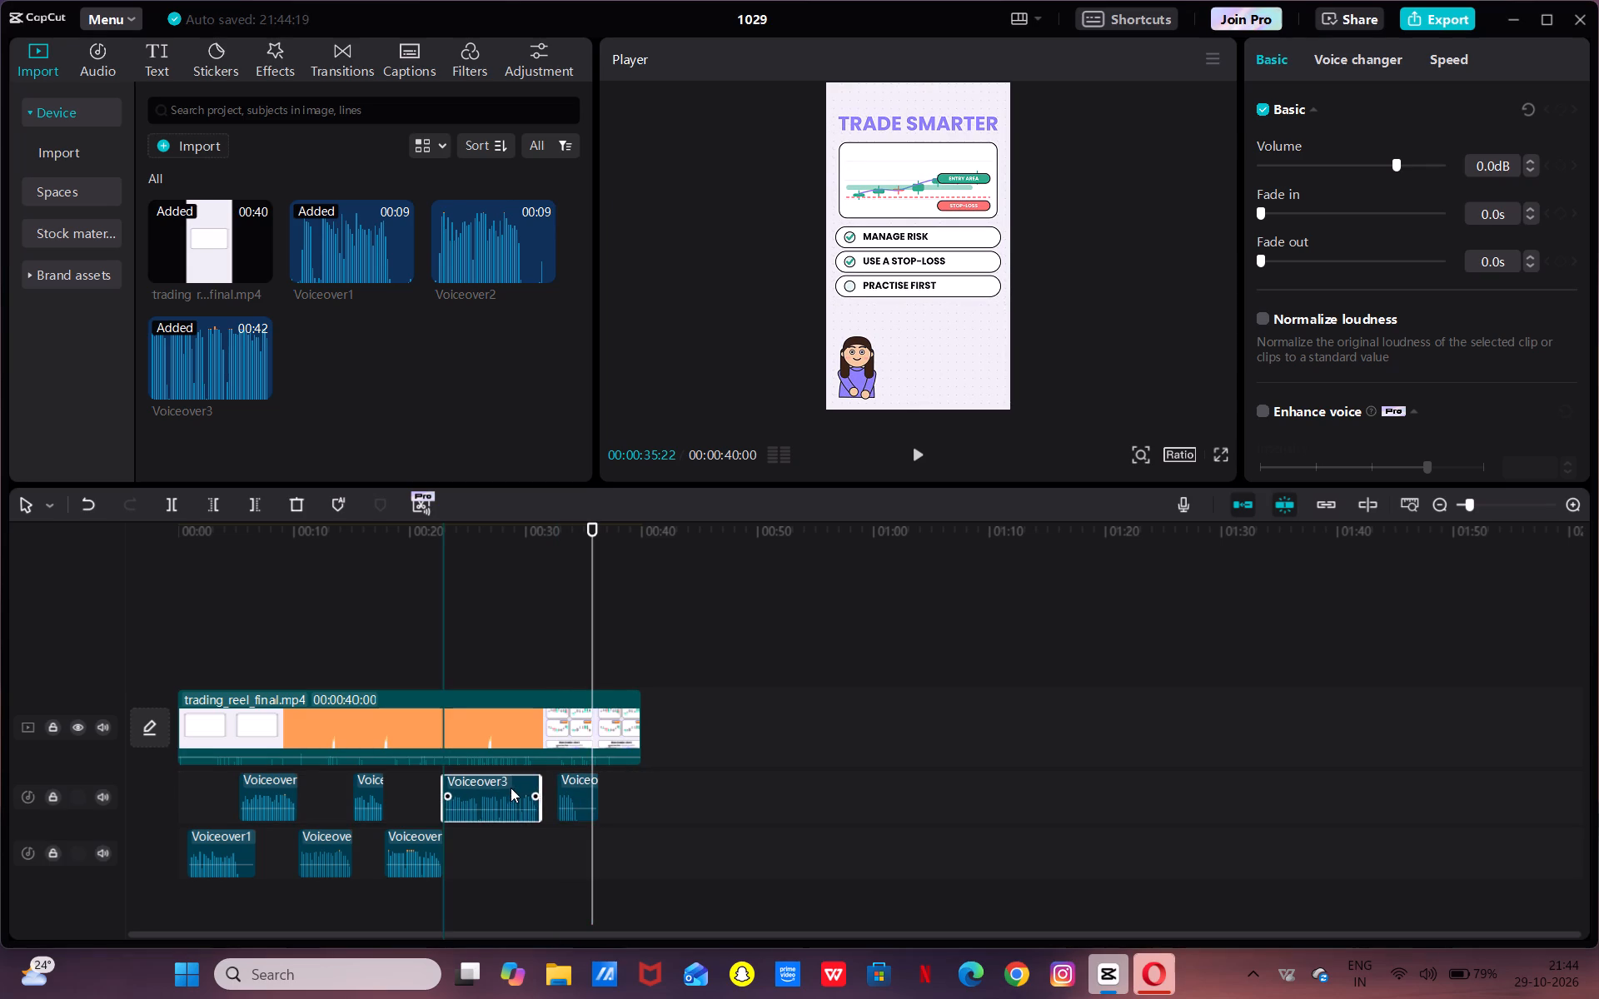
left_click_drag(511, 788, 511, 788)
left_click(575, 783)
left_click_drag(574, 783, 560, 784)
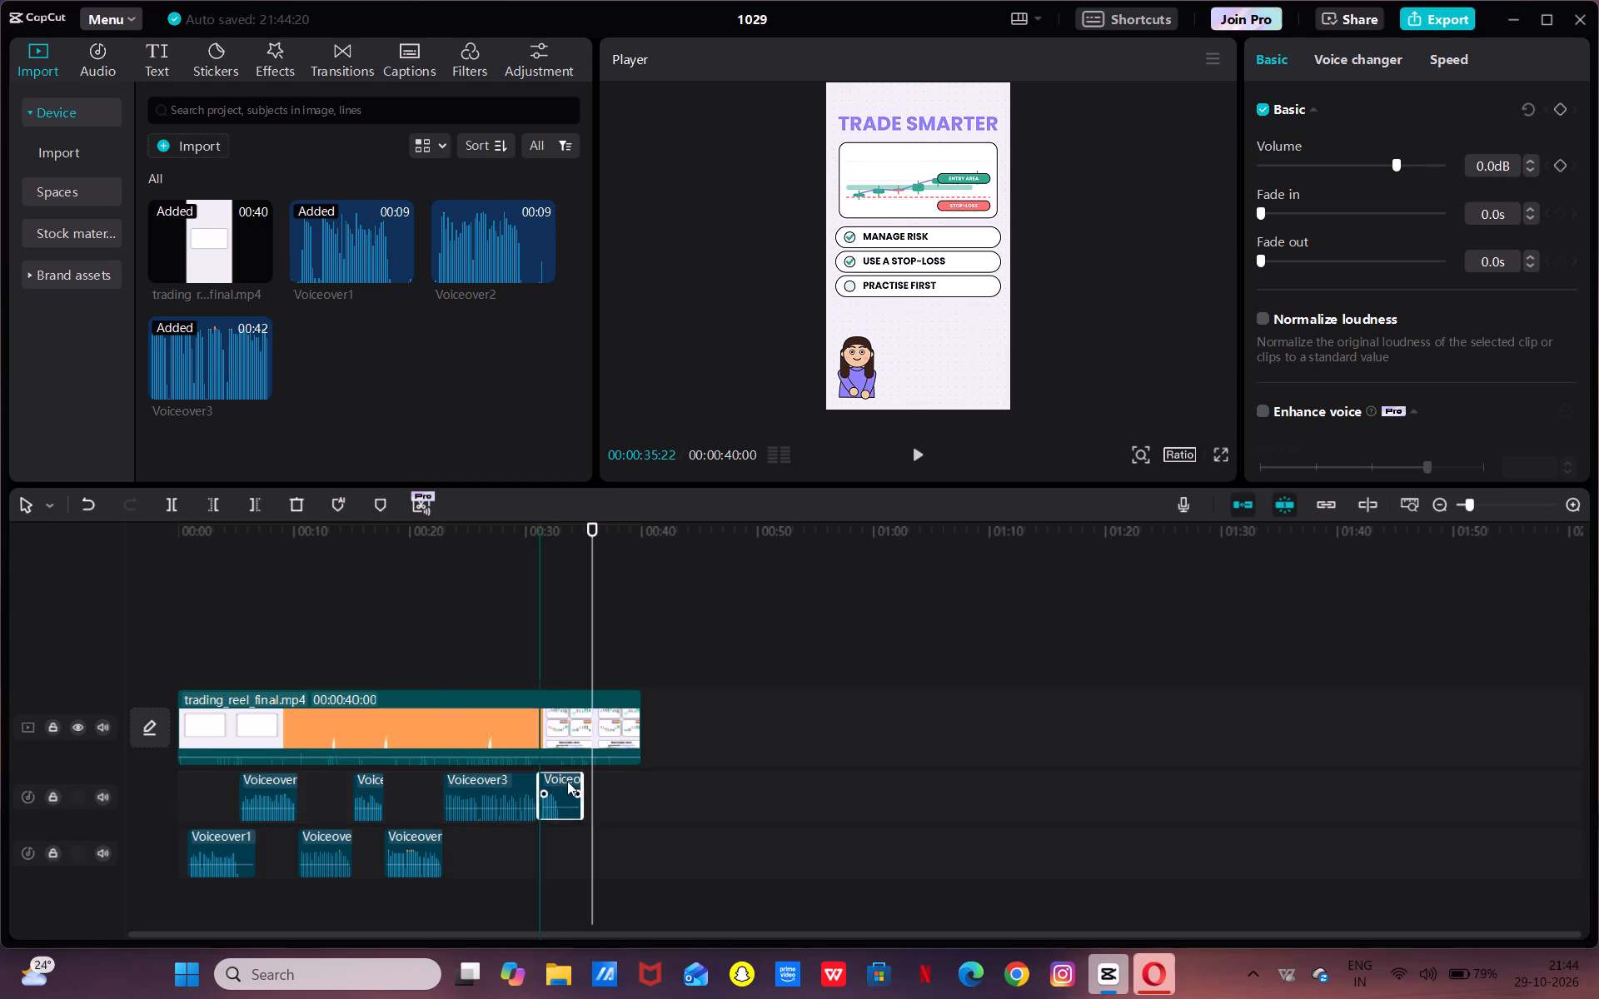
Move Voiceover1 to the timeline's start and shift all six Voiceover3 pieces earlier, end to end from about 00:00:04.
left_click_drag(599, 526, 0, 723)
key("space")
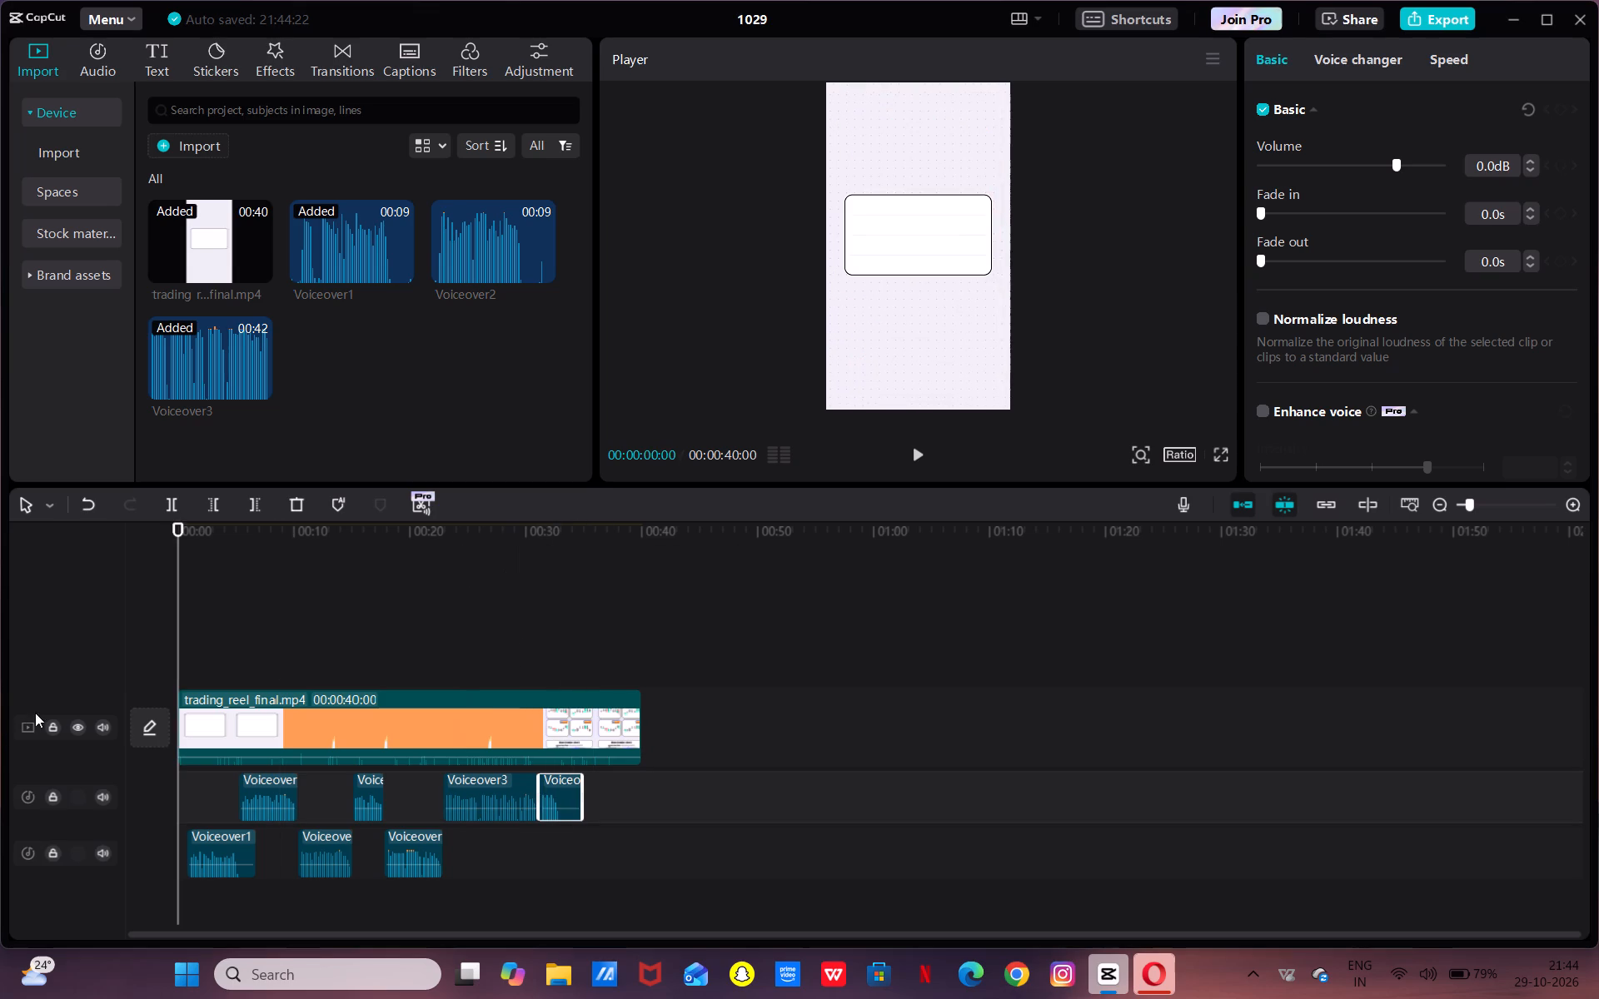
key("space")
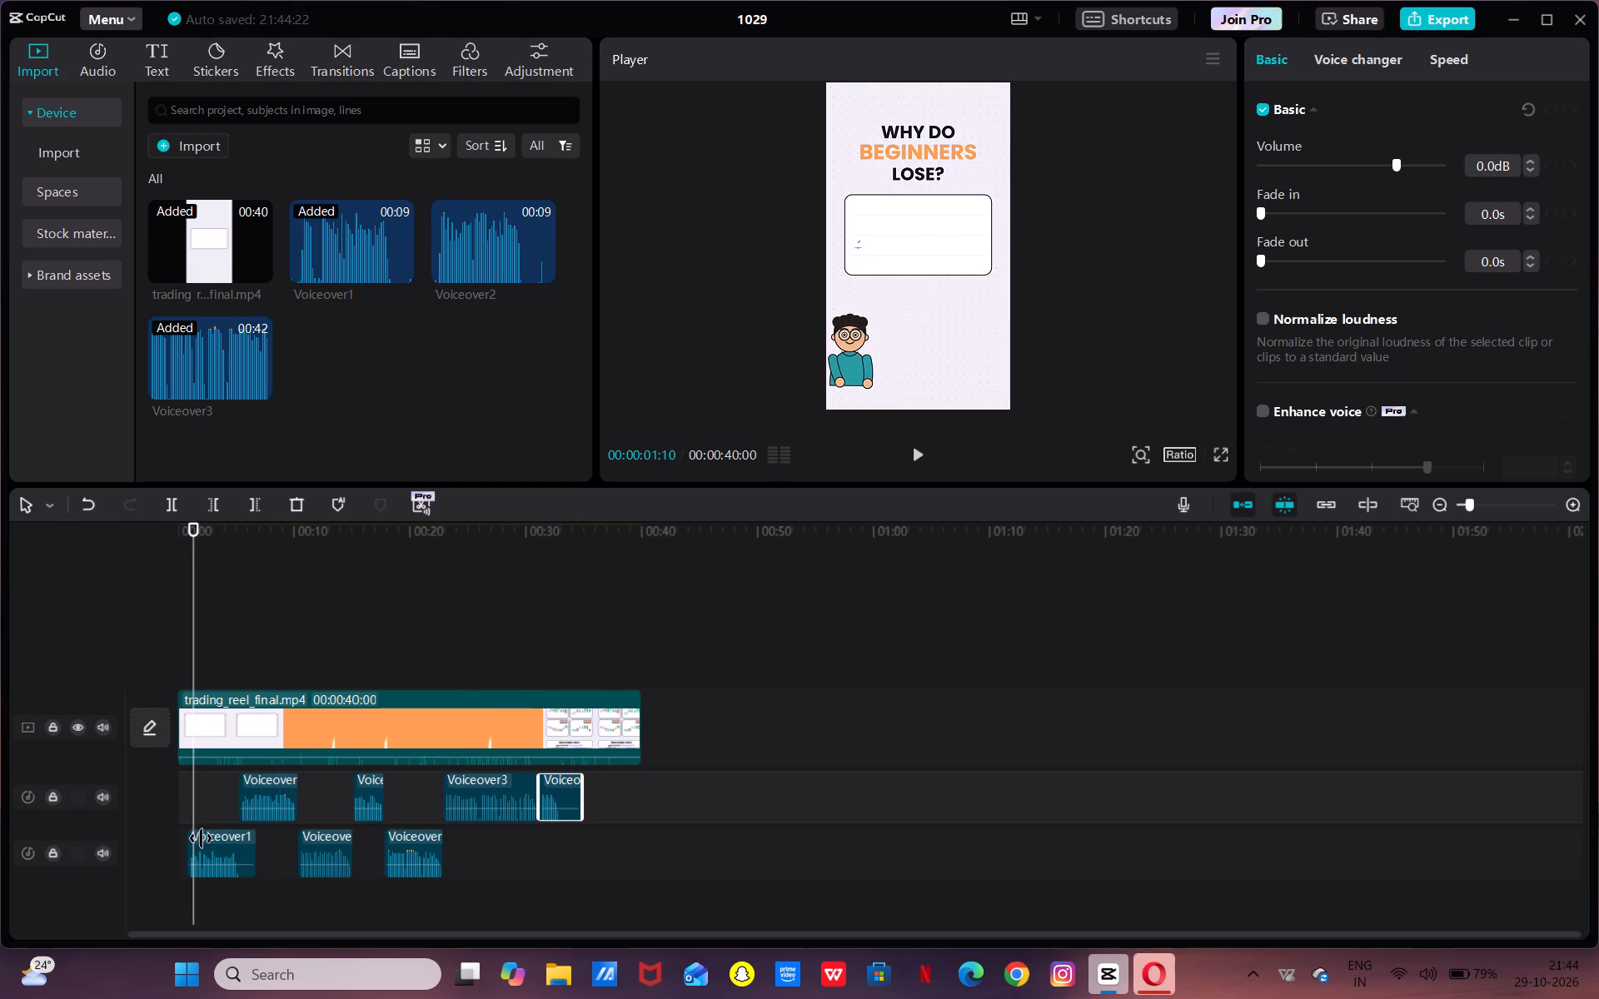
left_click_drag(218, 842, 195, 848)
left_click_drag(257, 777, 252, 778)
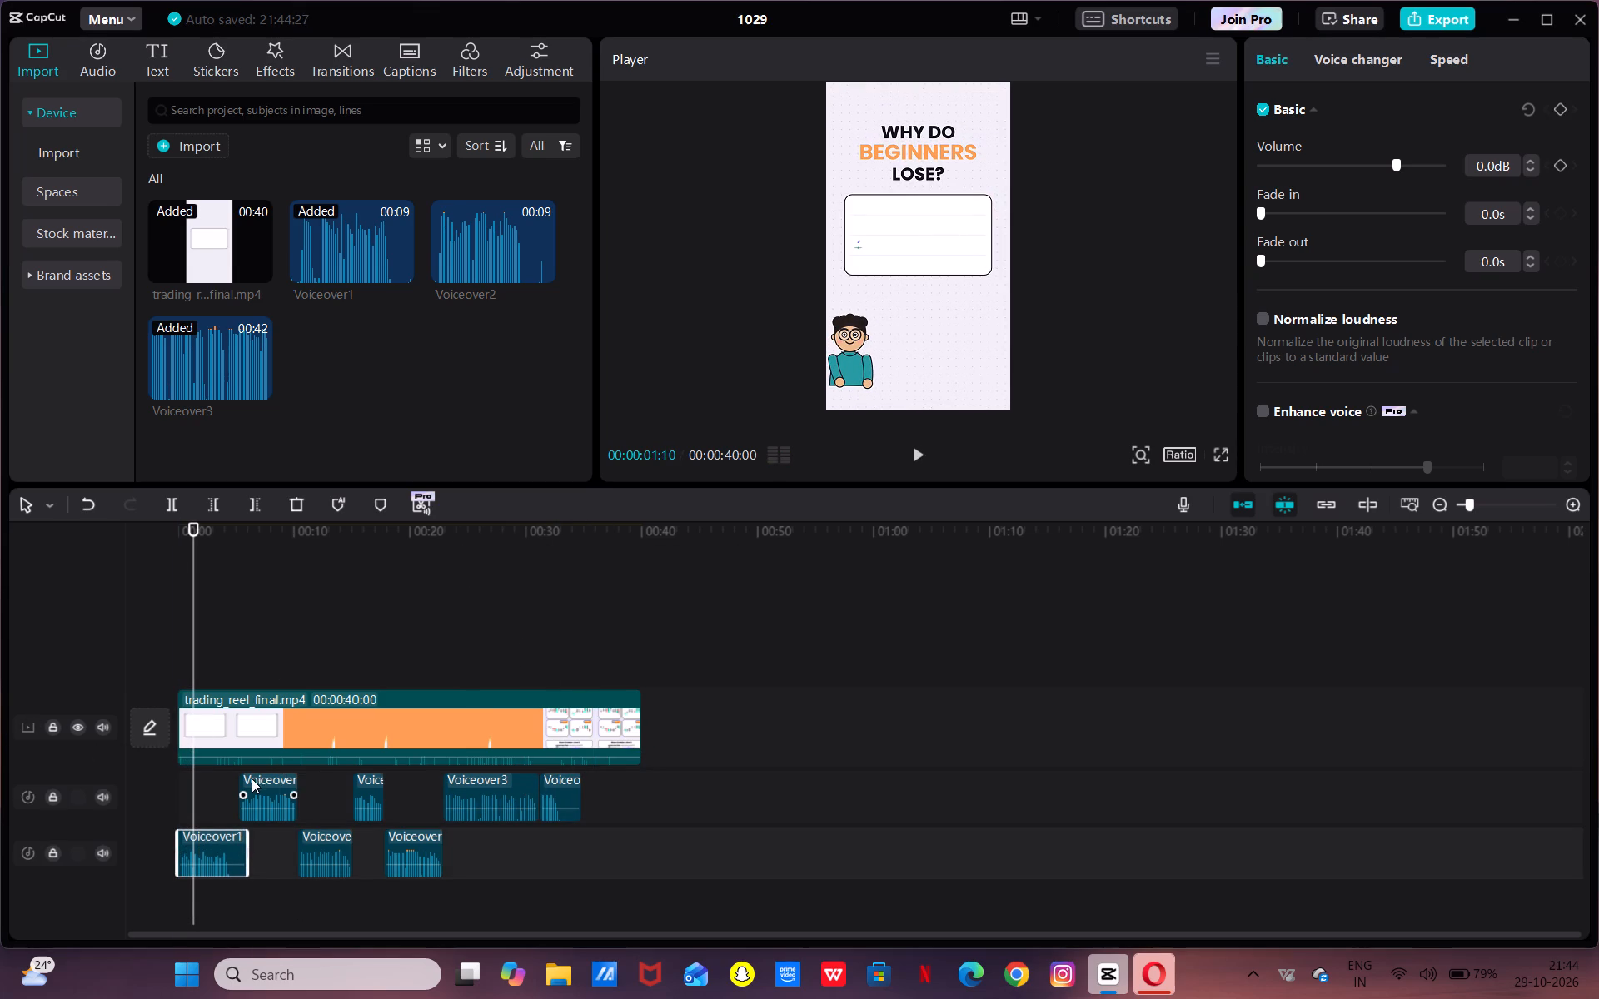
left_click_drag(252, 778, 246, 781)
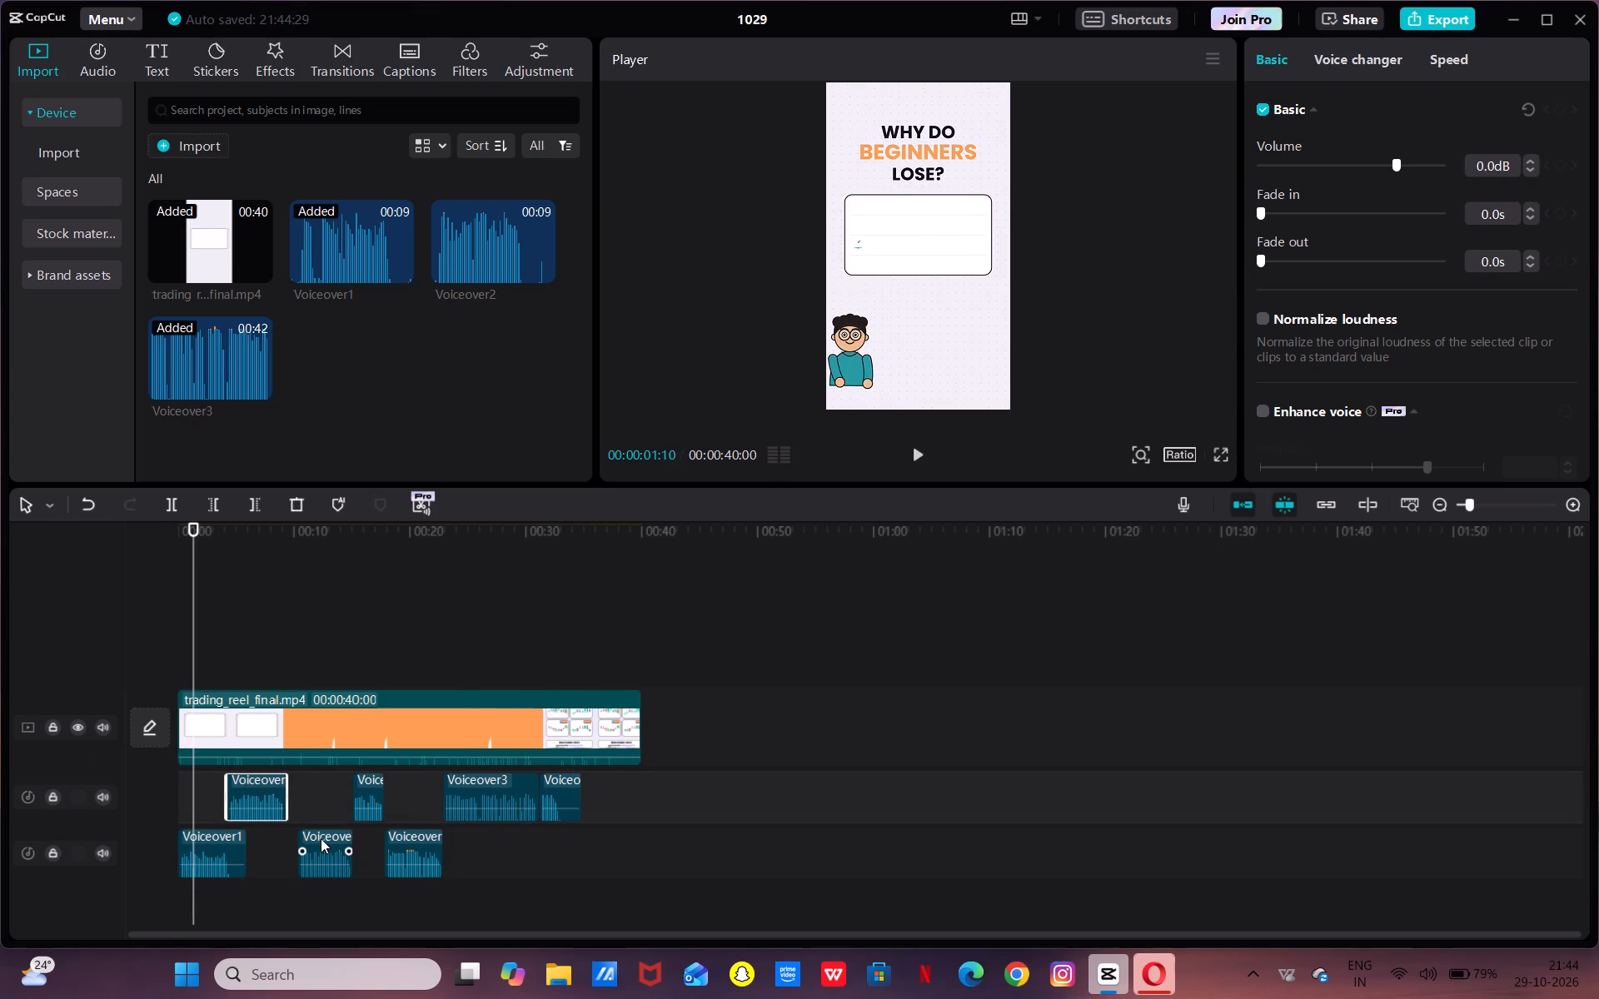
left_click_drag(321, 838, 304, 839)
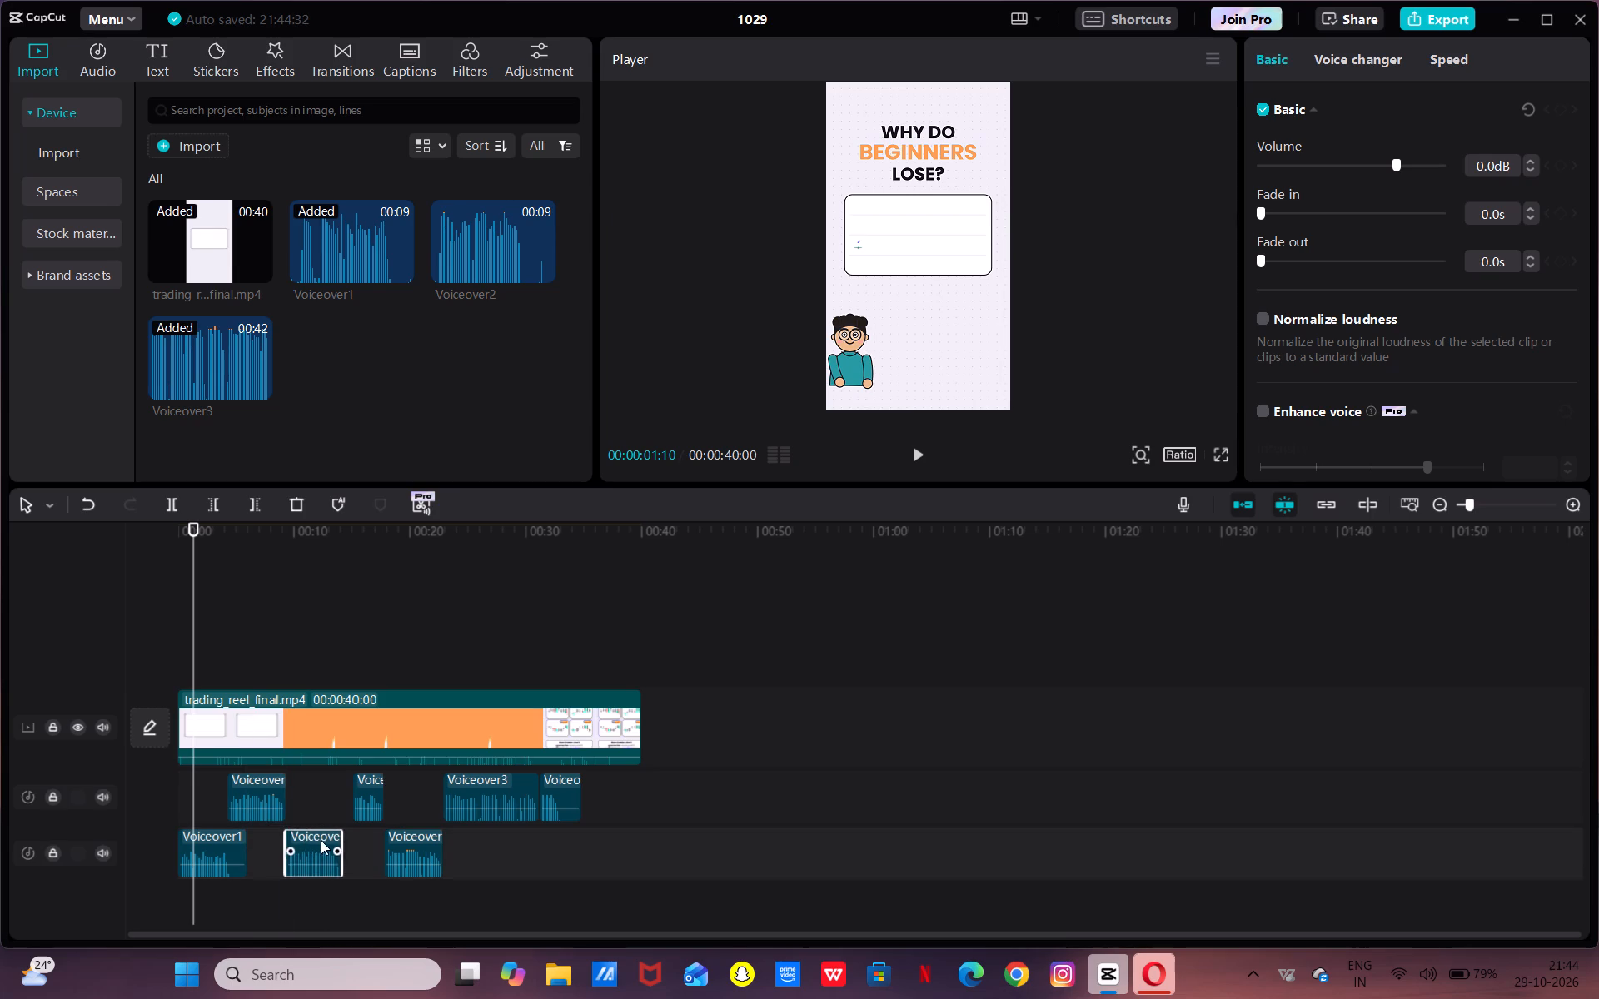
left_click_drag(371, 784, 356, 788)
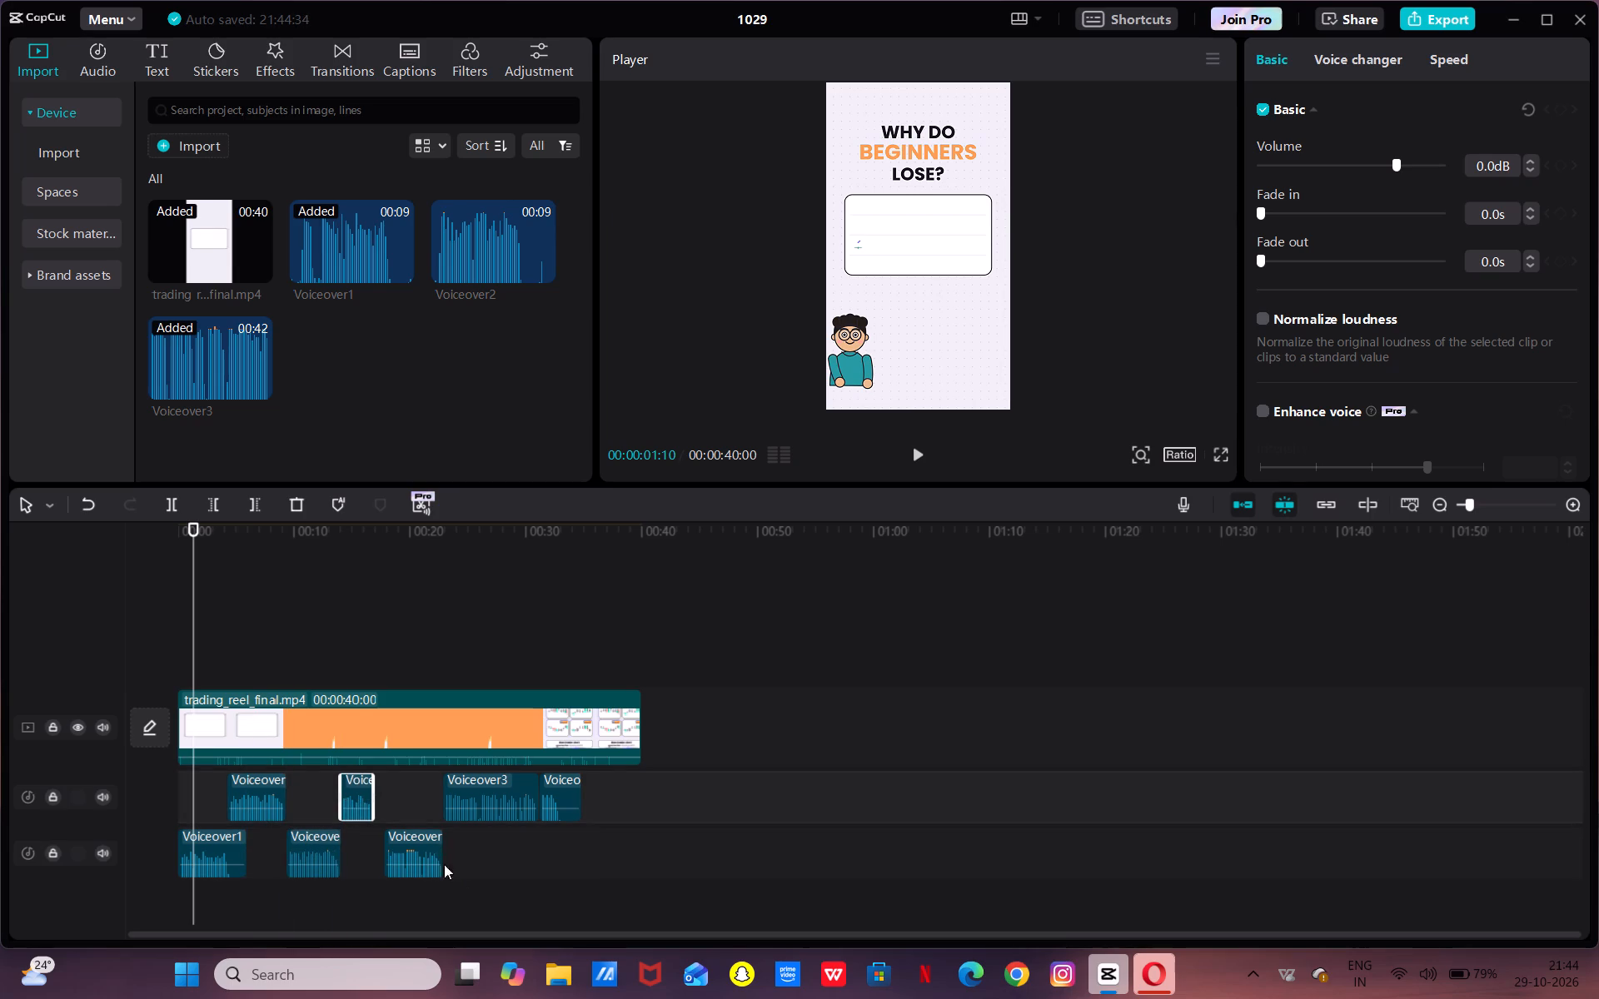
left_click_drag(407, 834, 394, 834)
left_click_drag(483, 782, 461, 786)
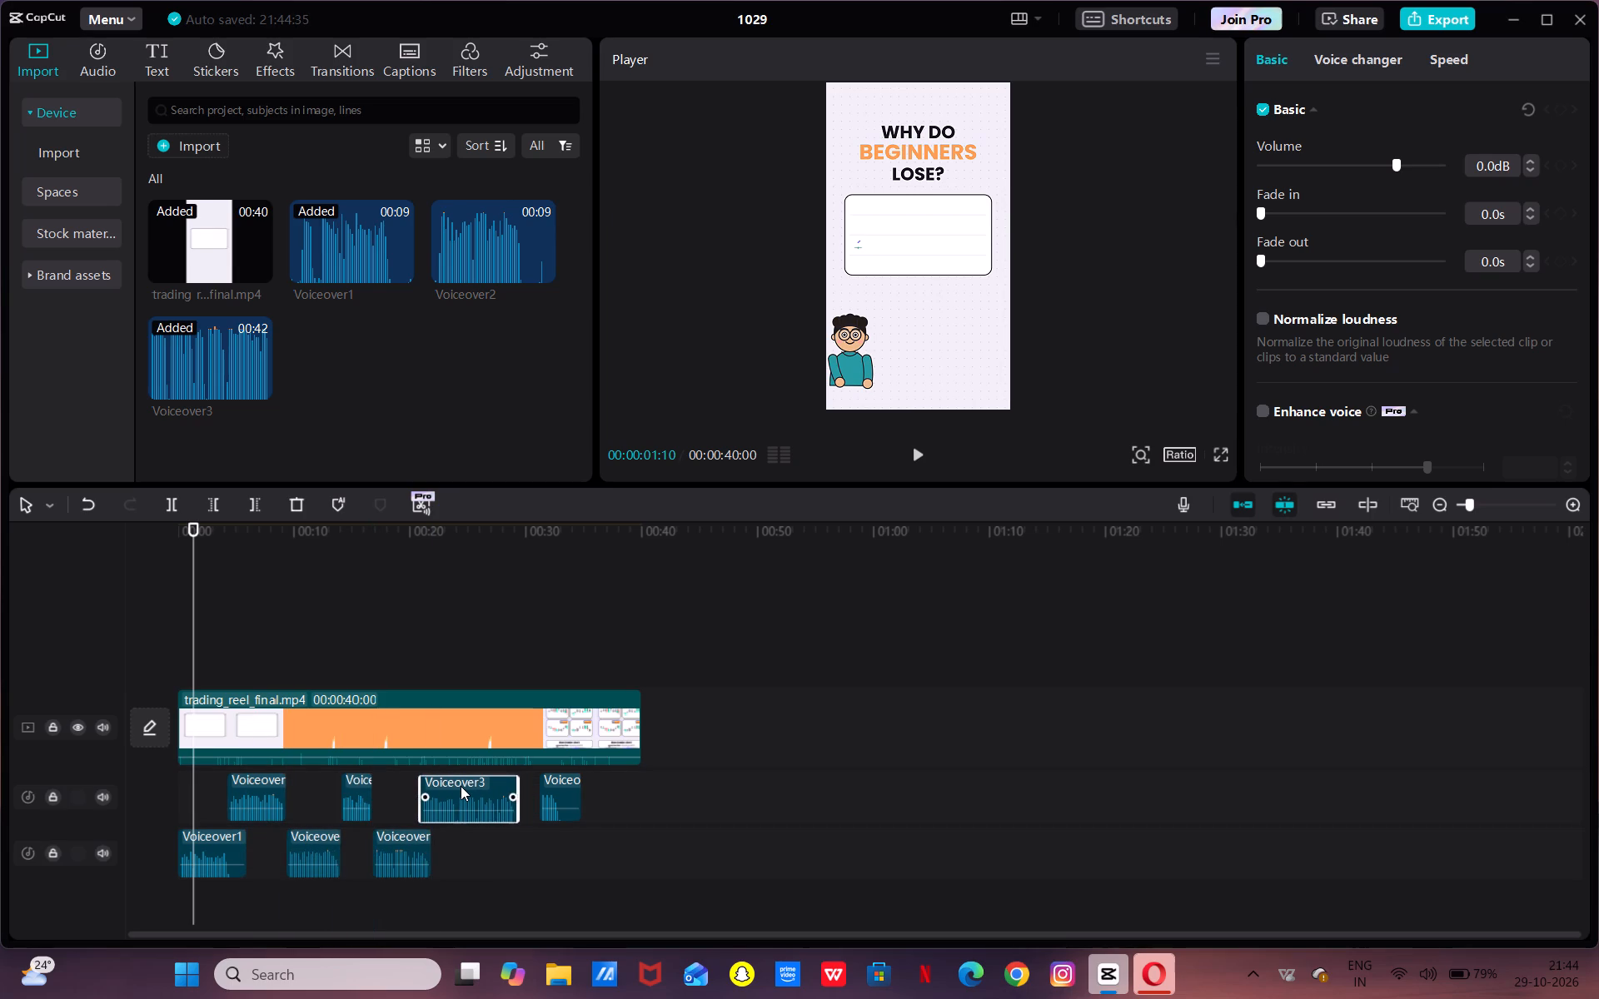
left_click_drag(461, 786, 466, 786)
left_click_drag(565, 787, 553, 788)
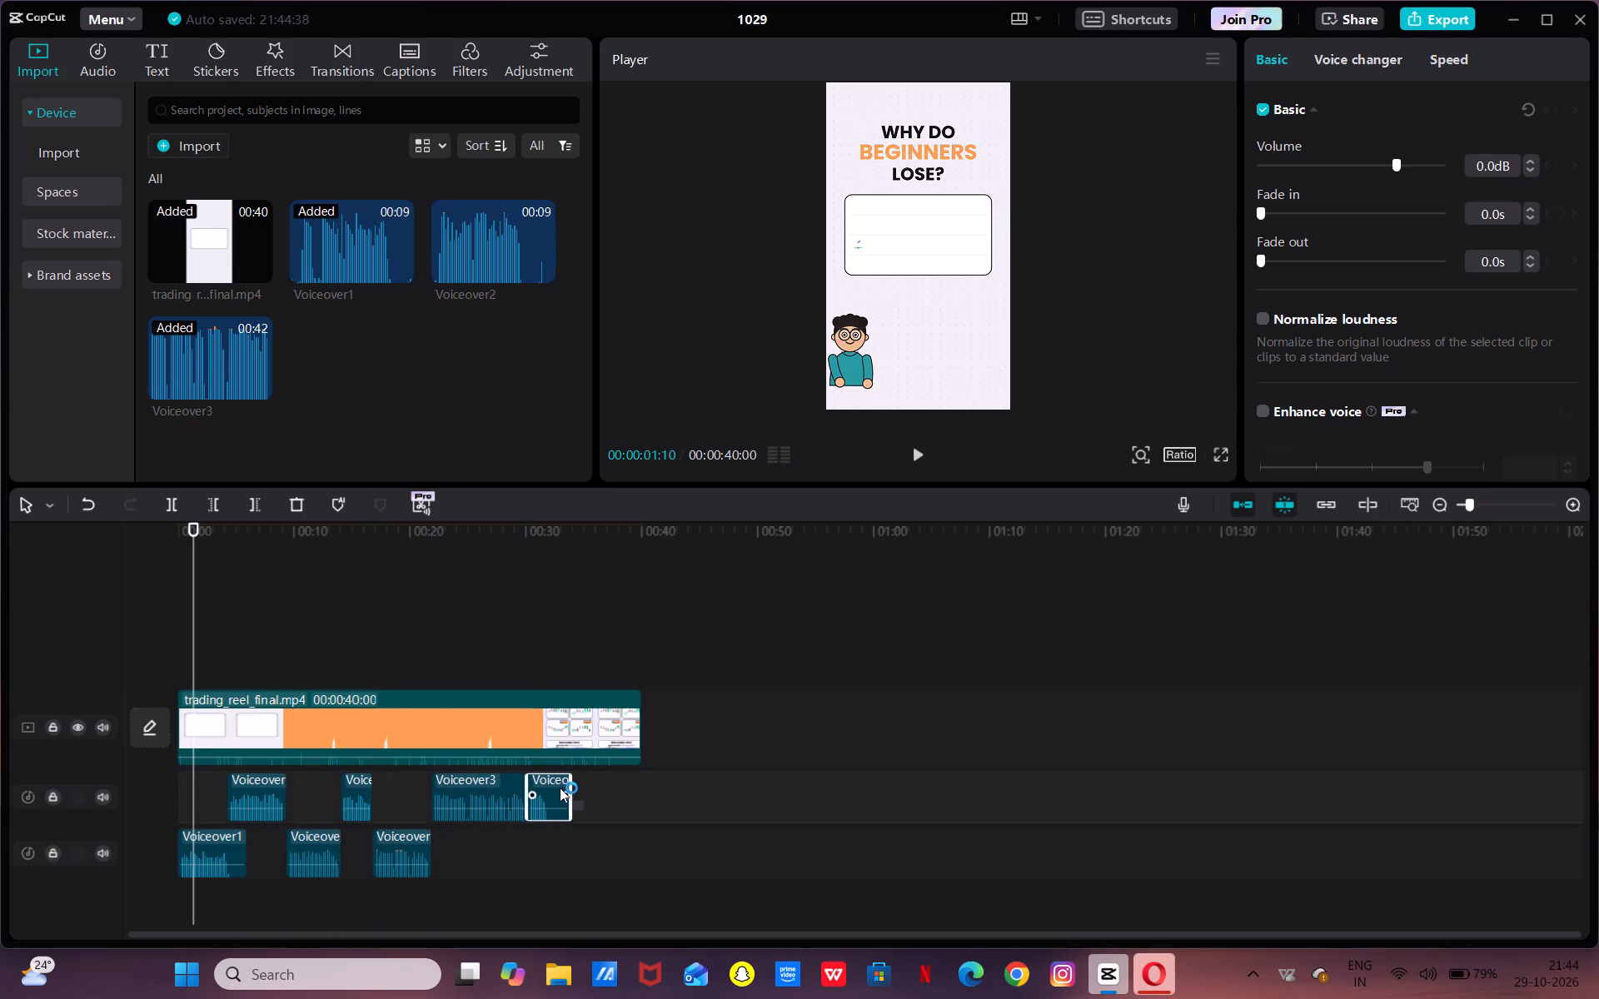
Play the opening to 00:00:03:26, shift Voiceover1 slightly later, and extend its start back to the timeline's start.
left_click_drag(187, 526, 158, 539)
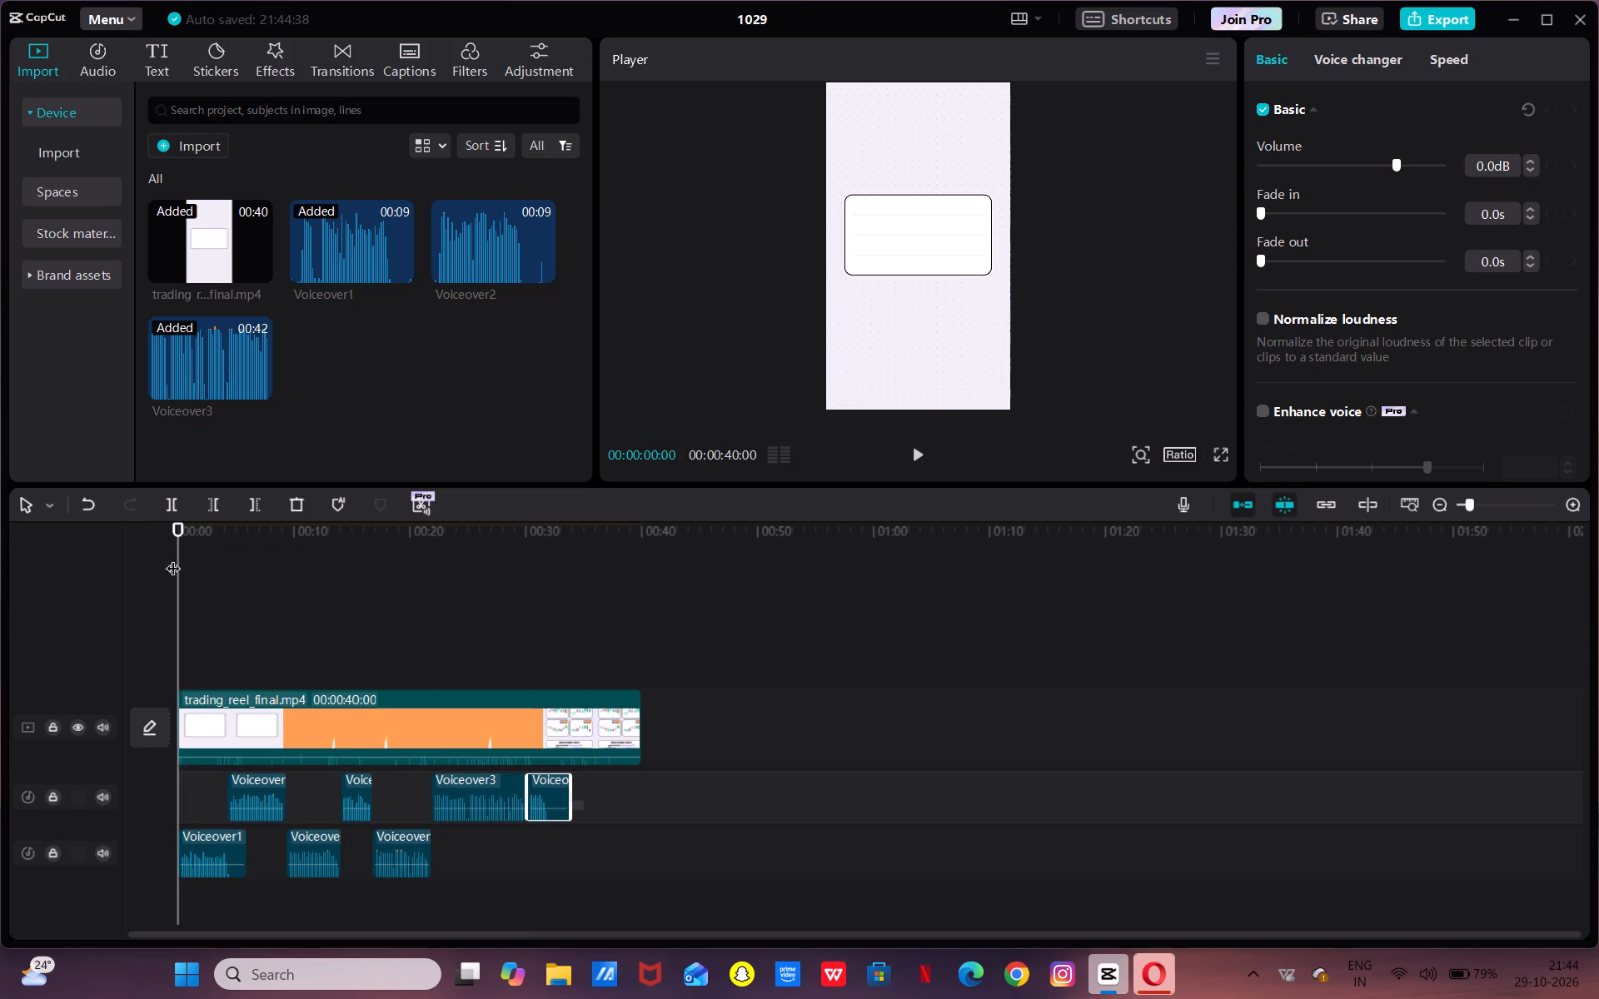
key("space")
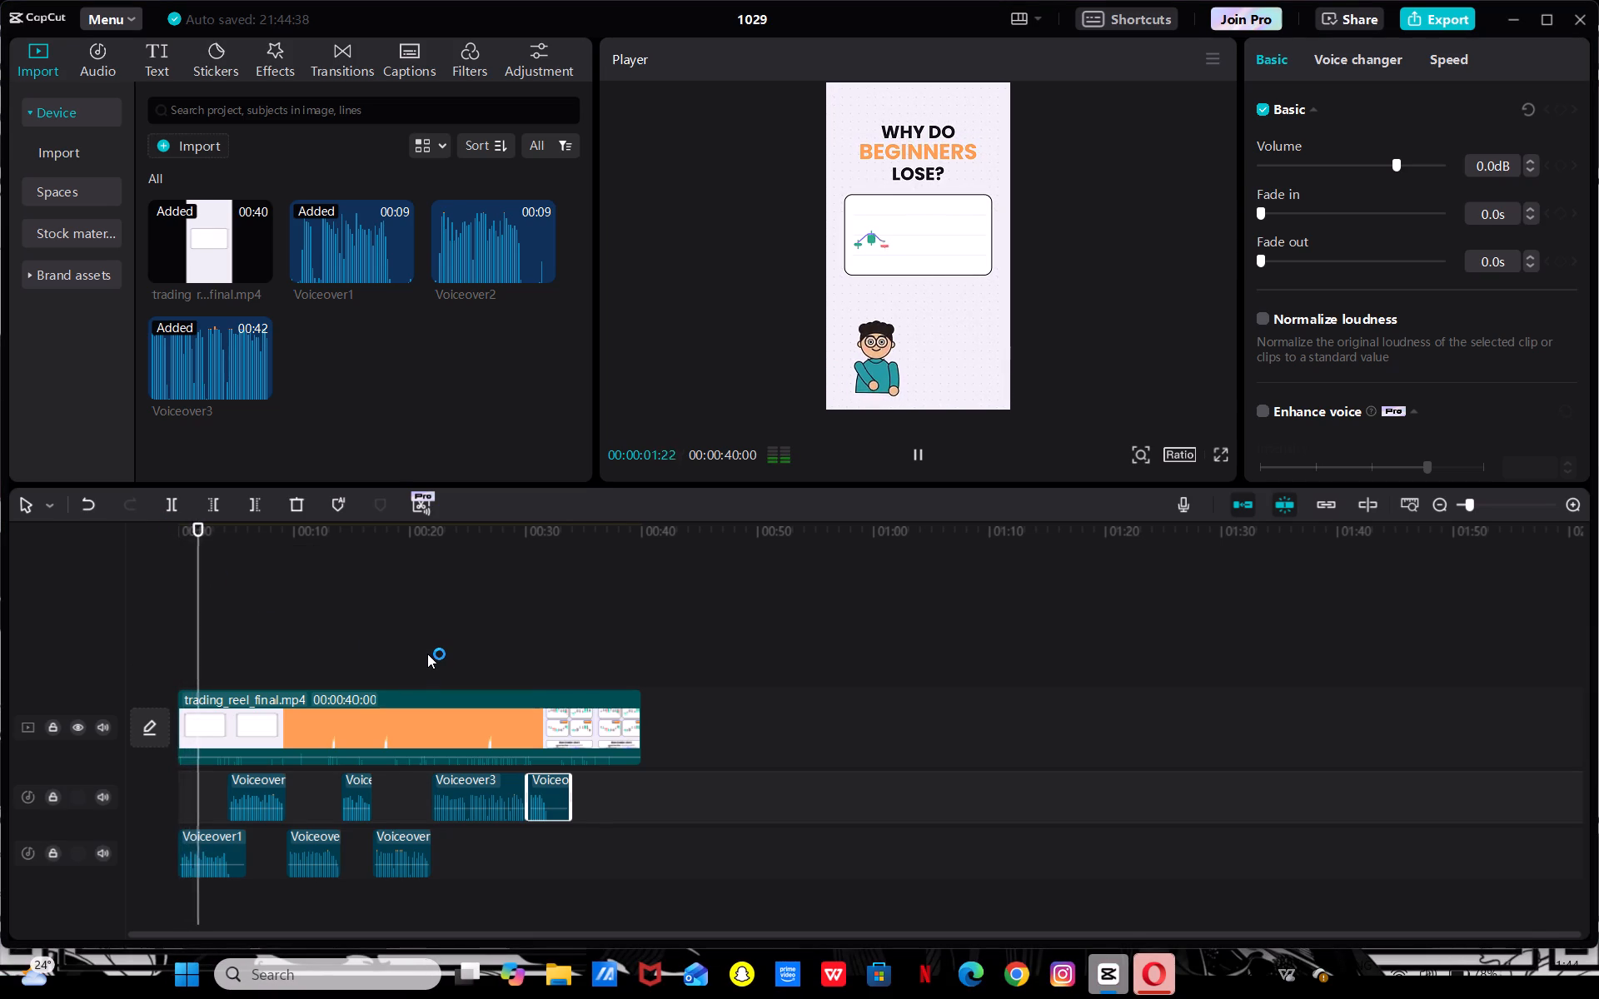
key("space")
key("space")
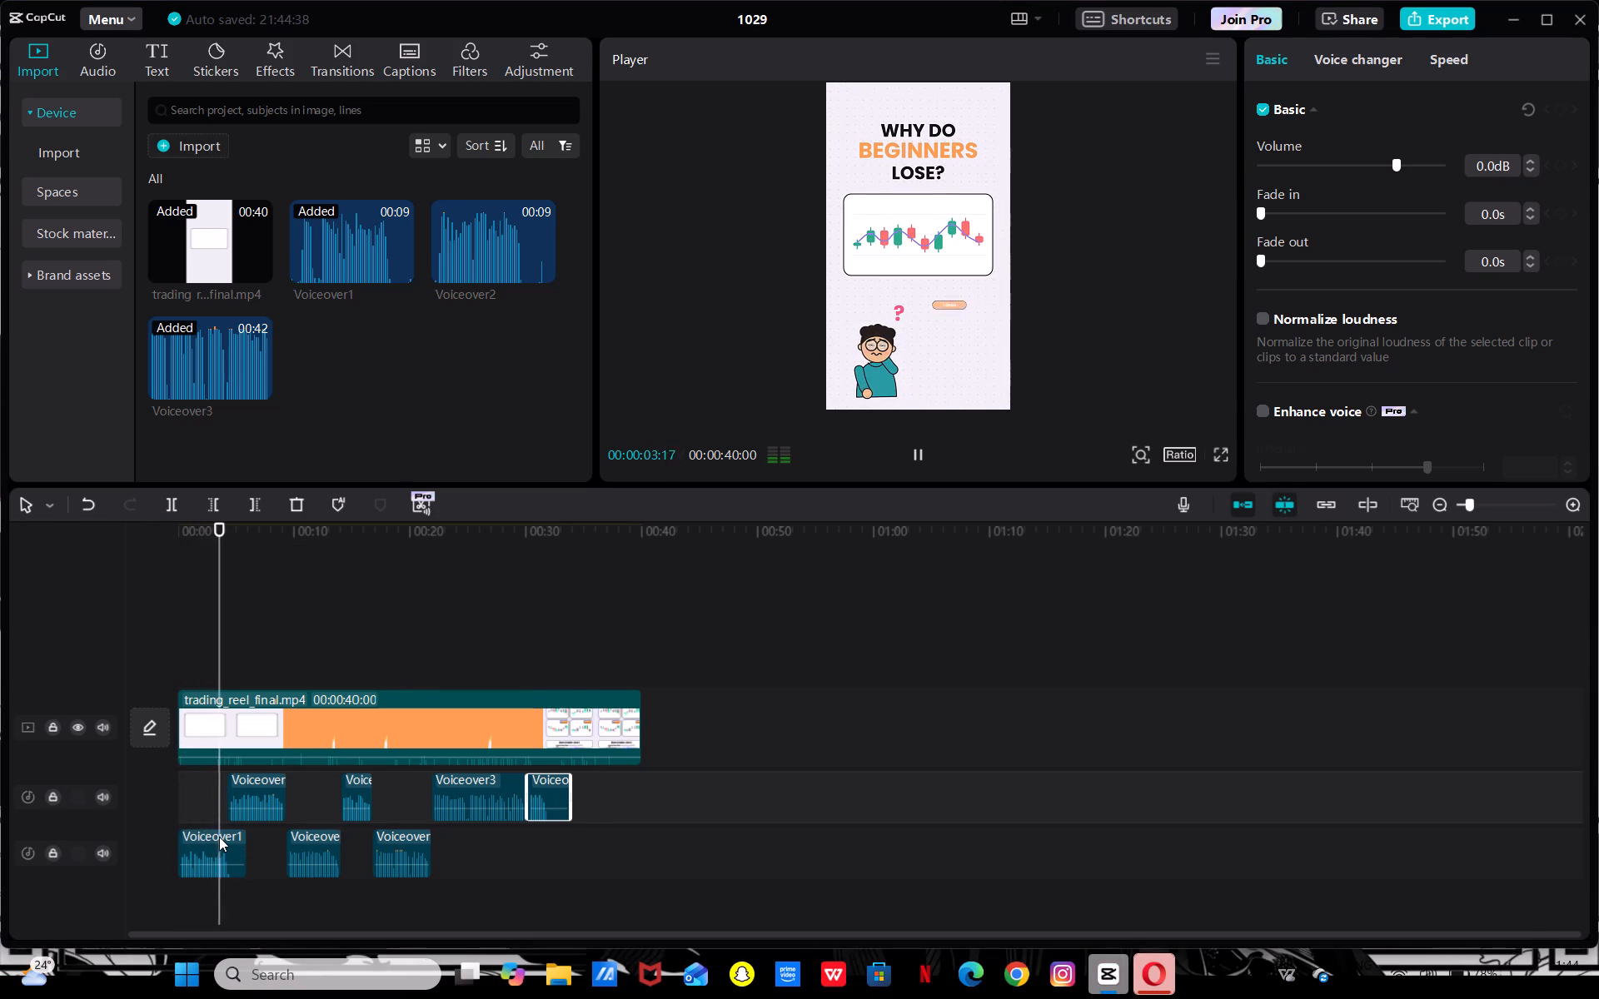
key("space")
left_click_drag(208, 838, 219, 835)
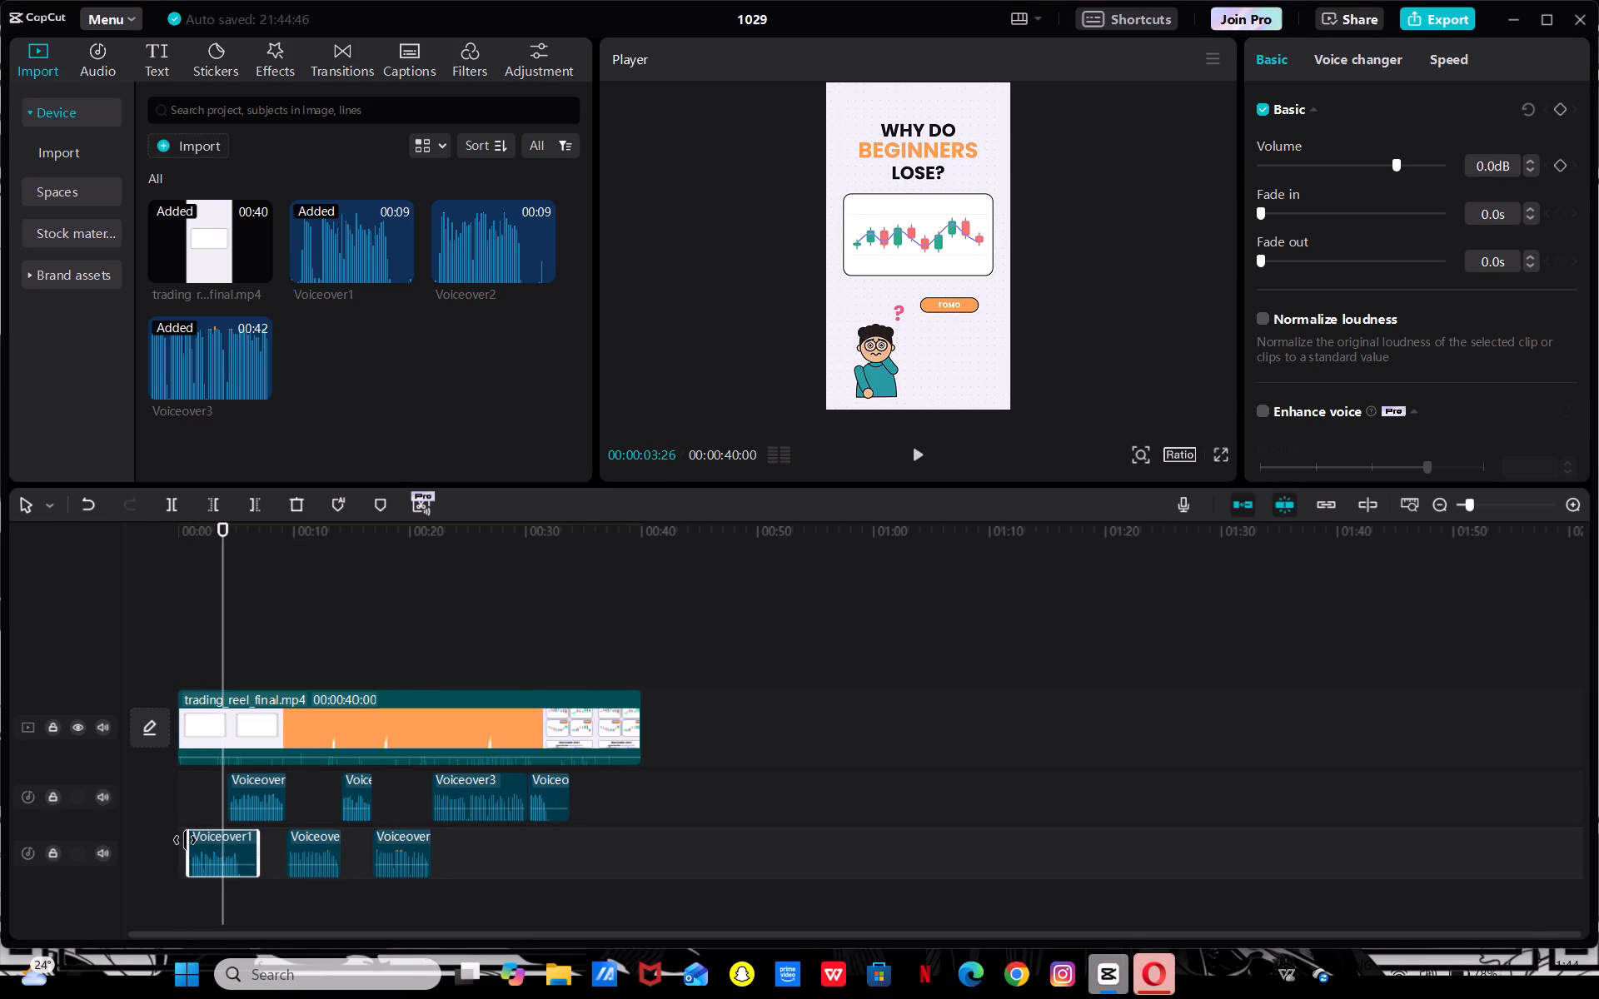
left_click(185, 840)
Replay the opening to 00:00:01:00, fine-tune Voiceover1's start trim, and move the clip flush with the timeline's start.
left_click_drag(219, 539, 176, 554)
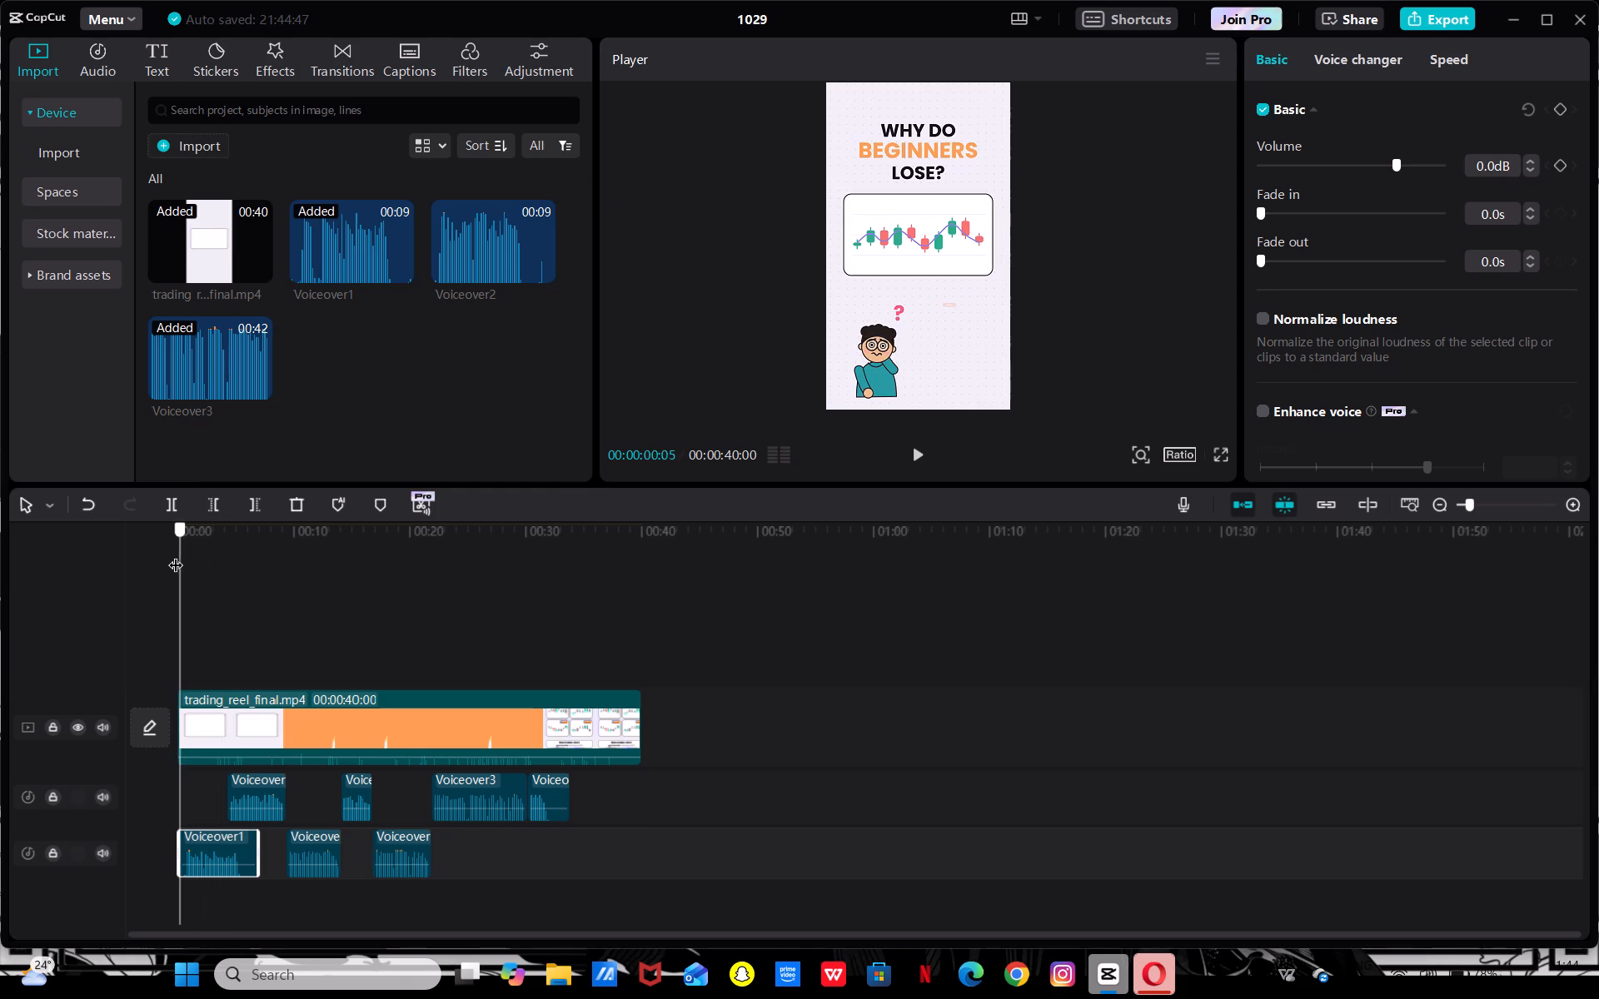
left_click_drag(176, 554, 175, 554)
key("space")
key("space")
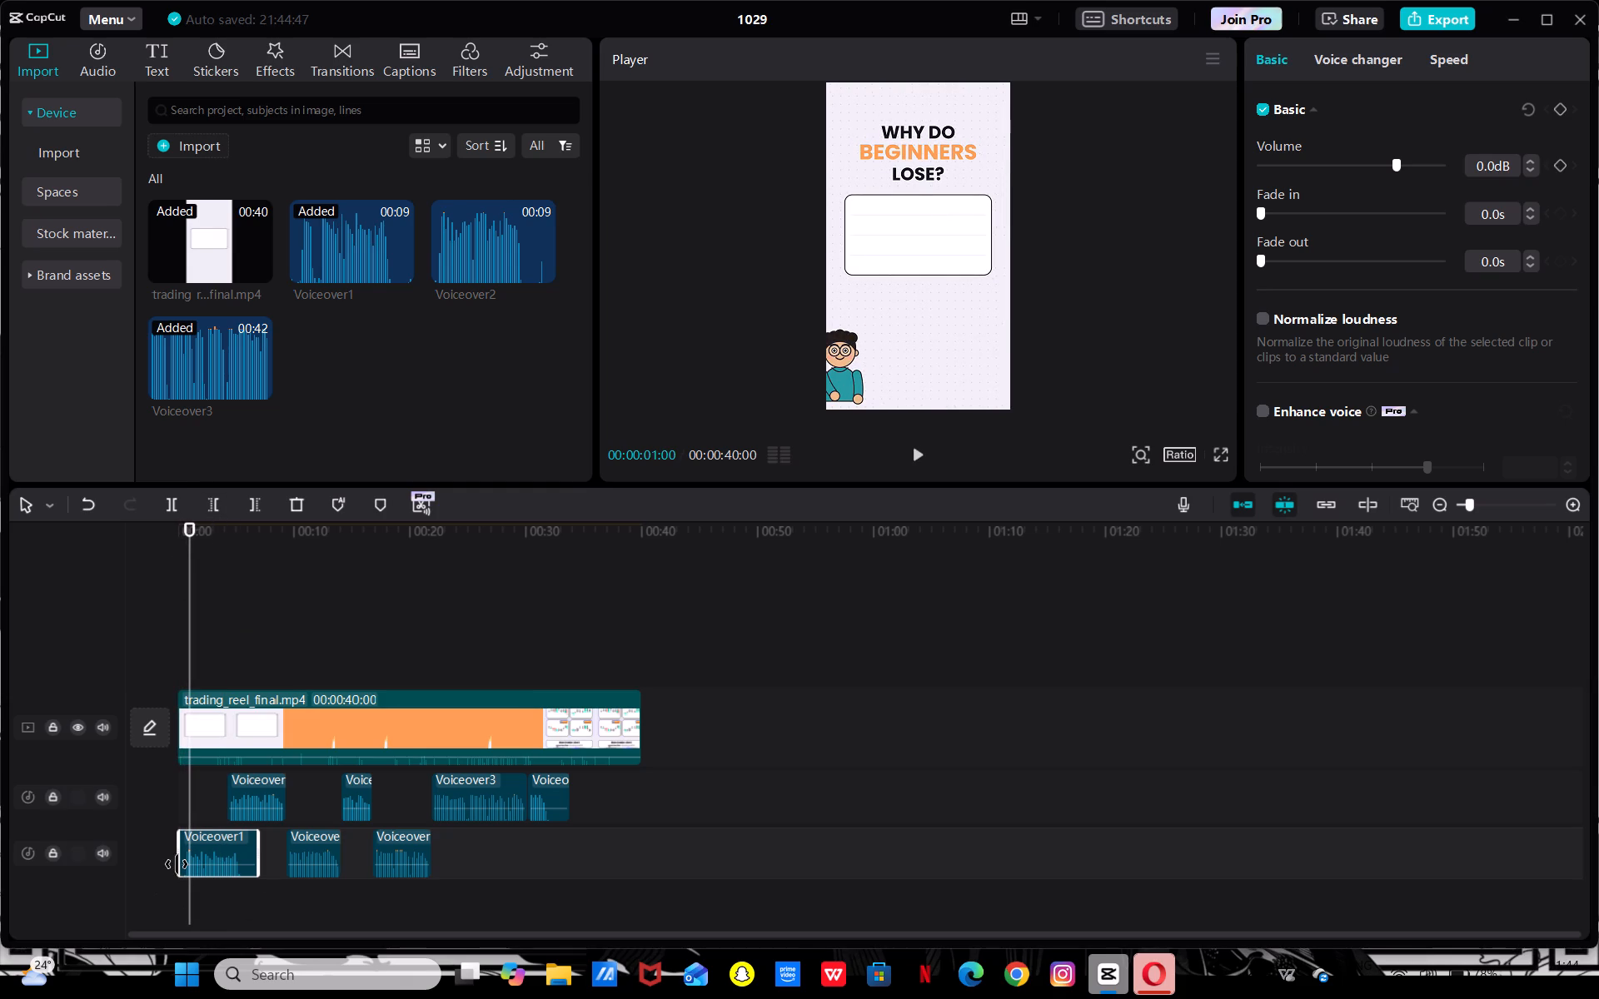
left_click(177, 864)
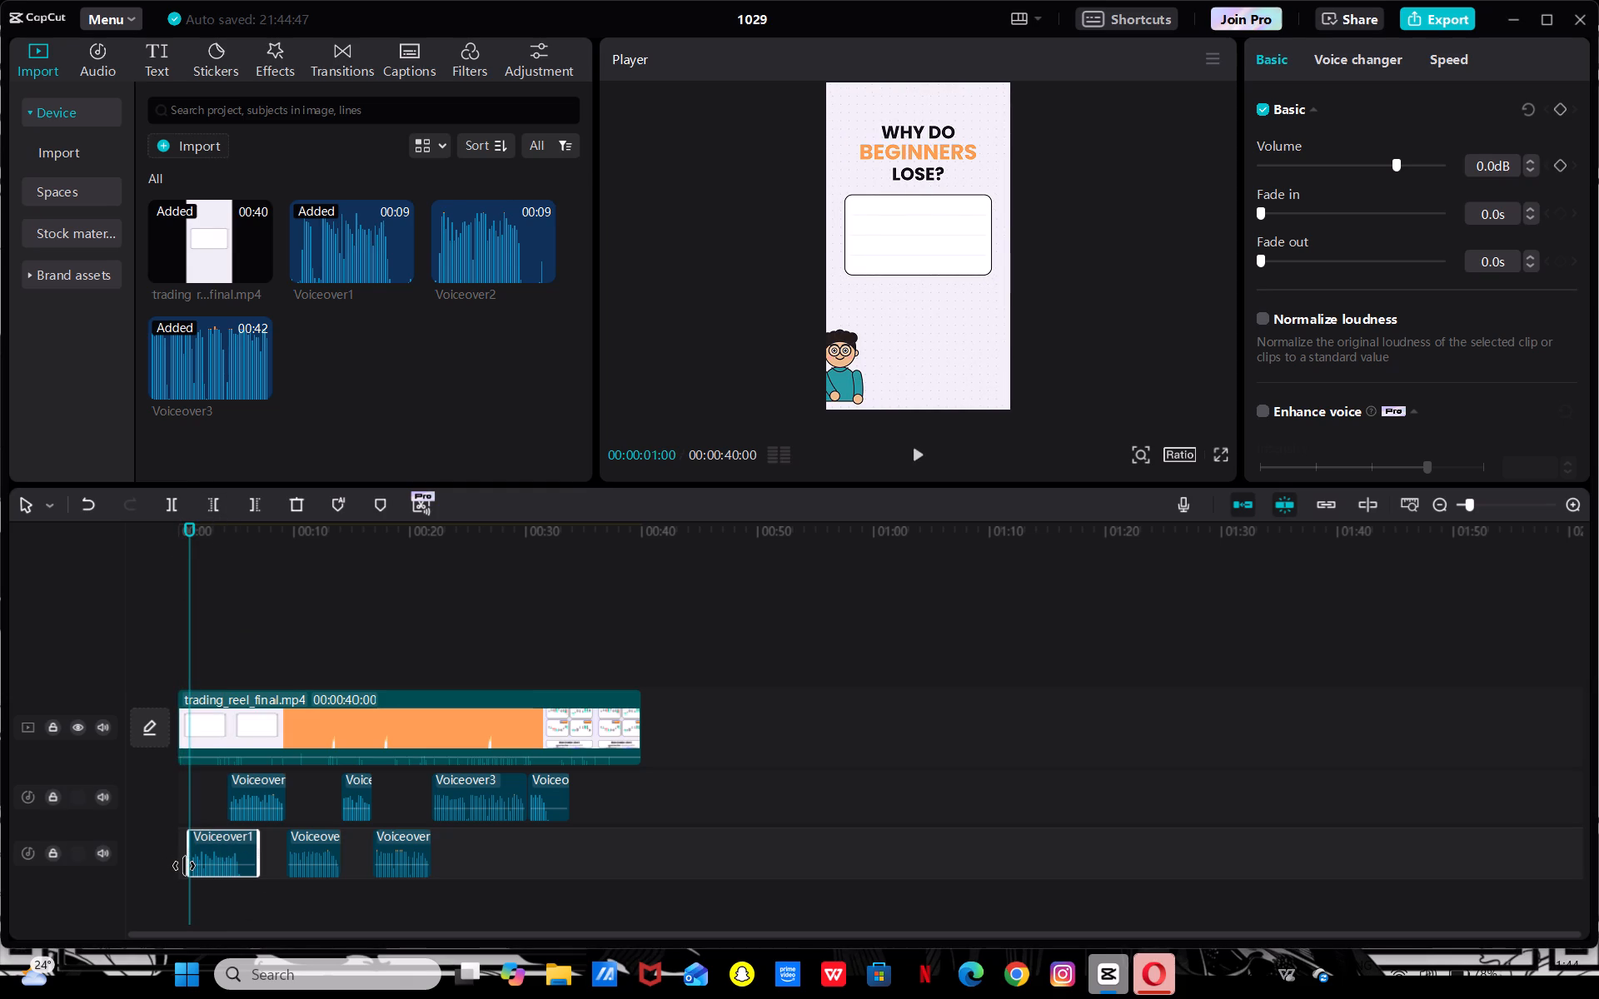
left_click_drag(230, 837, 227, 838)
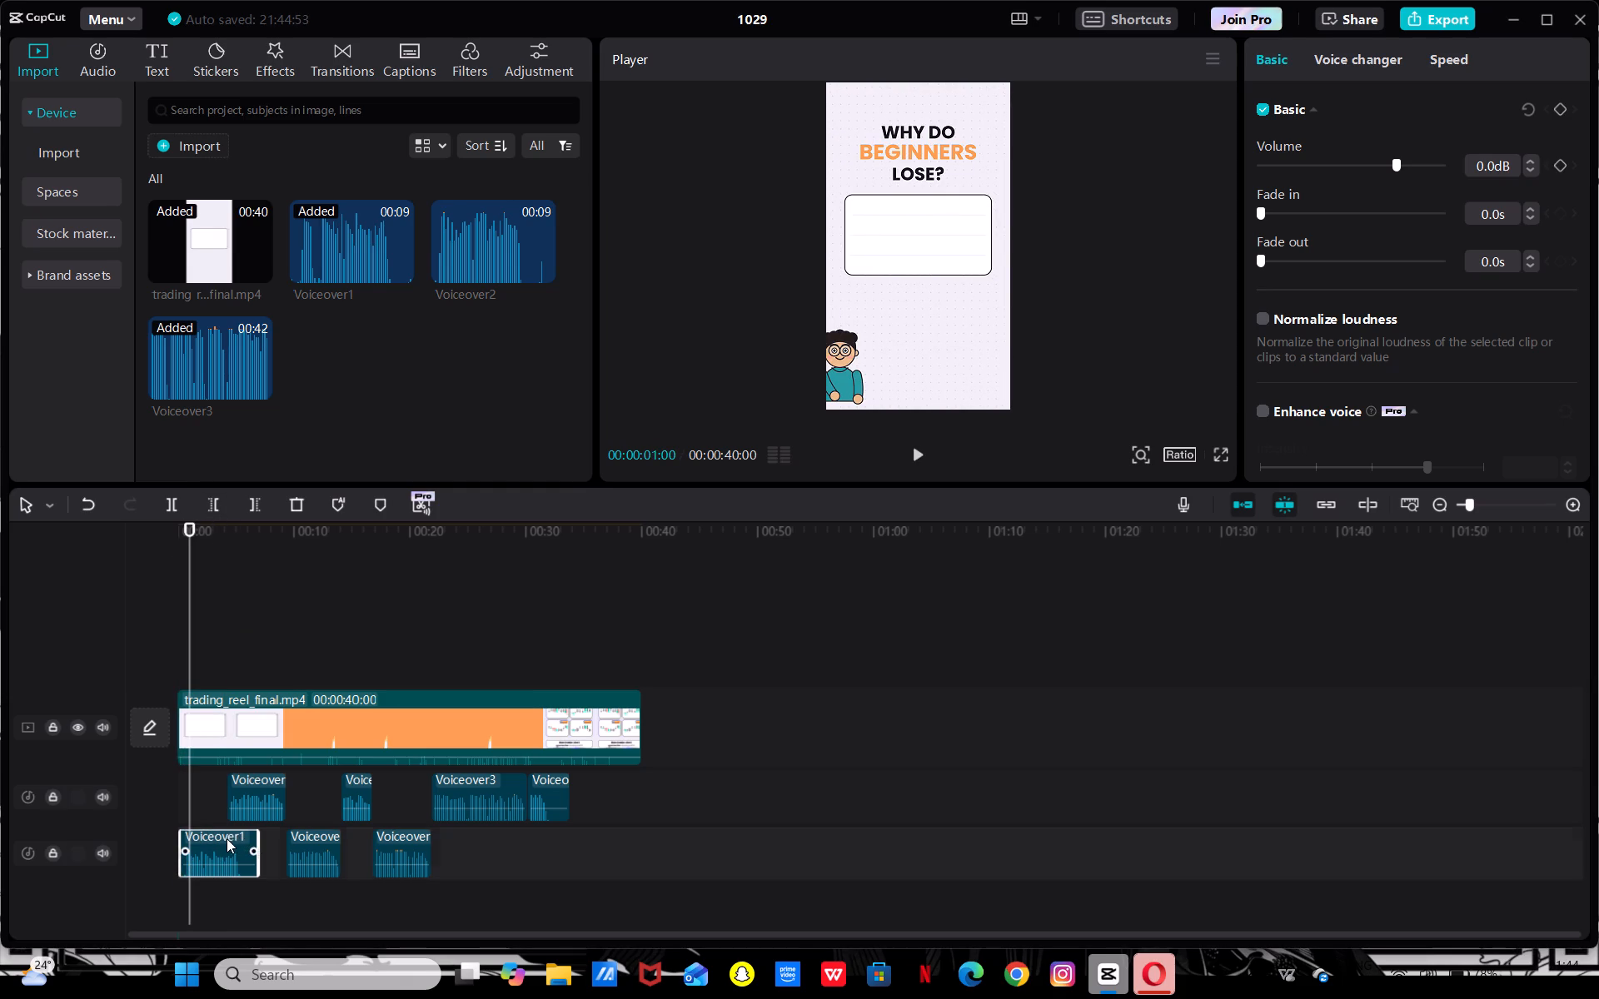
left_click_drag(227, 838, 207, 841)
Play the timeline from the start to 00:00:05:11 and move the first Voiceover3 piece to start at that point.
left_click_drag(189, 556, 90, 566)
key("space")
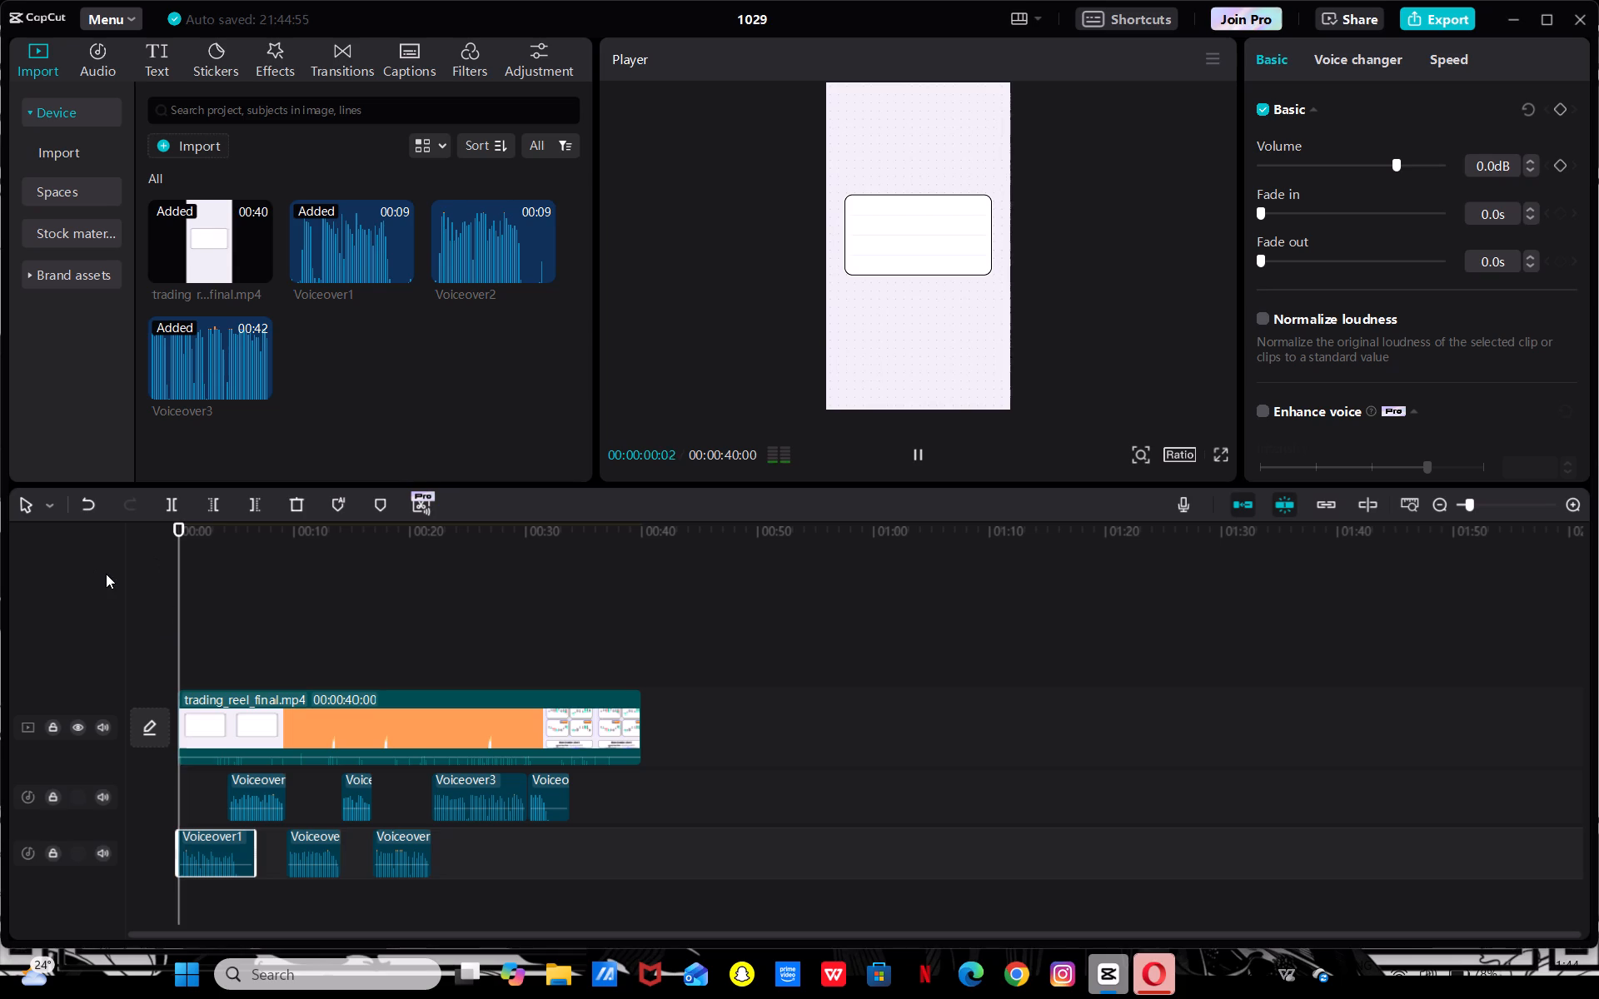
key("space")
key("space")
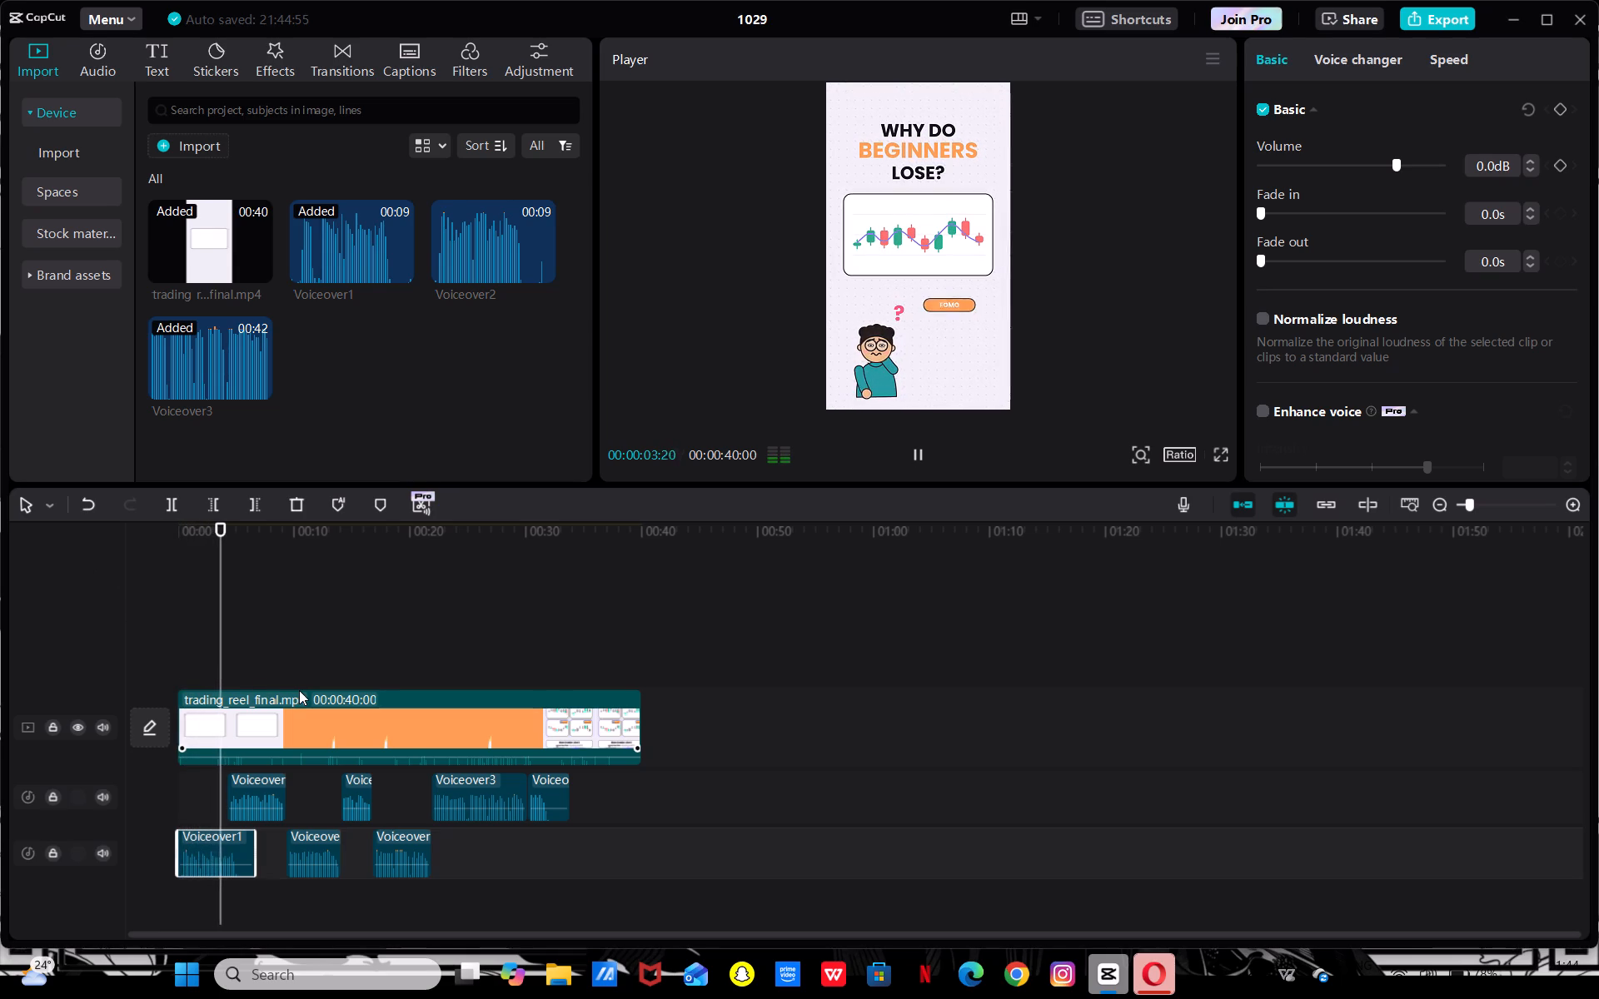
key("space")
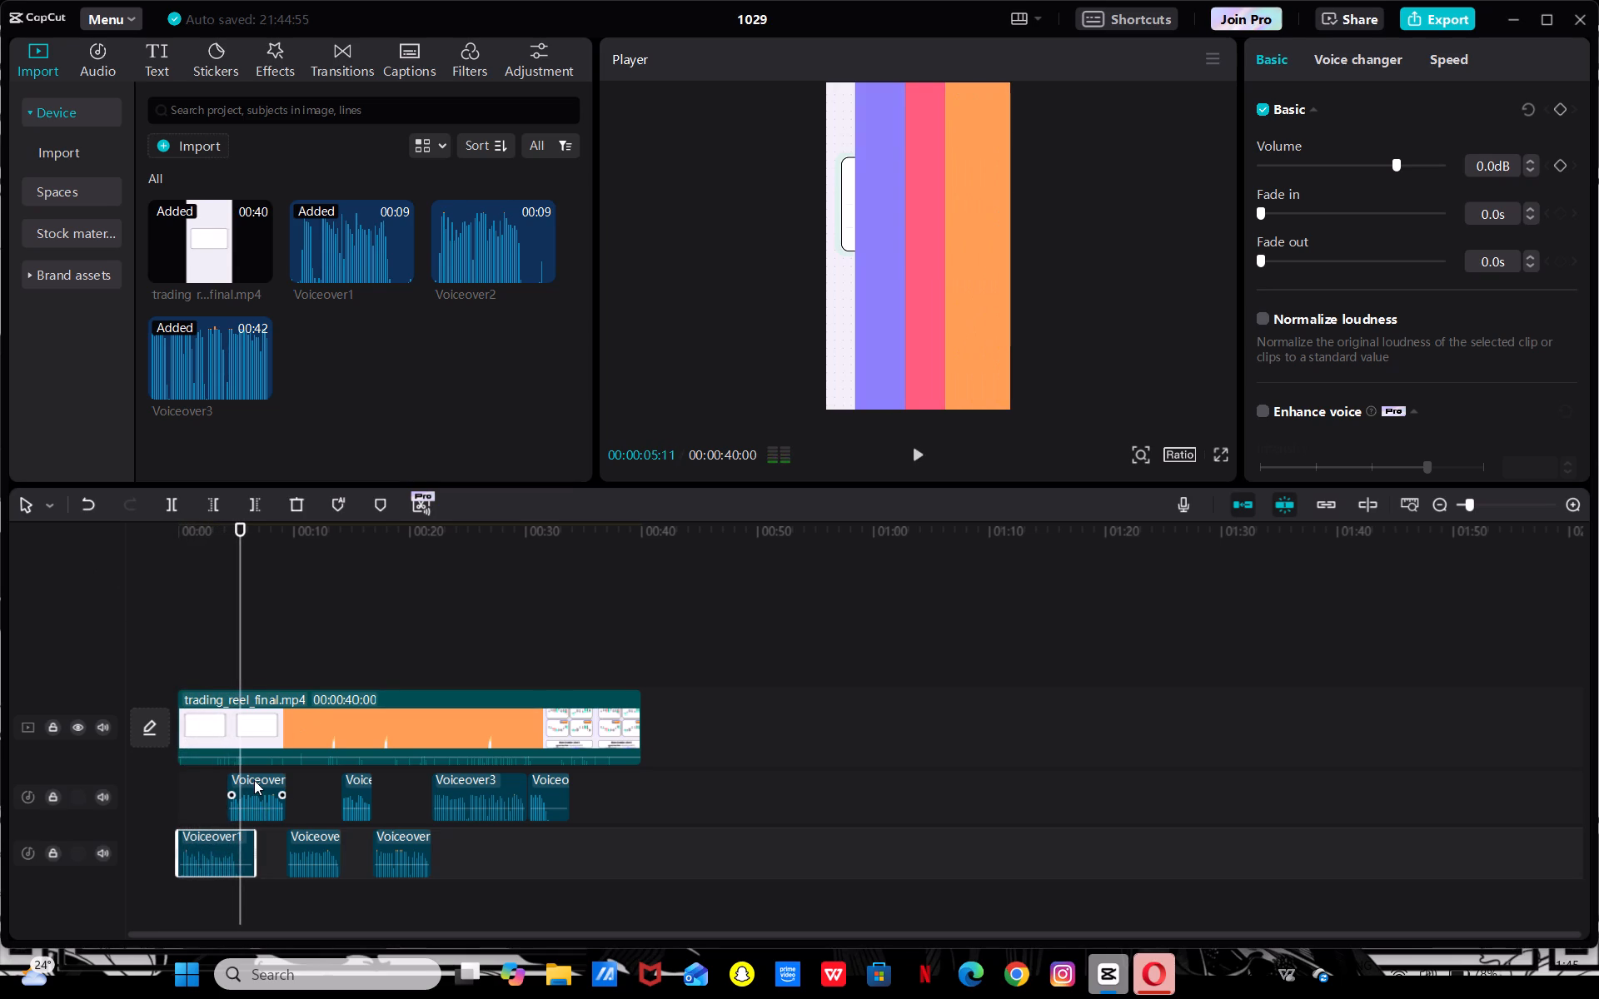
left_click_drag(254, 780, 264, 783)
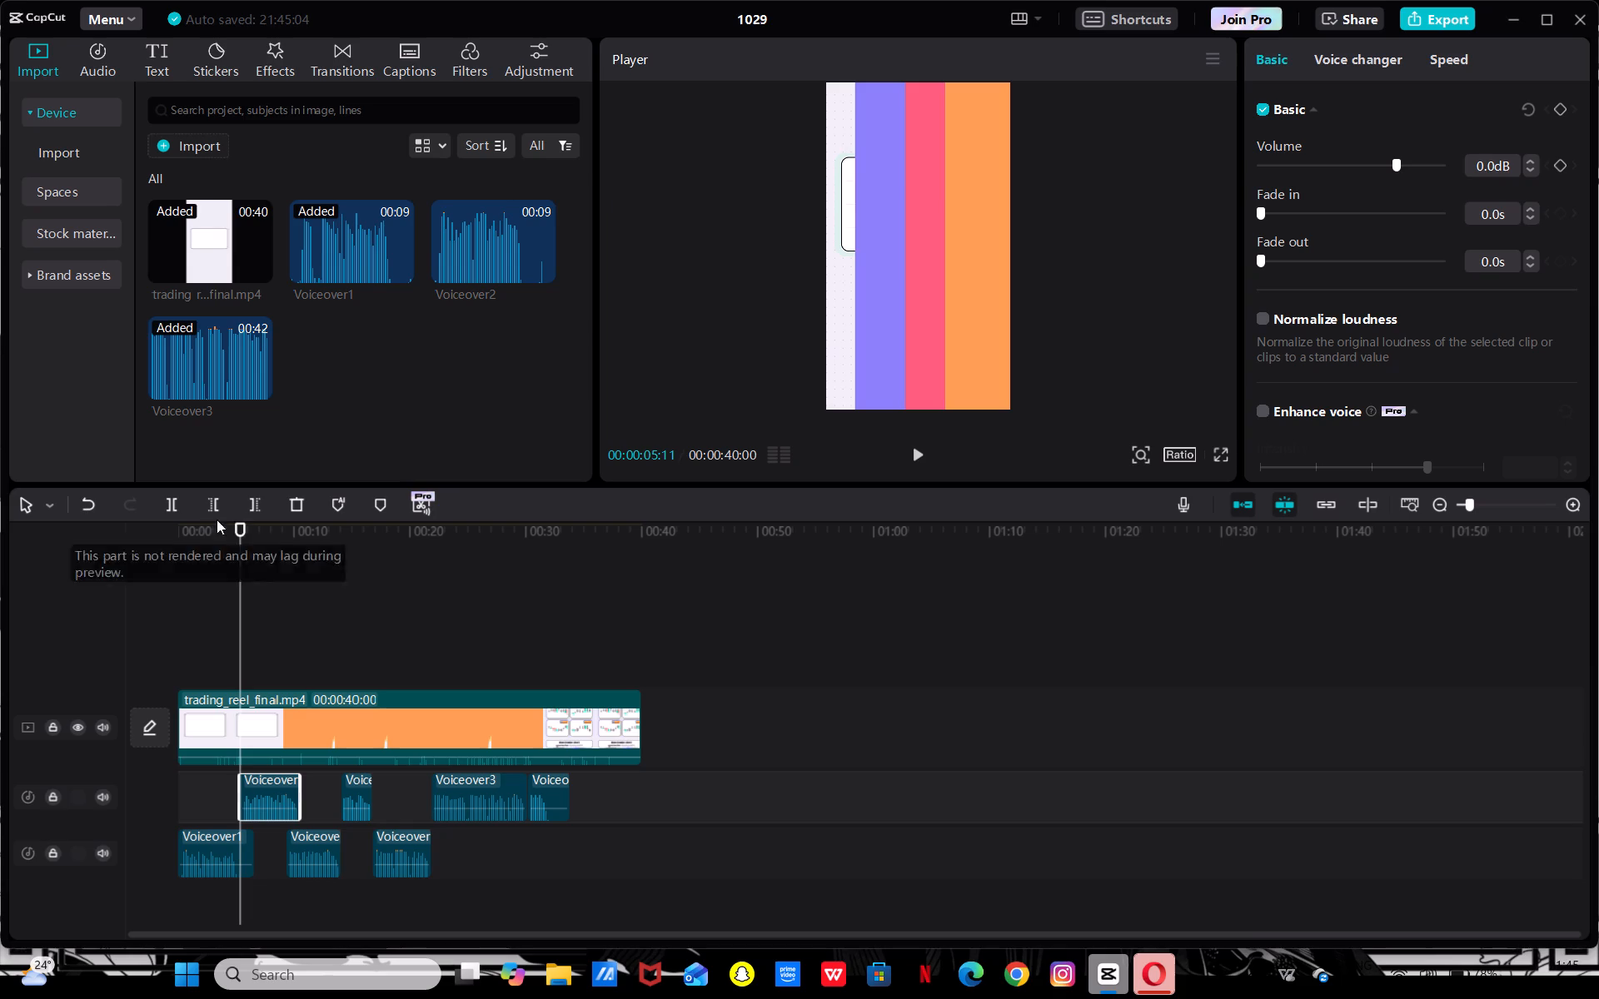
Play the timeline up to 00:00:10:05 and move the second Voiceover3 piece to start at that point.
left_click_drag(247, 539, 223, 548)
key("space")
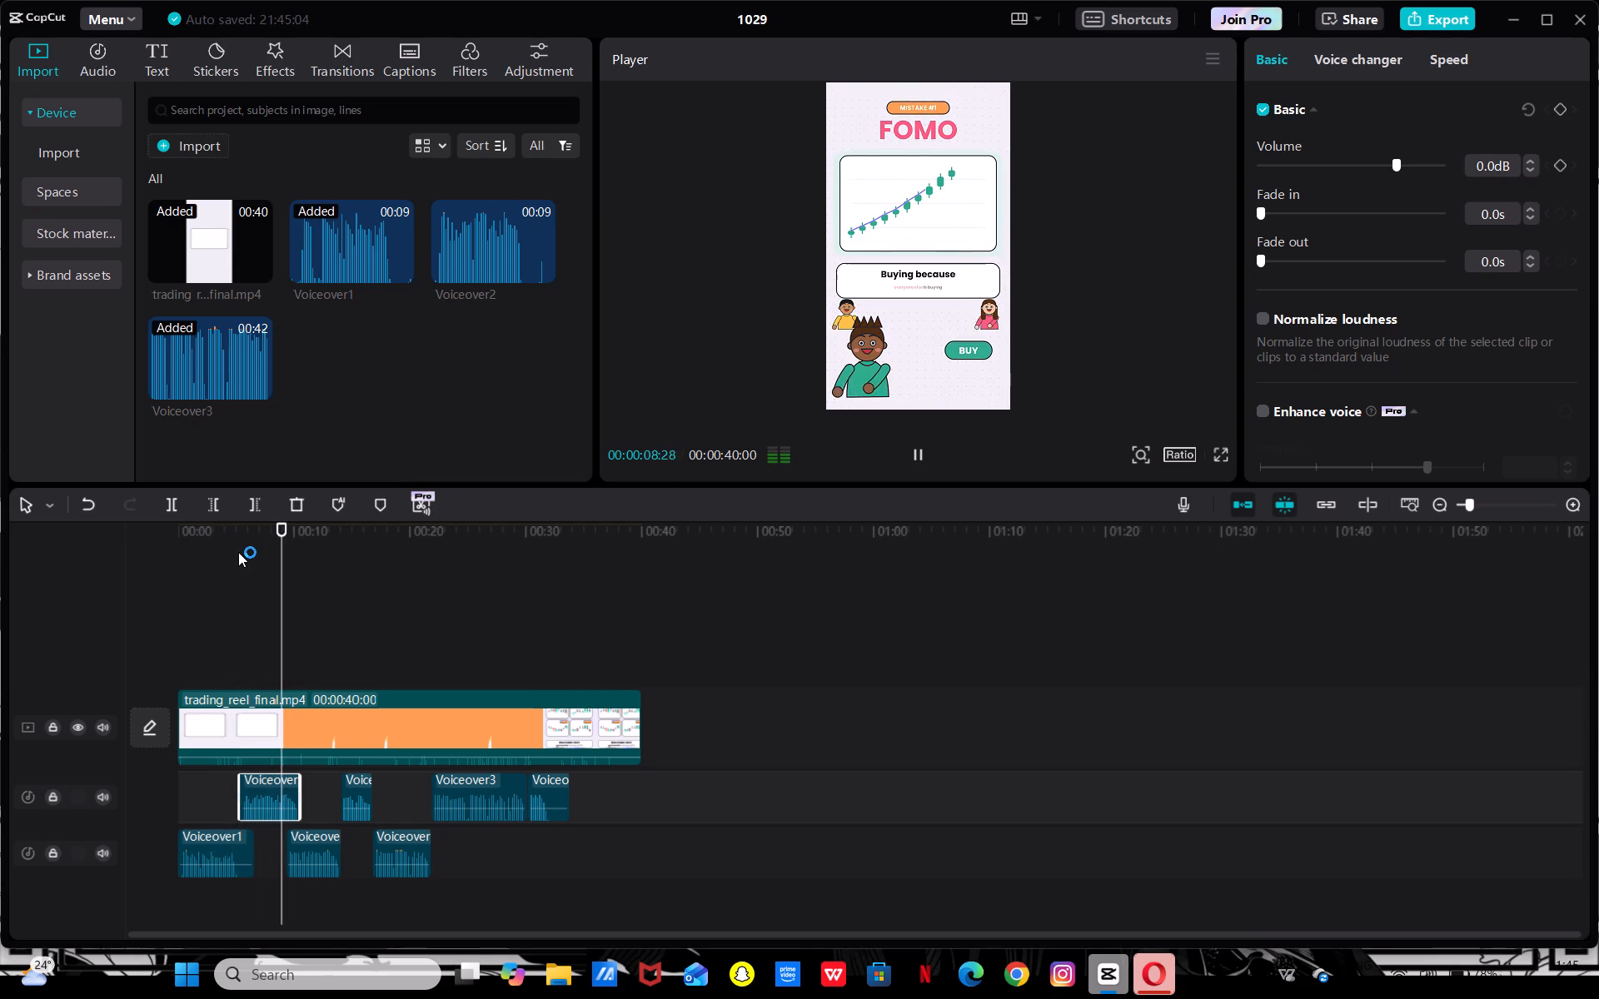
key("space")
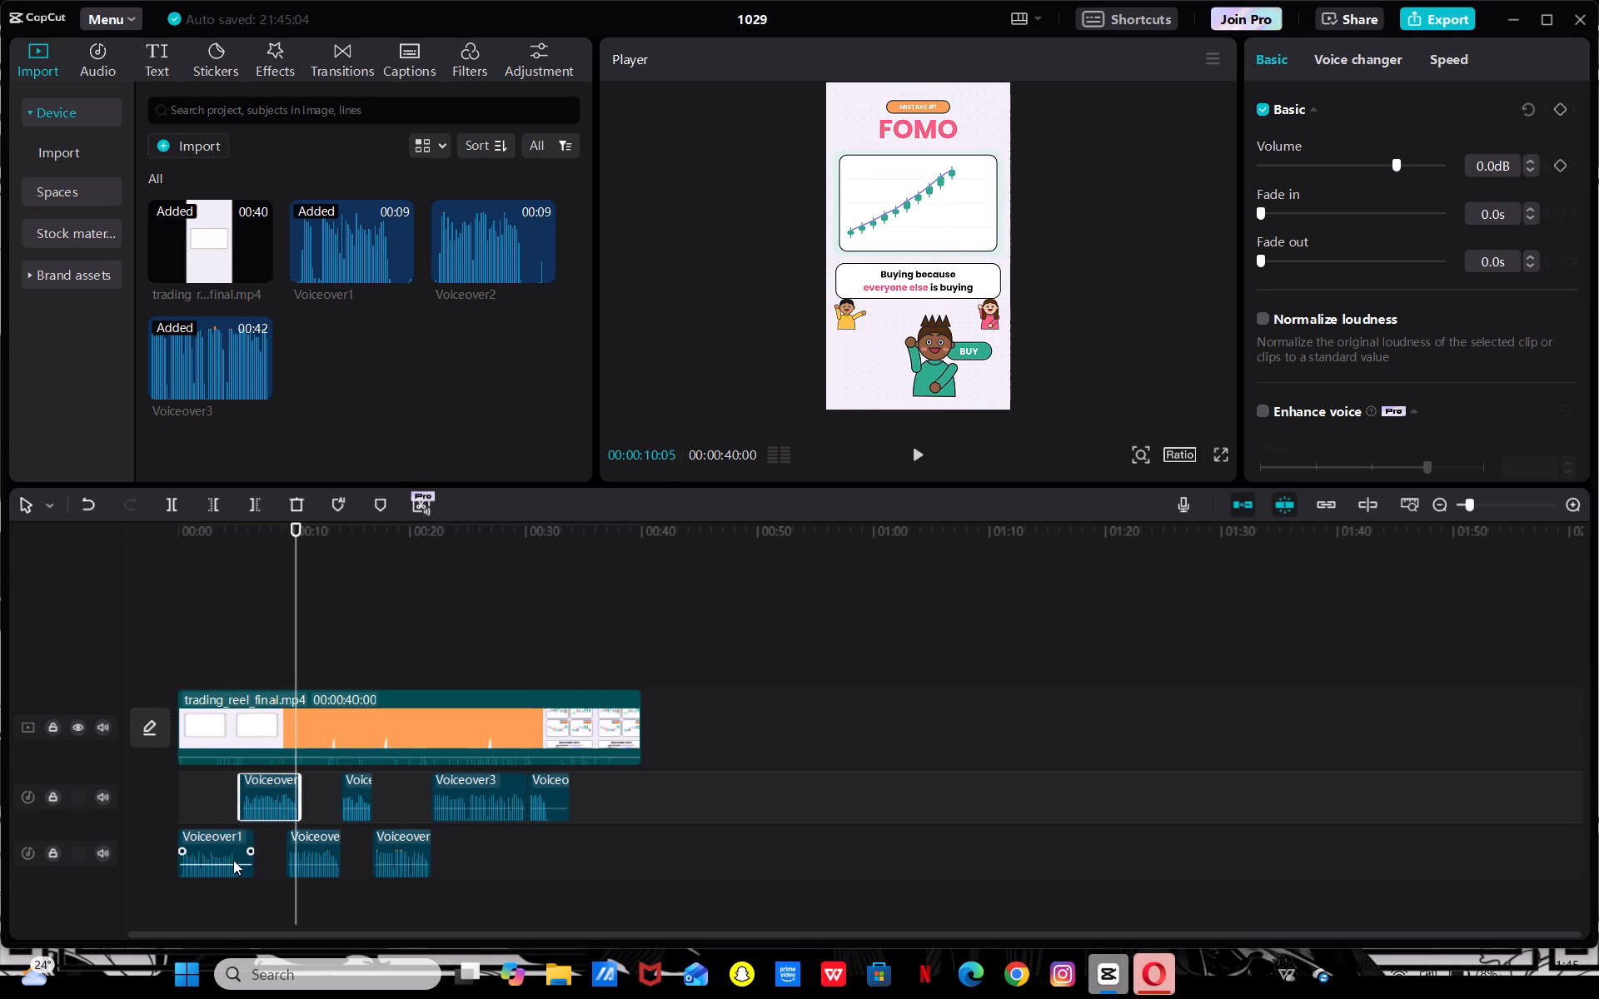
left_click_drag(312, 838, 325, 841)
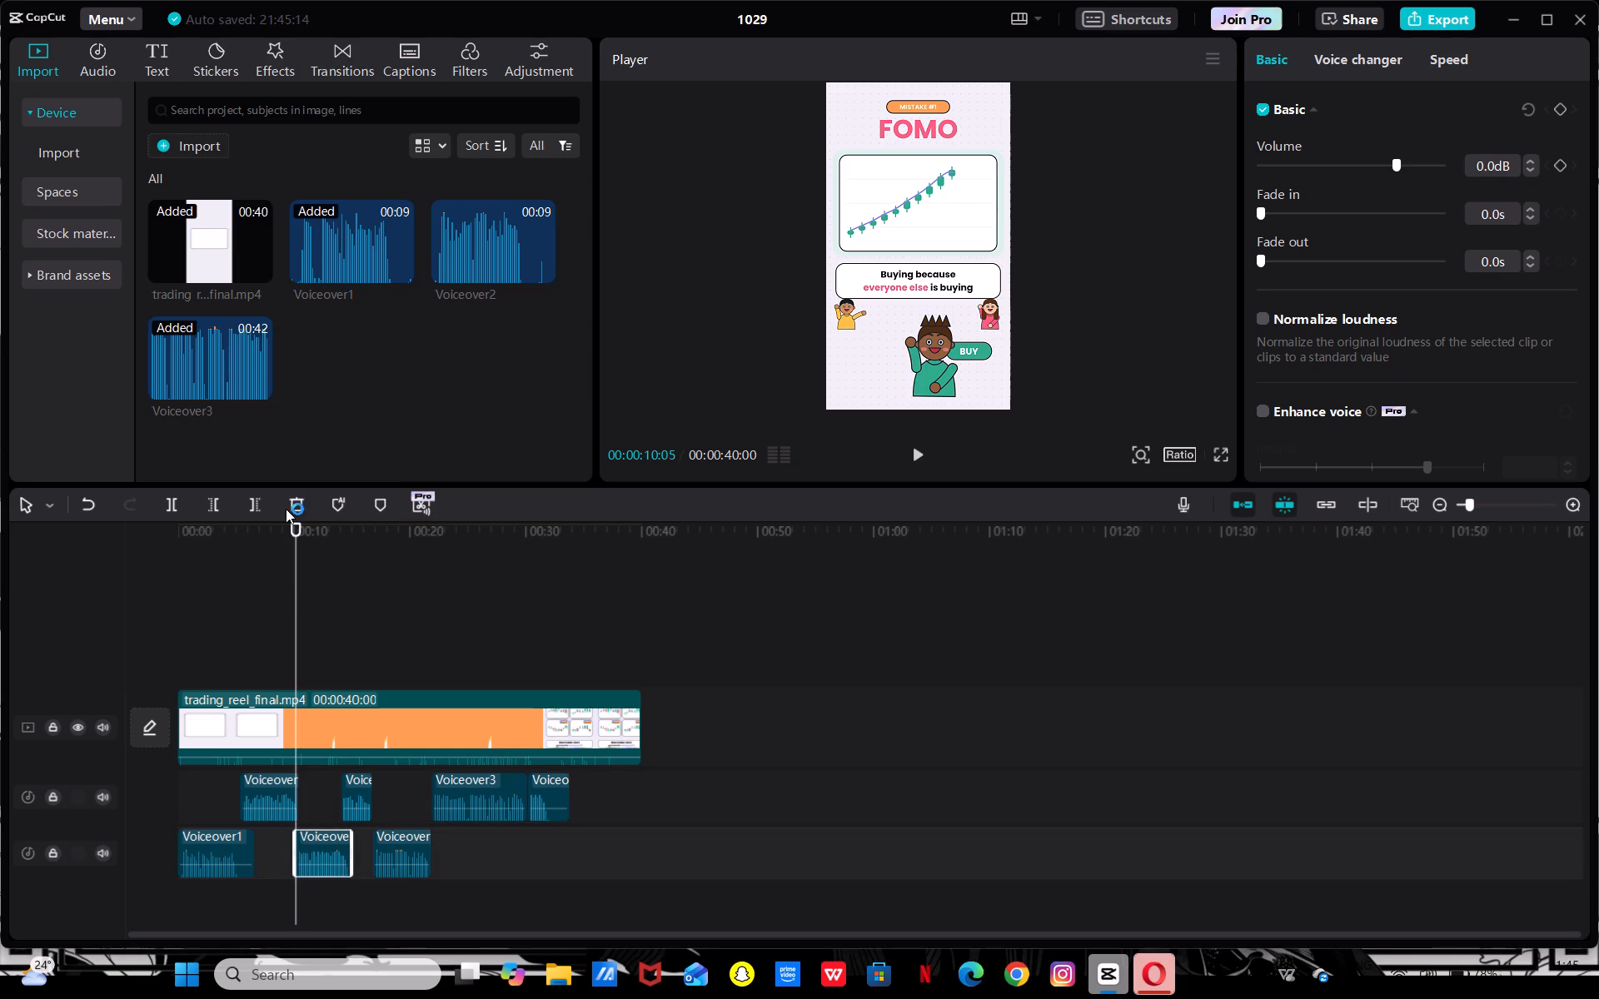
left_click_drag(287, 536, 270, 544)
key("space")
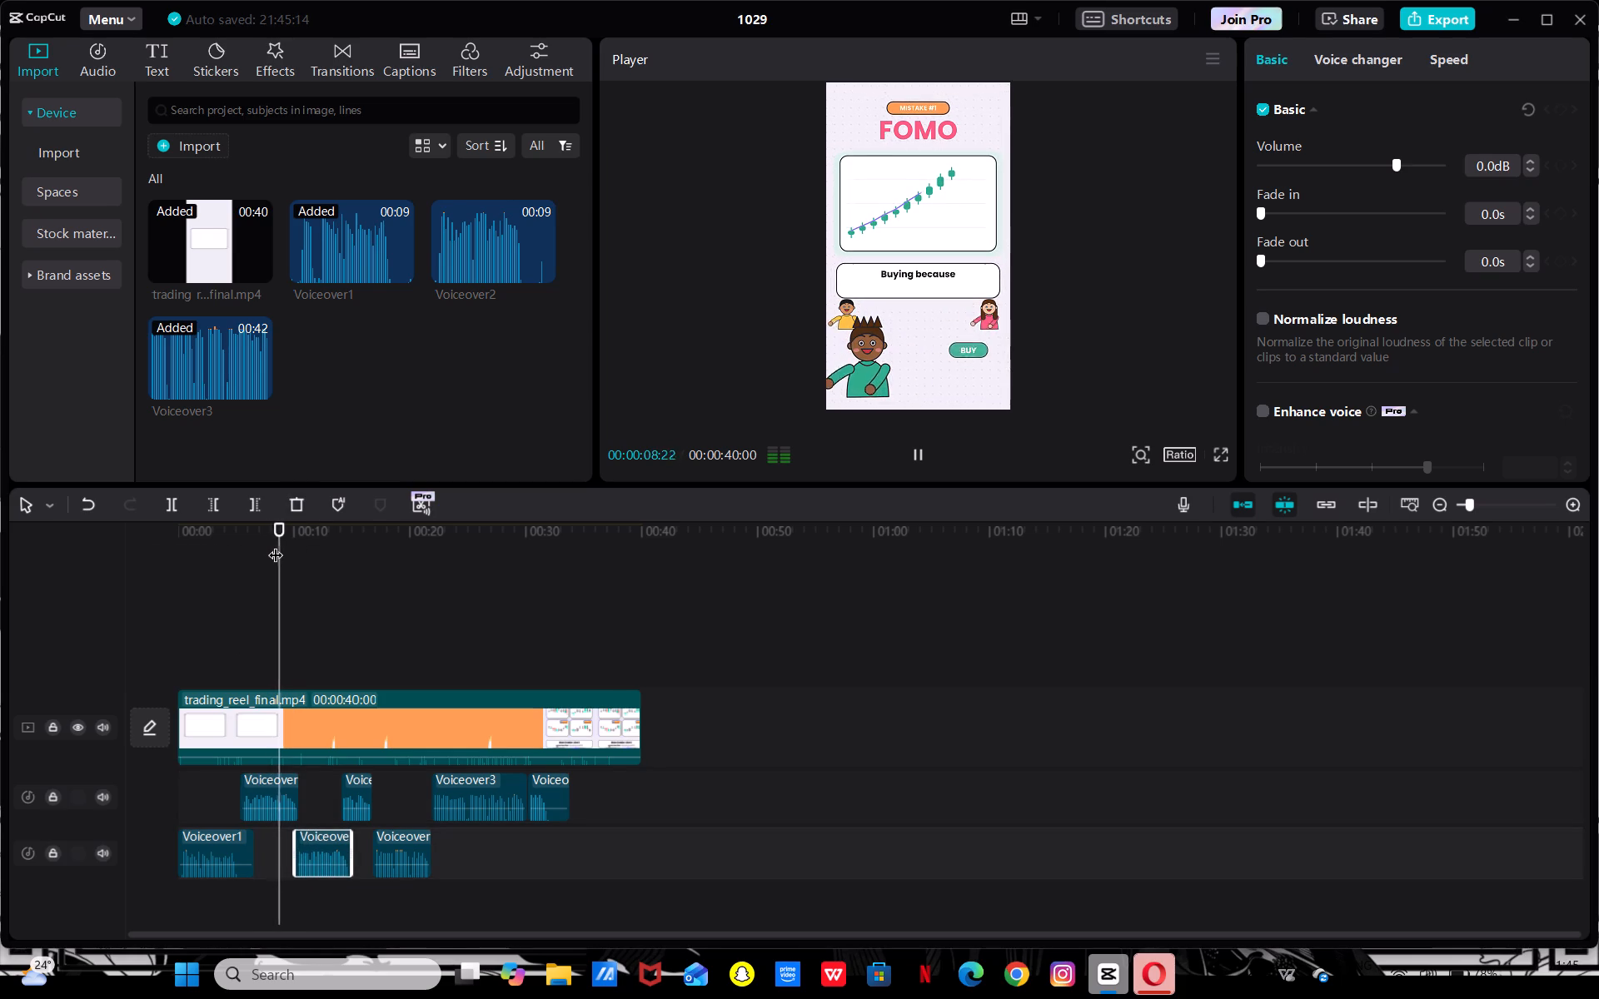
key("space")
key("space")
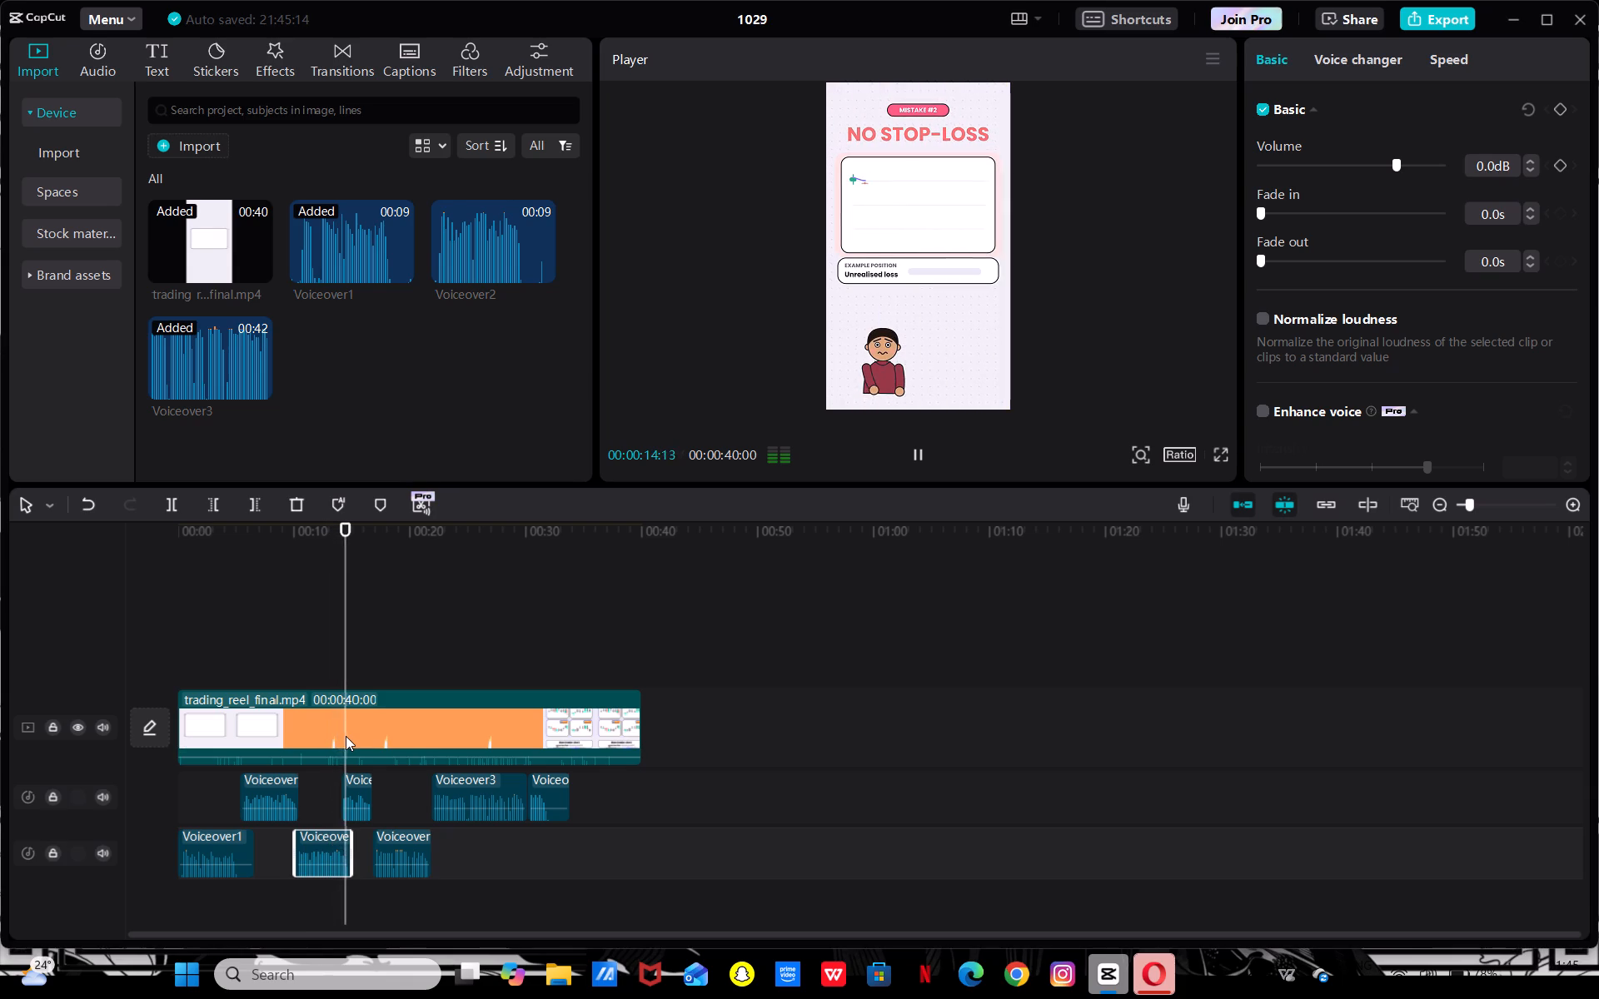
key("space")
left_click_drag(354, 783, 374, 788)
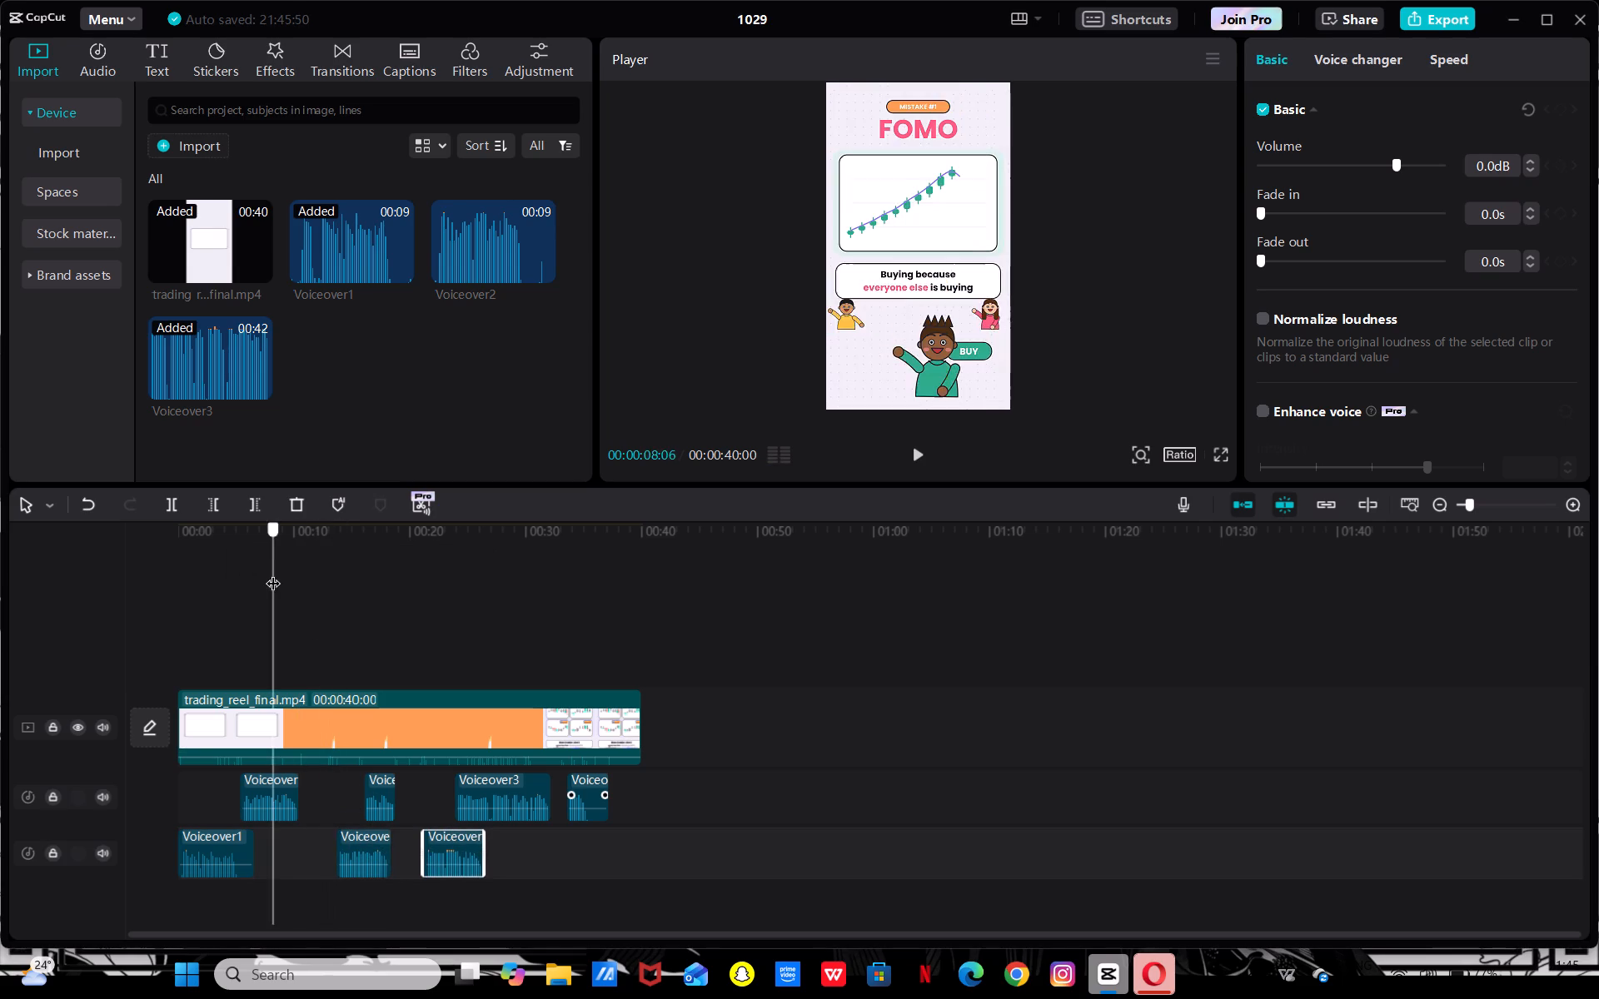
left_click_drag(273, 573, 255, 588)
key("space")
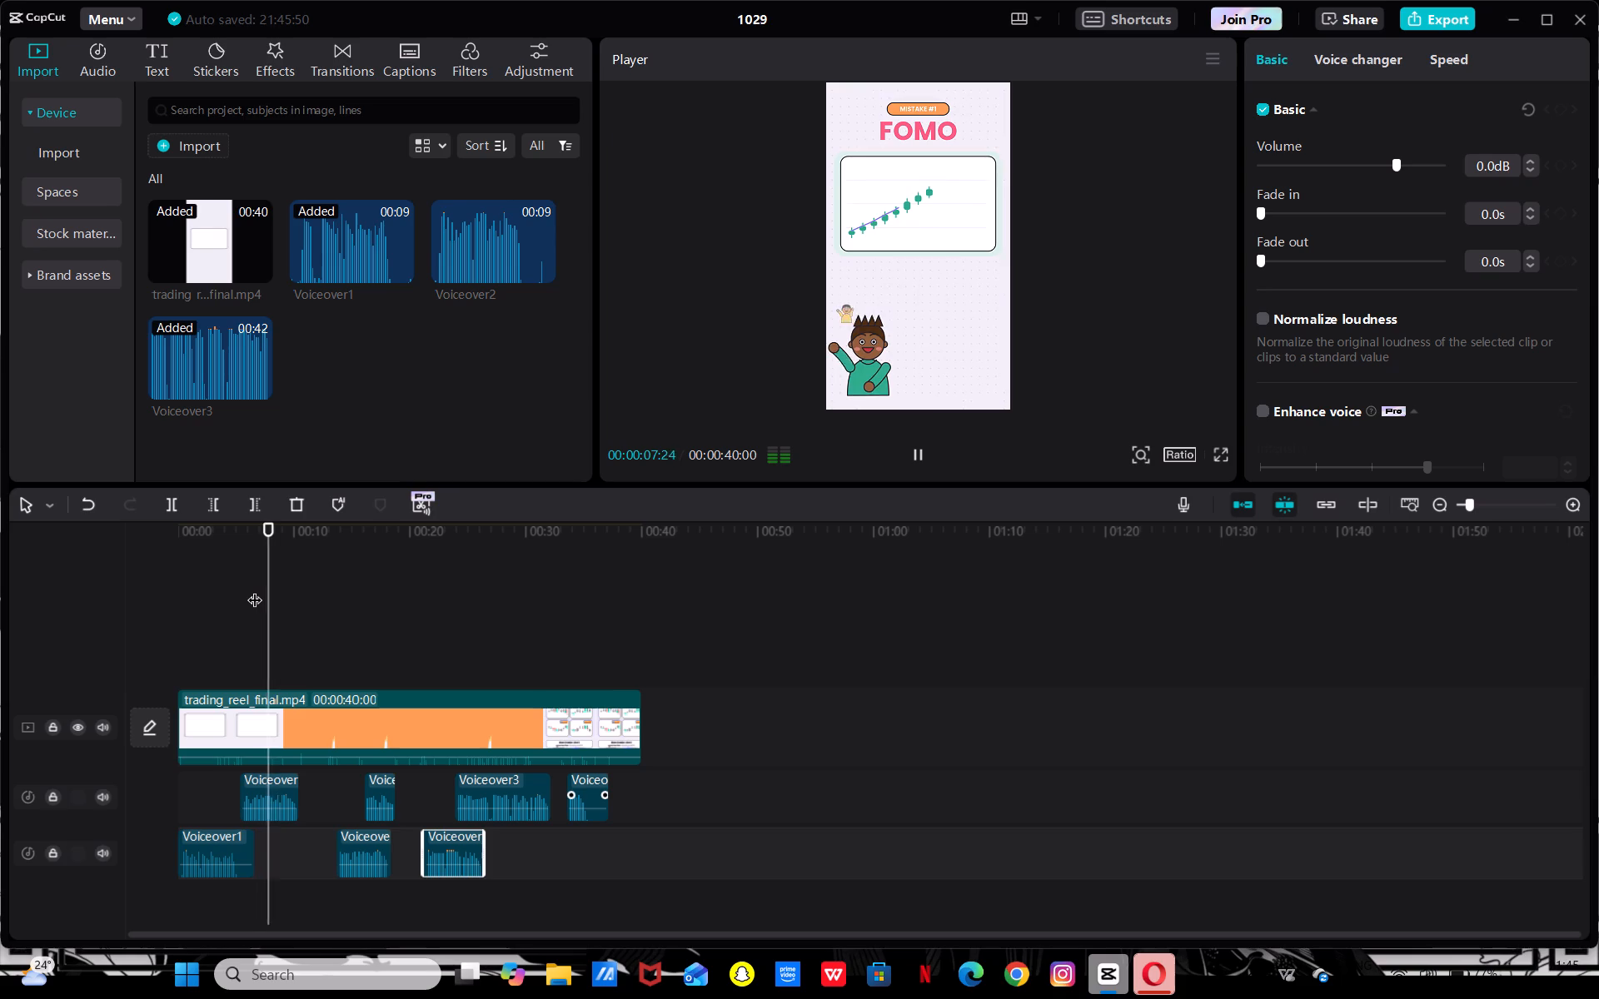
key("space")
left_click_drag(274, 526, 243, 544)
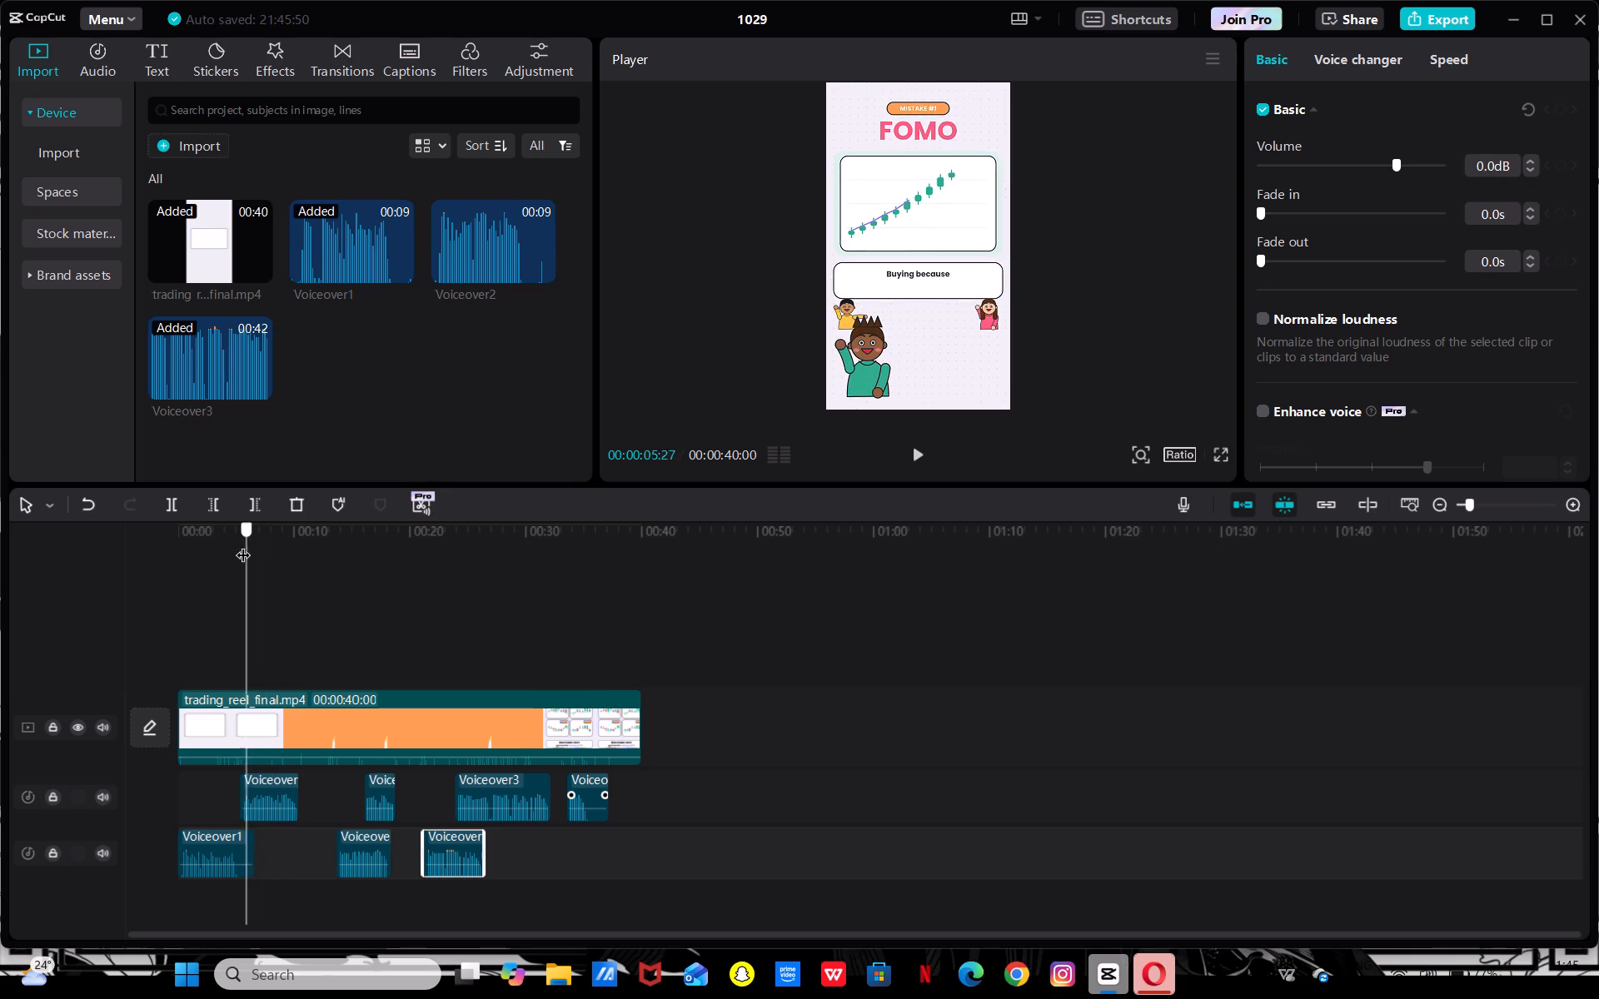
left_click_drag(243, 544, 232, 554)
key("space")
key("space")
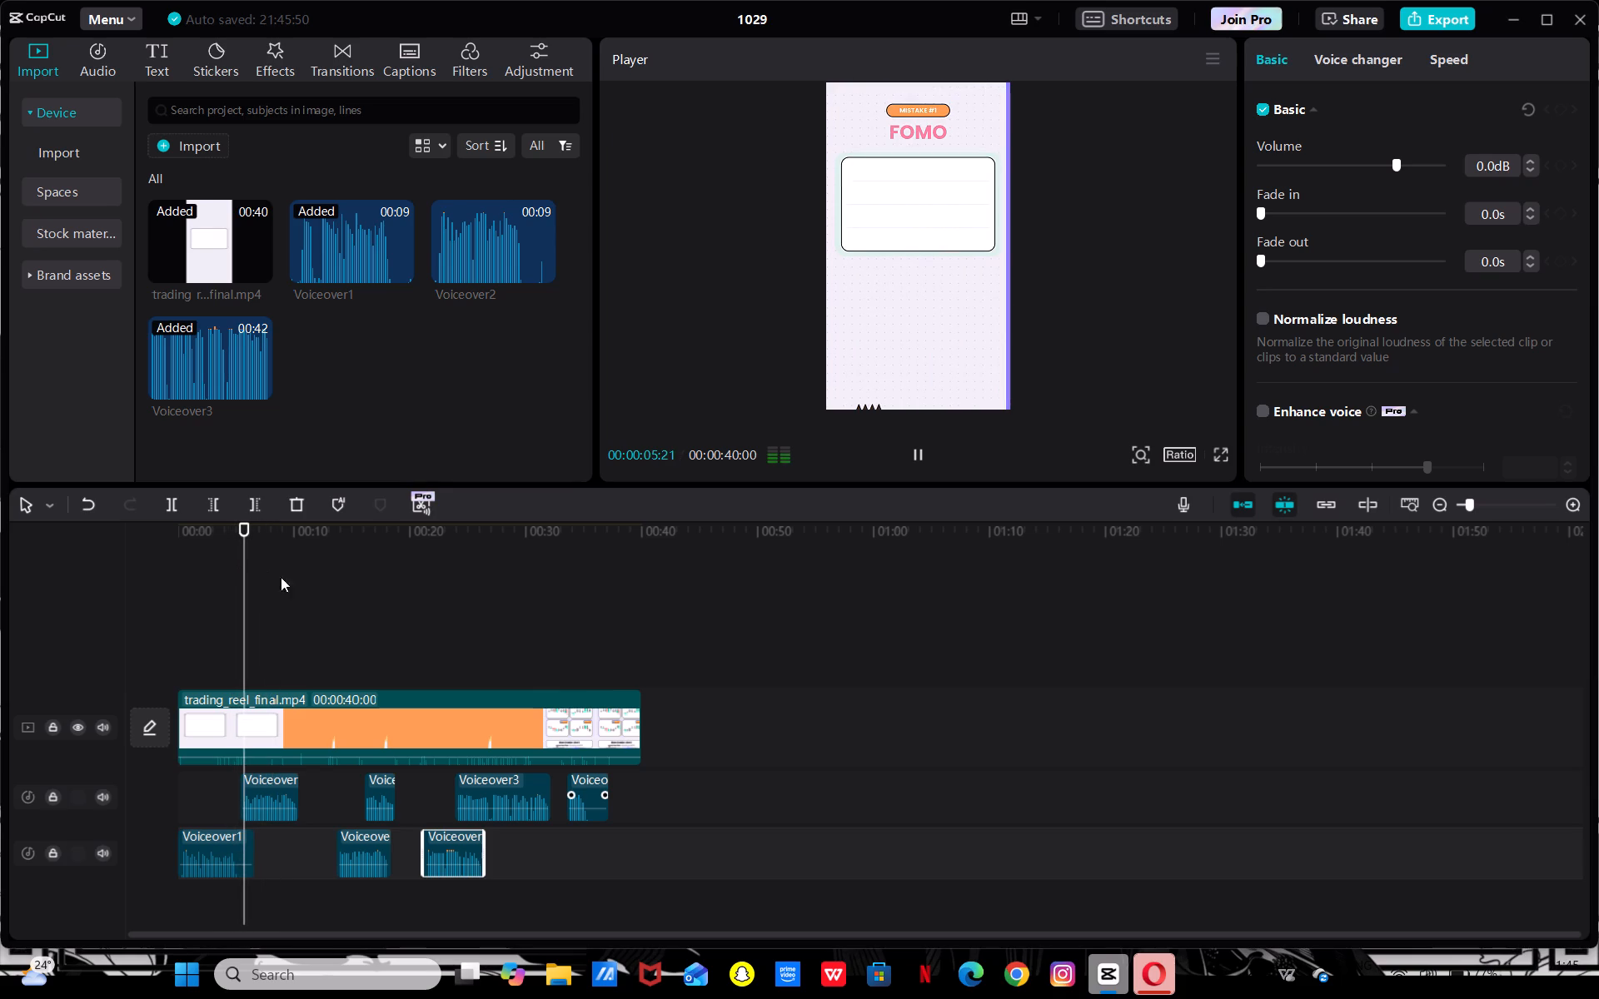
key("space")
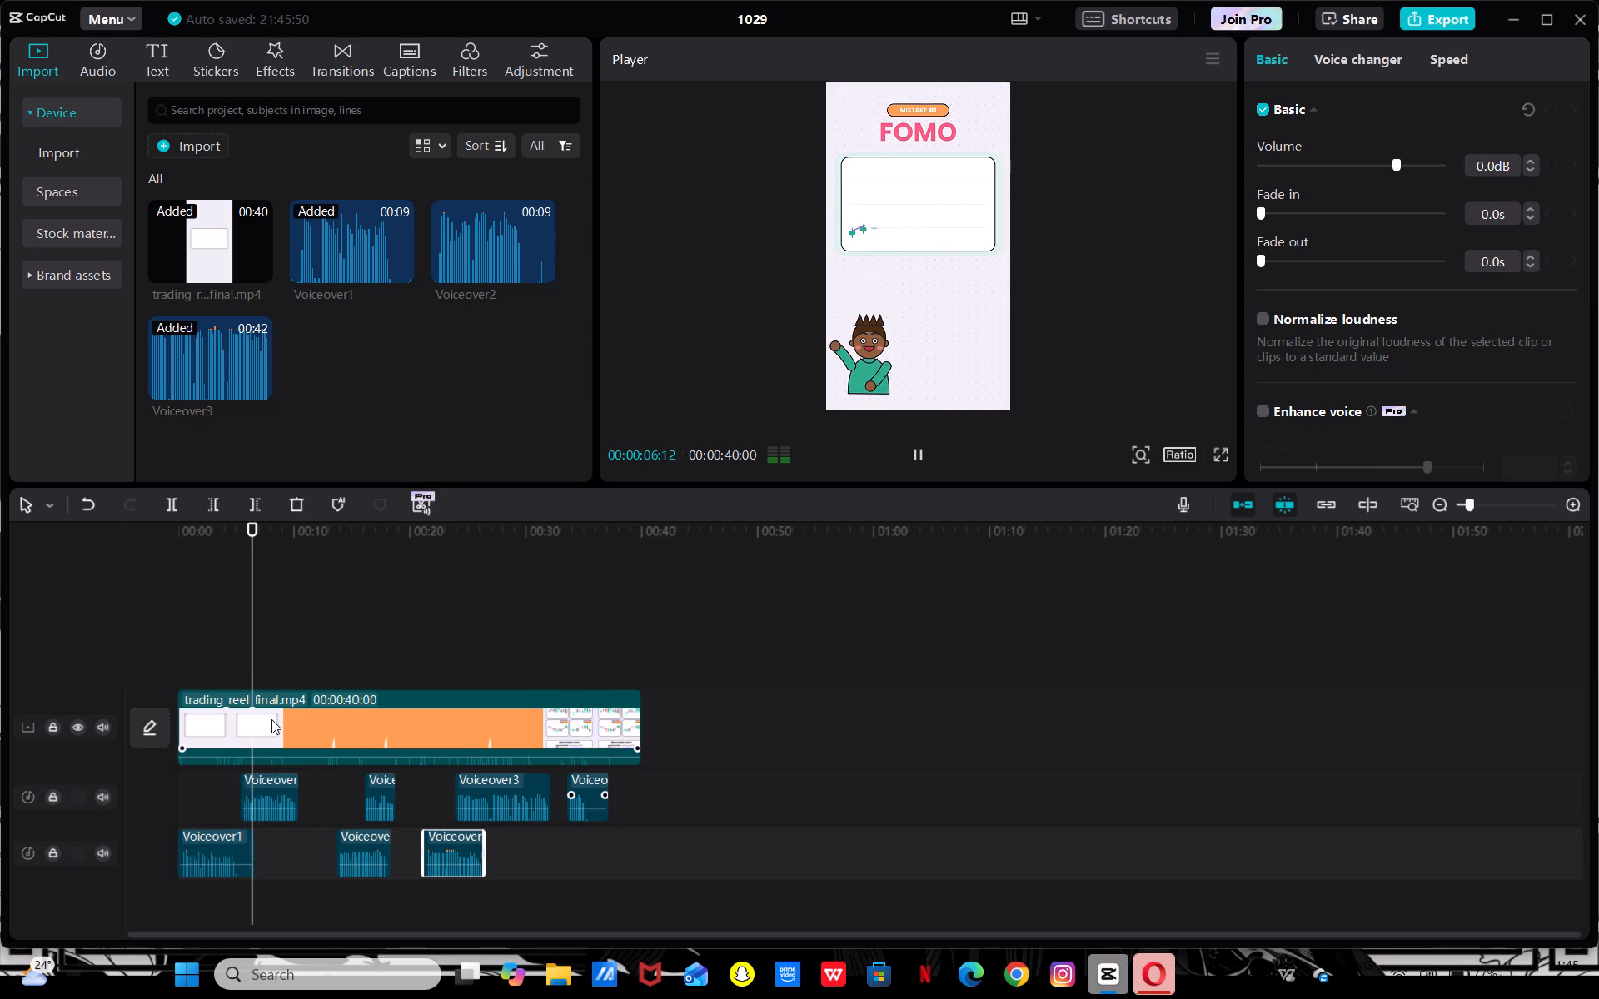
key("space")
key("space")
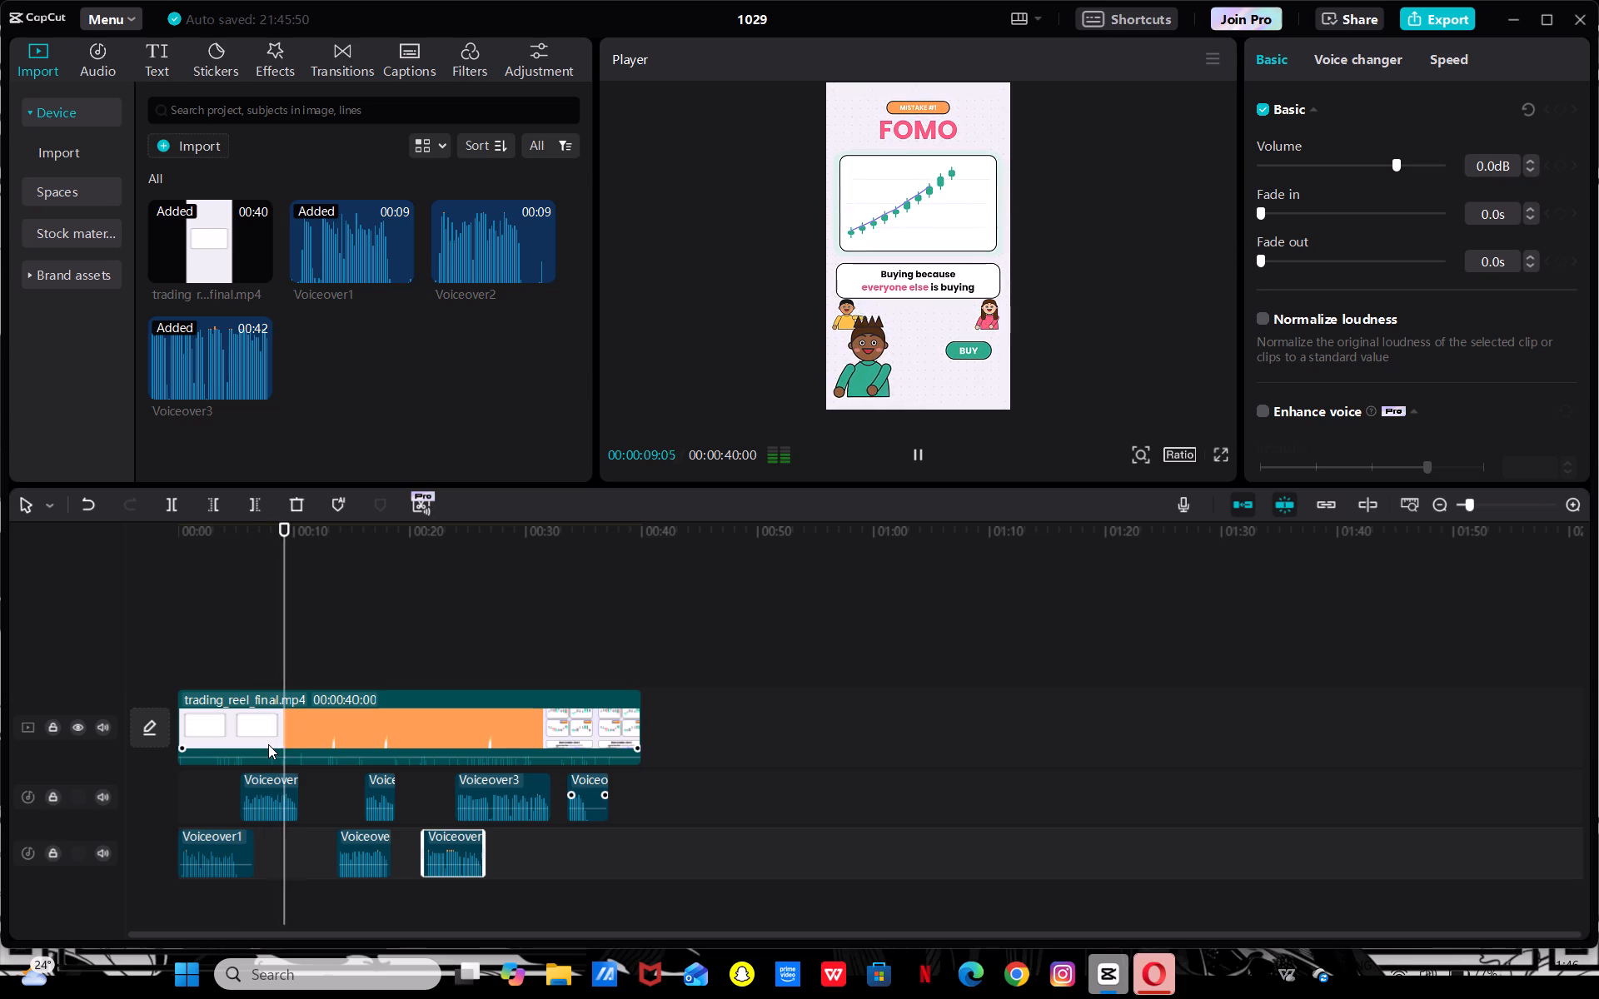
key("space")
key("space")
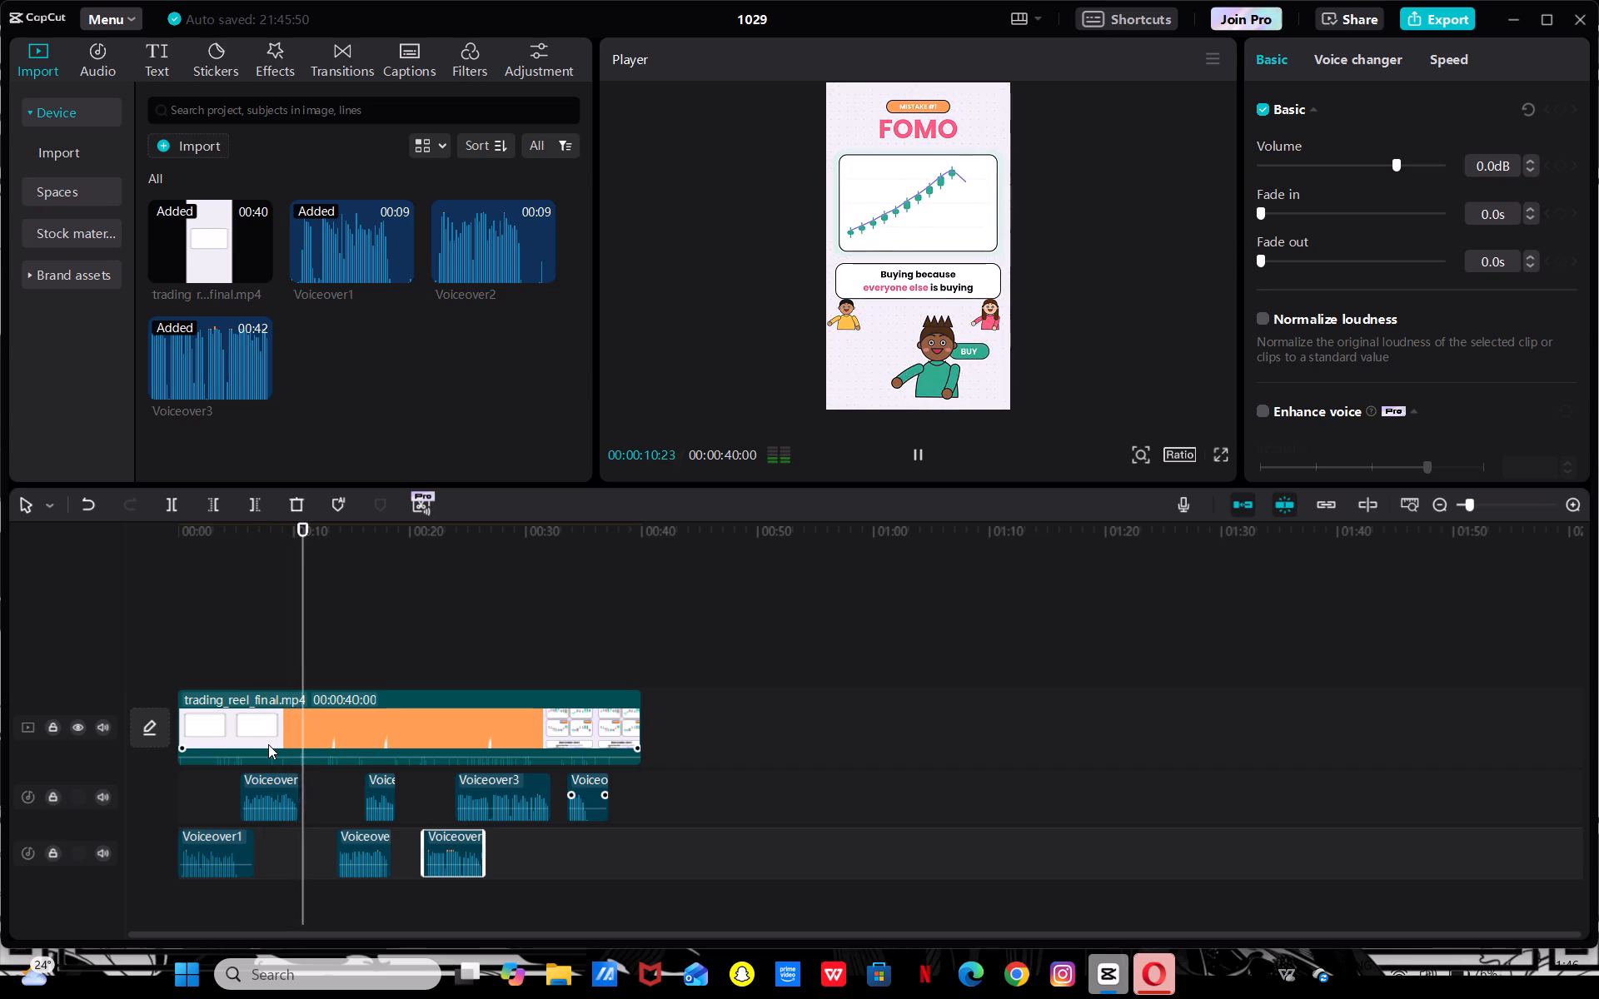
key("space")
Split the reel video at 00:00:07:26 and trim the second part's start, closing the gap and leaving it 00:00:30:09 long.
left_click_drag(296, 532, 255, 556)
key("space")
key("space")
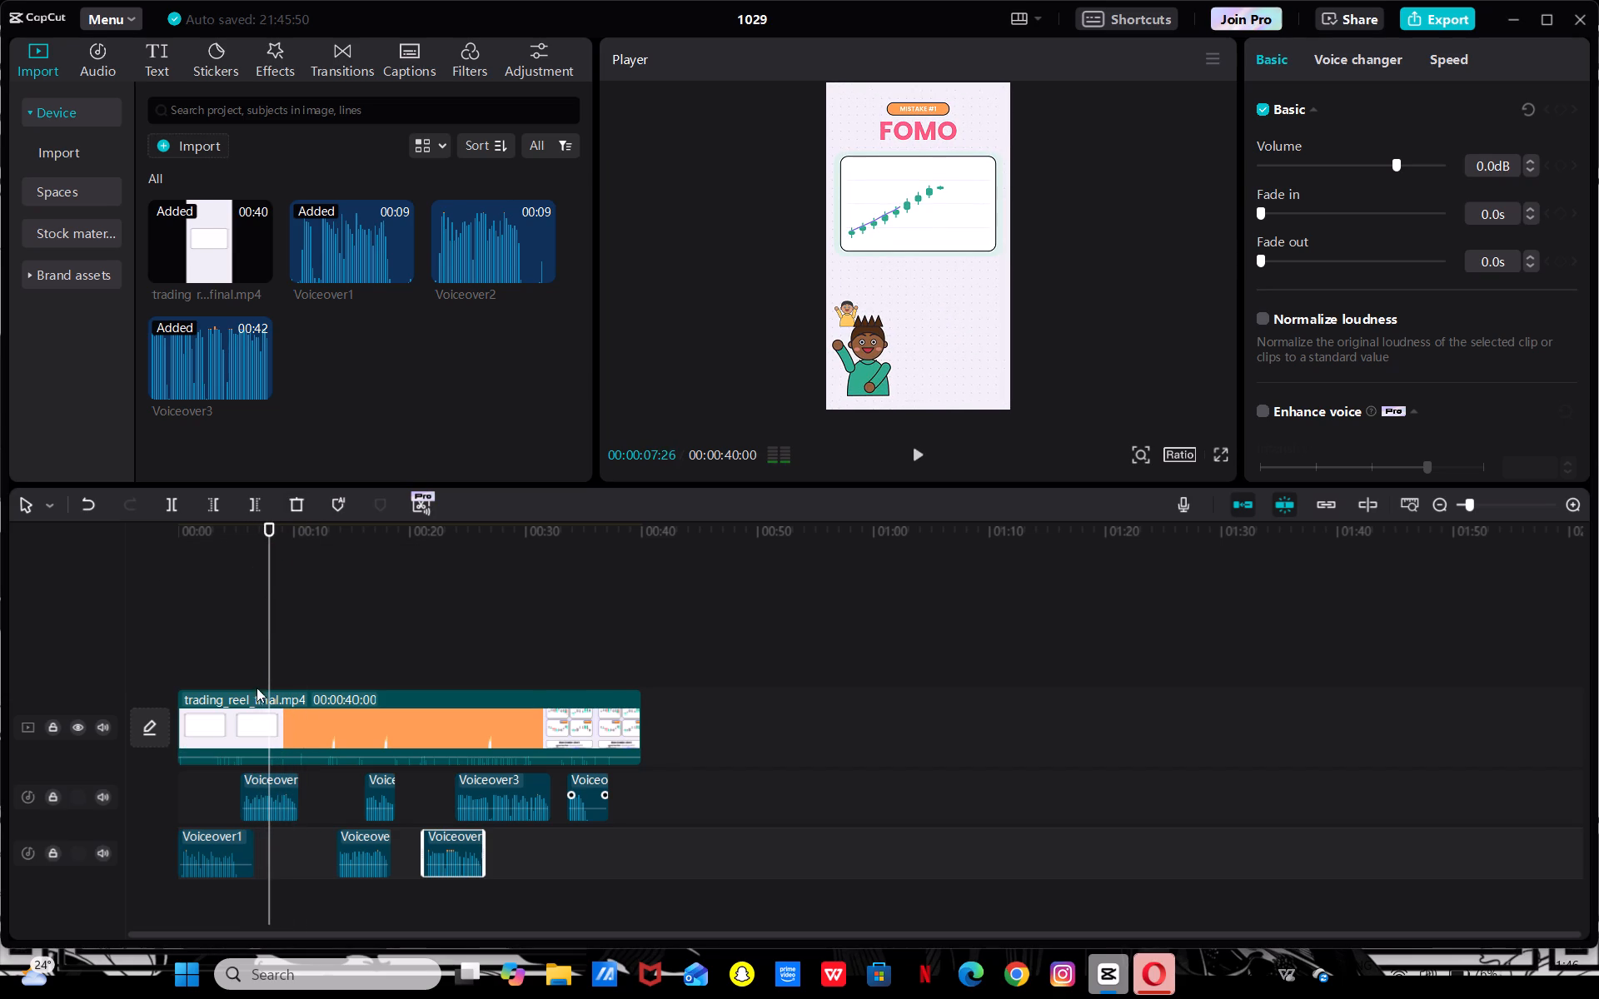
left_click(270, 721)
key("w")
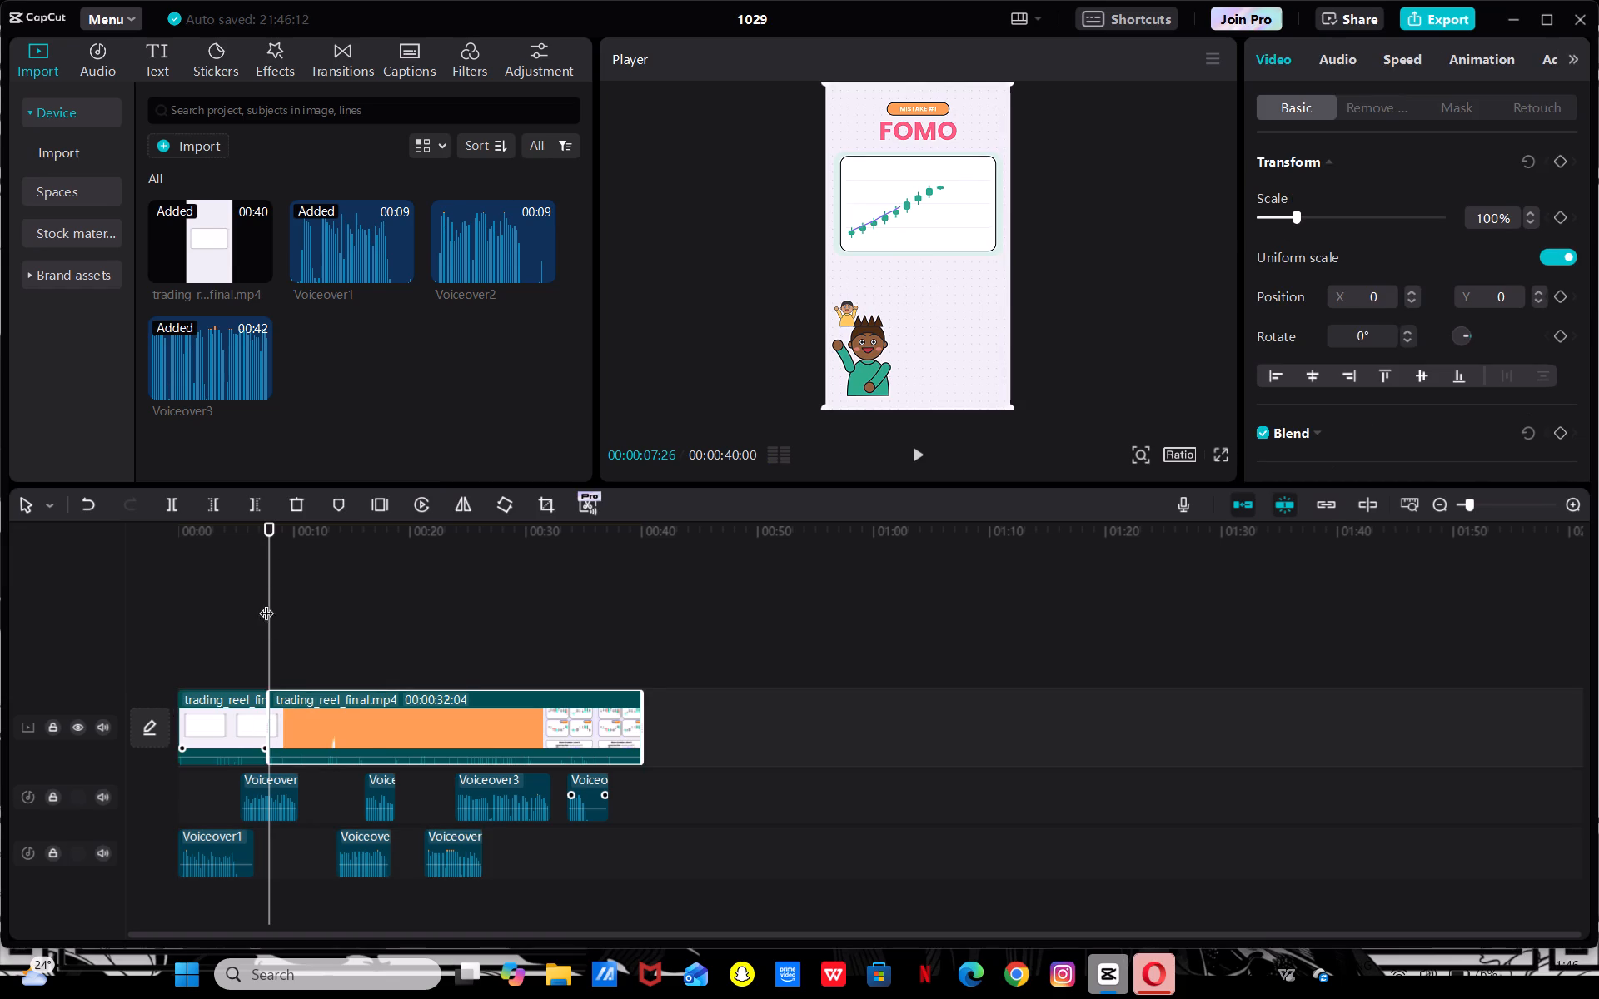
left_click_drag(274, 529, 293, 533)
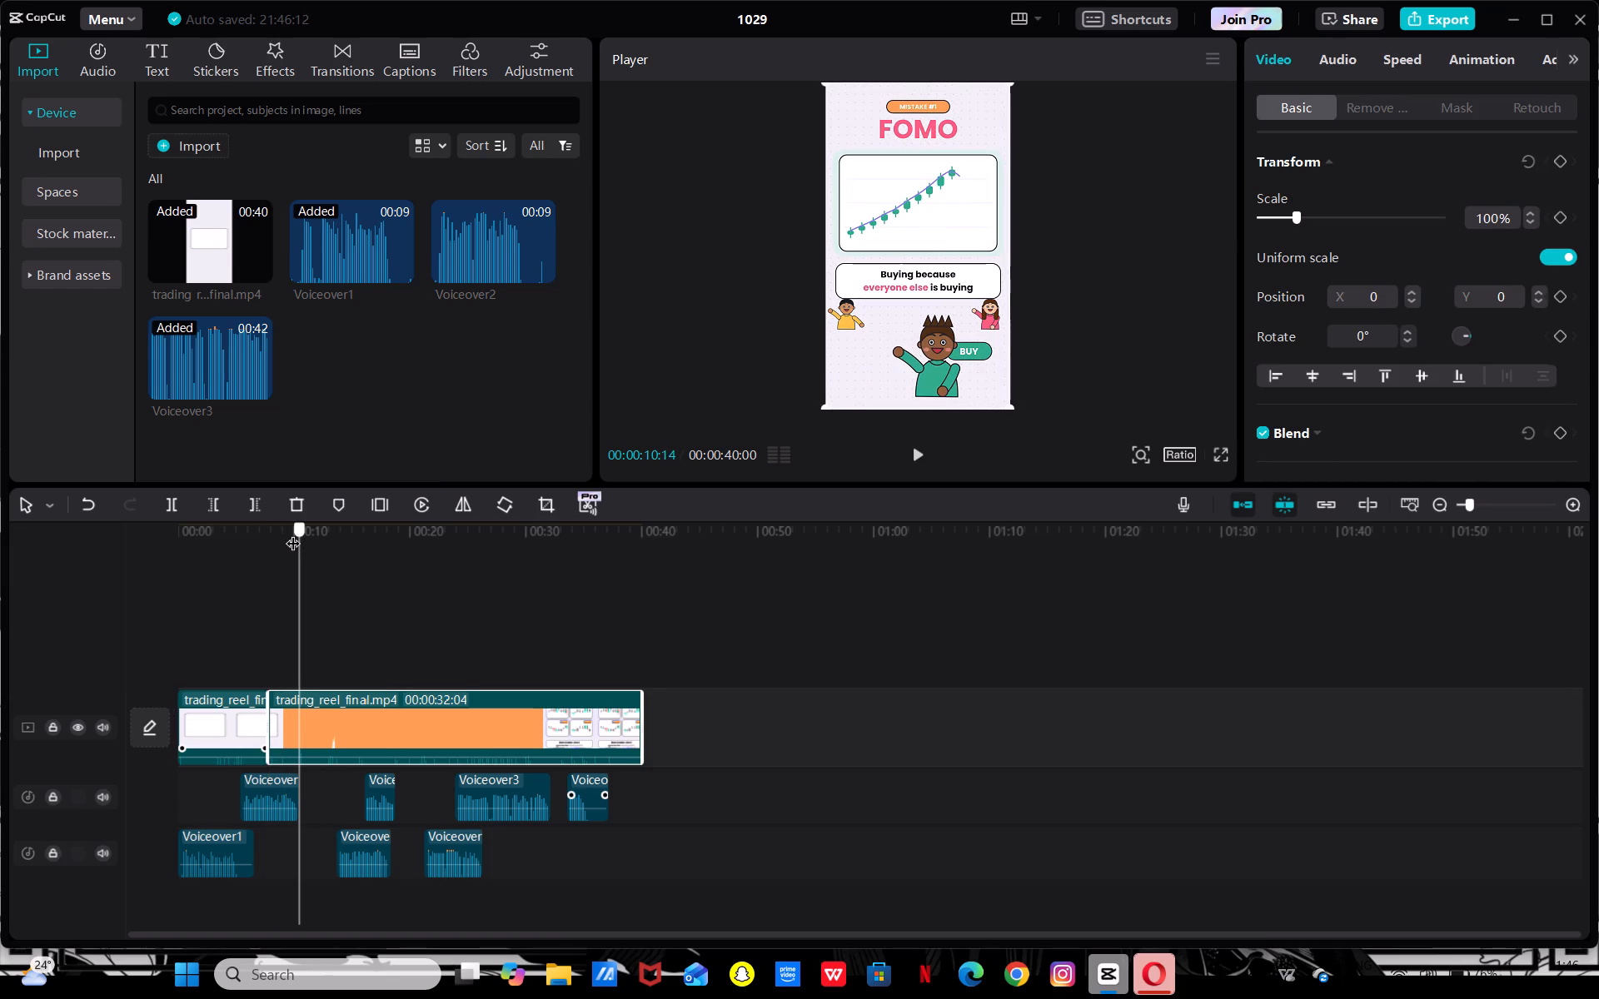
left_click_drag(293, 533, 311, 547)
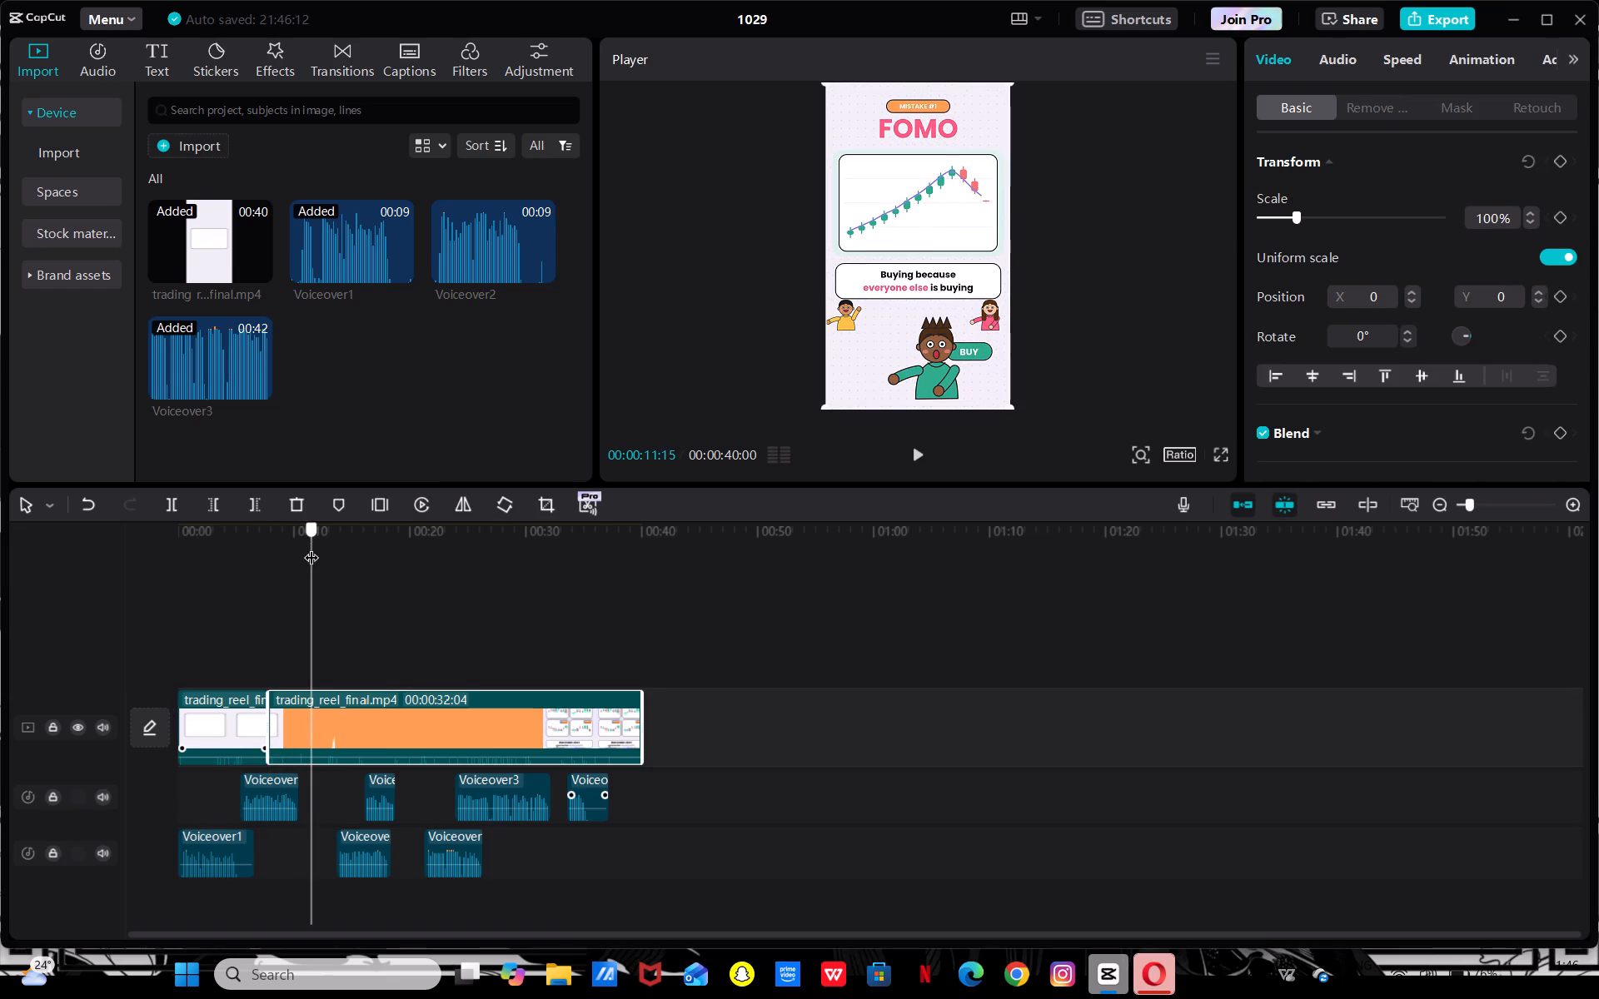
left_click_drag(311, 547, 315, 569)
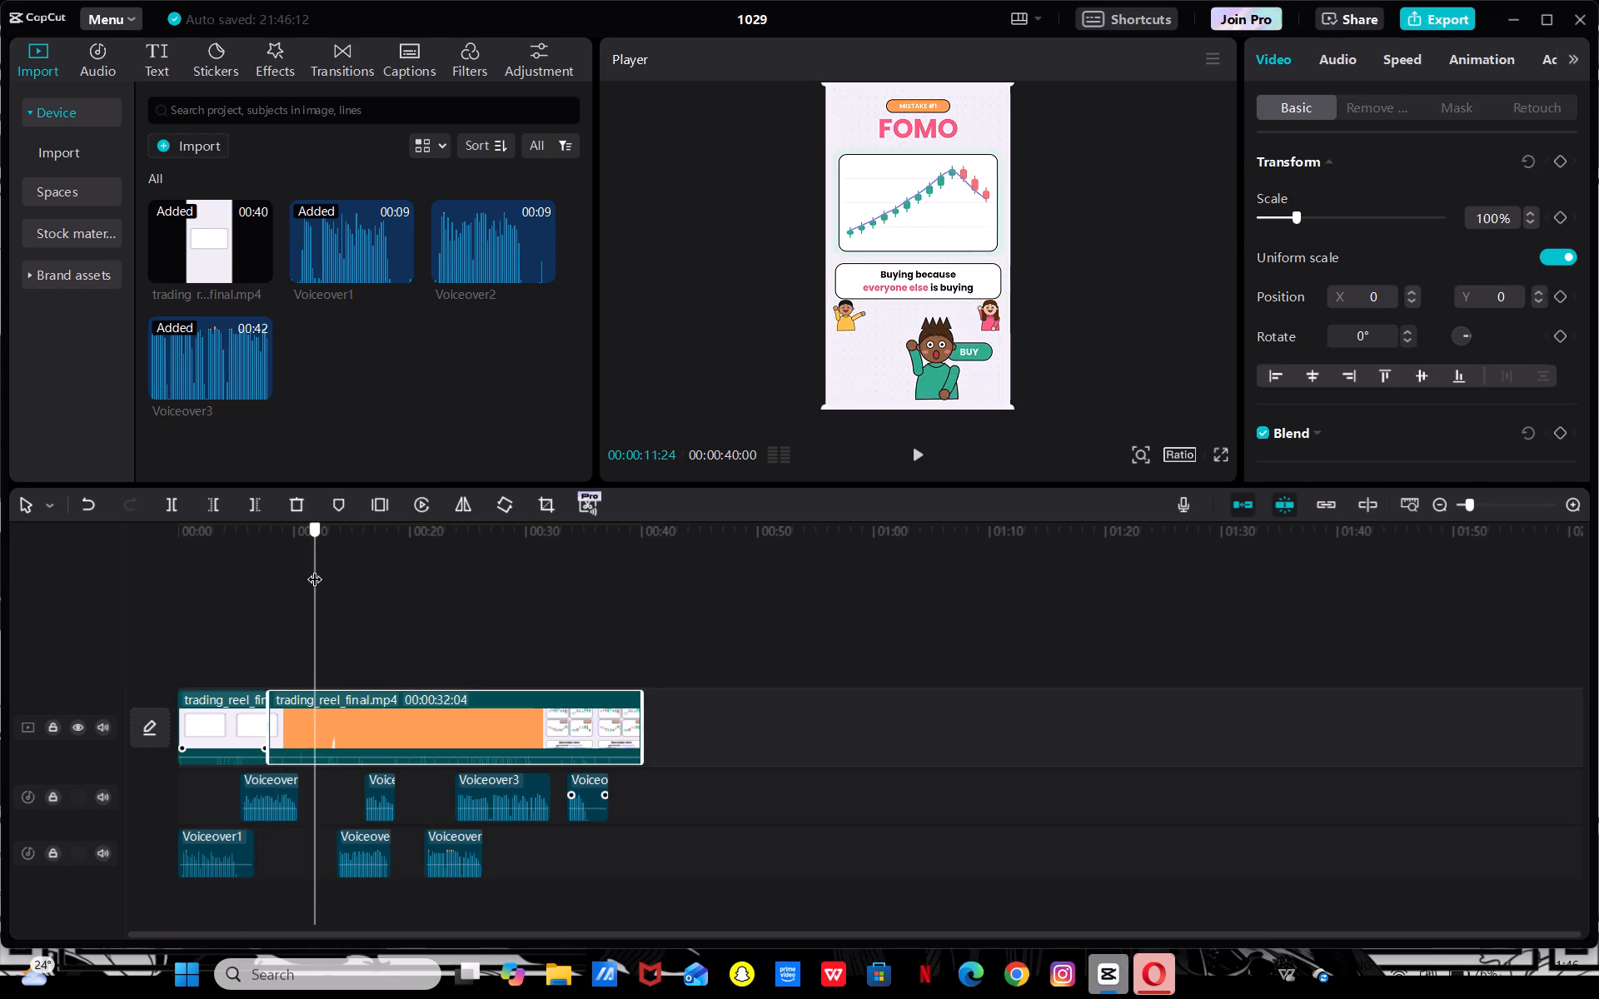
left_click_drag(315, 569, 291, 575)
key("q")
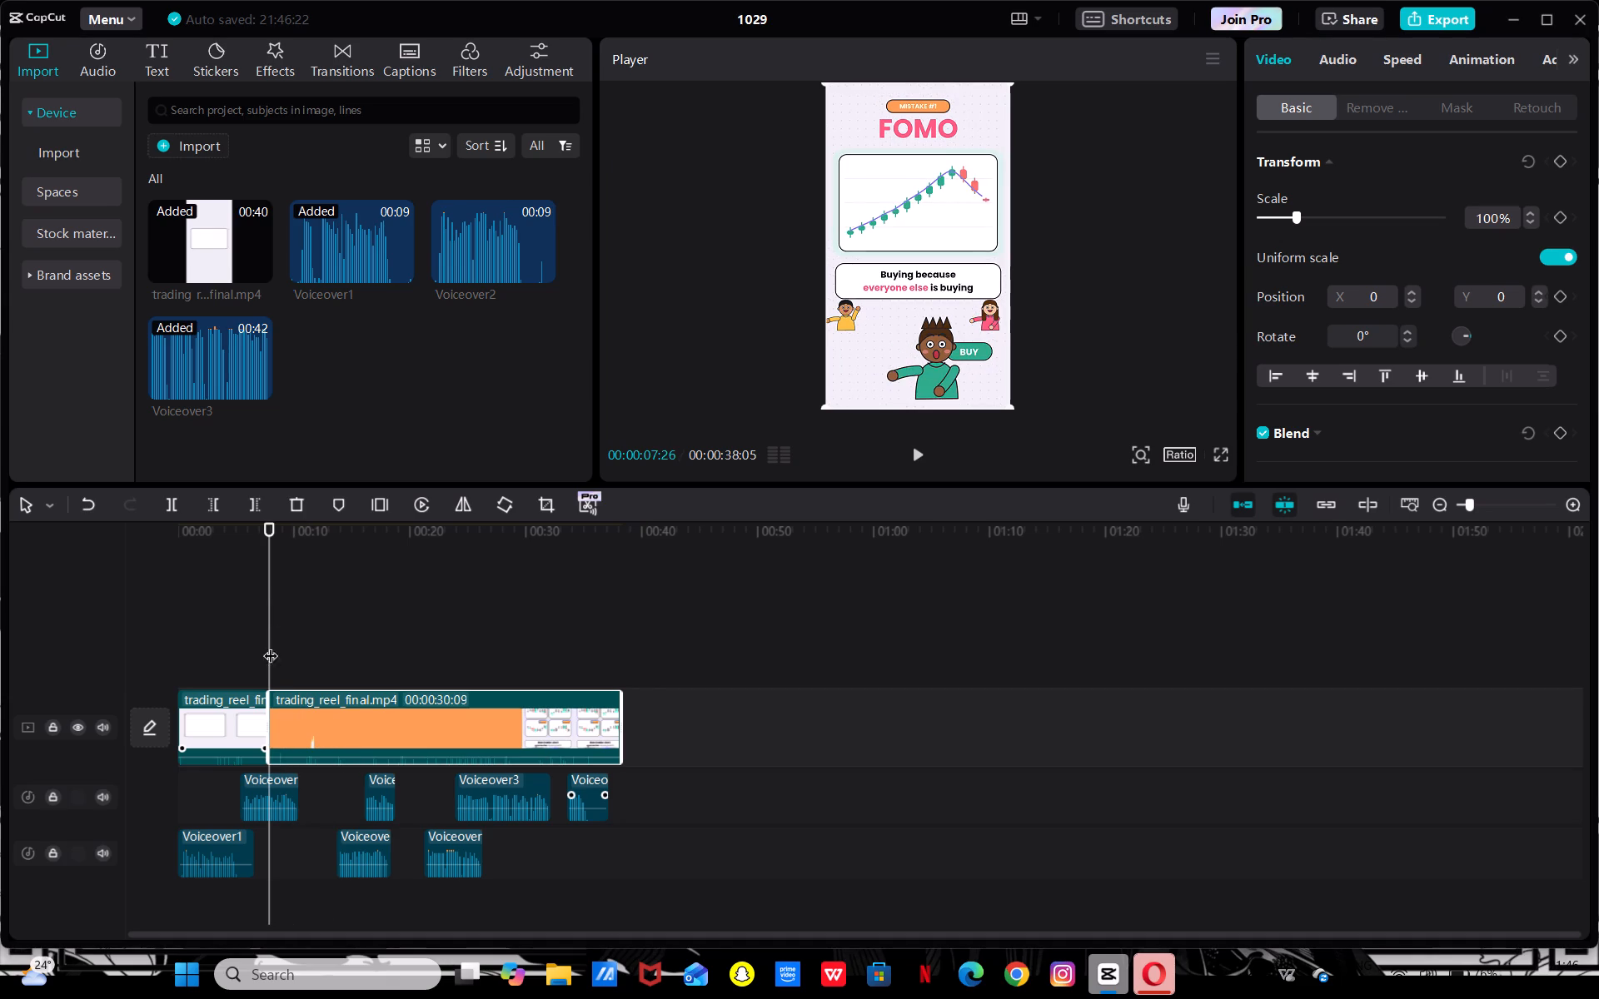
Play across the video cut to 00:00:11:12 and move the second, third and fourth Voiceover3 pieces earlier, to about 00:00:10, 00:00:15 and 00:00:18.
left_click_drag(272, 548, 239, 560)
key("space")
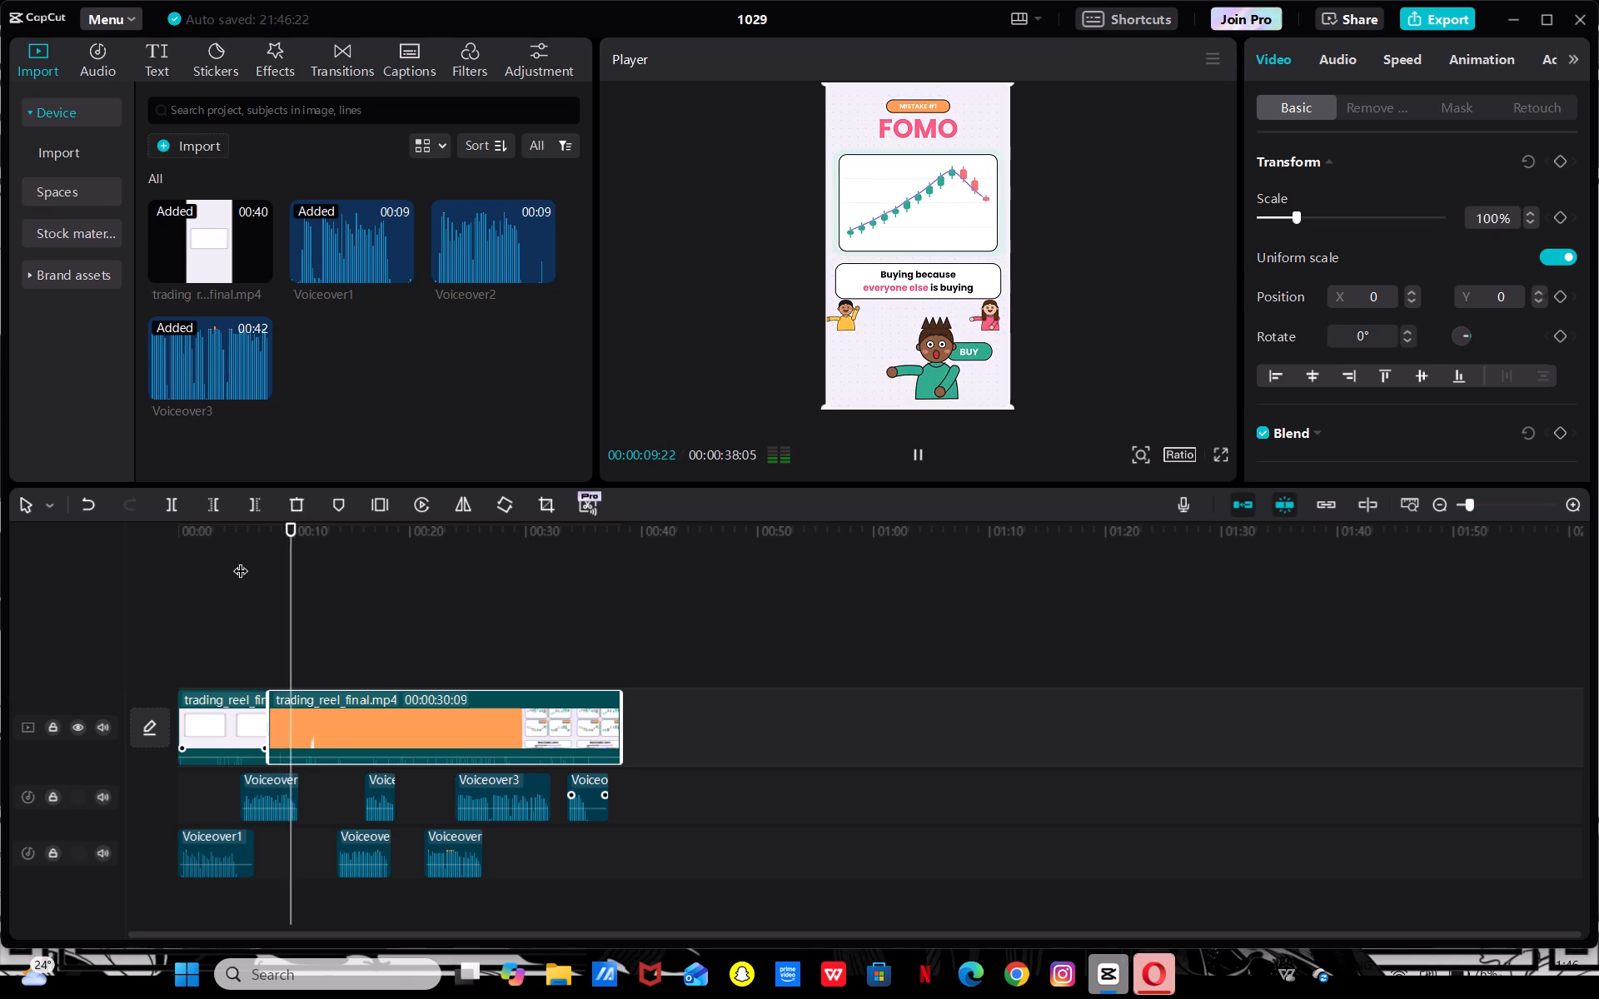
key("space")
key("space")
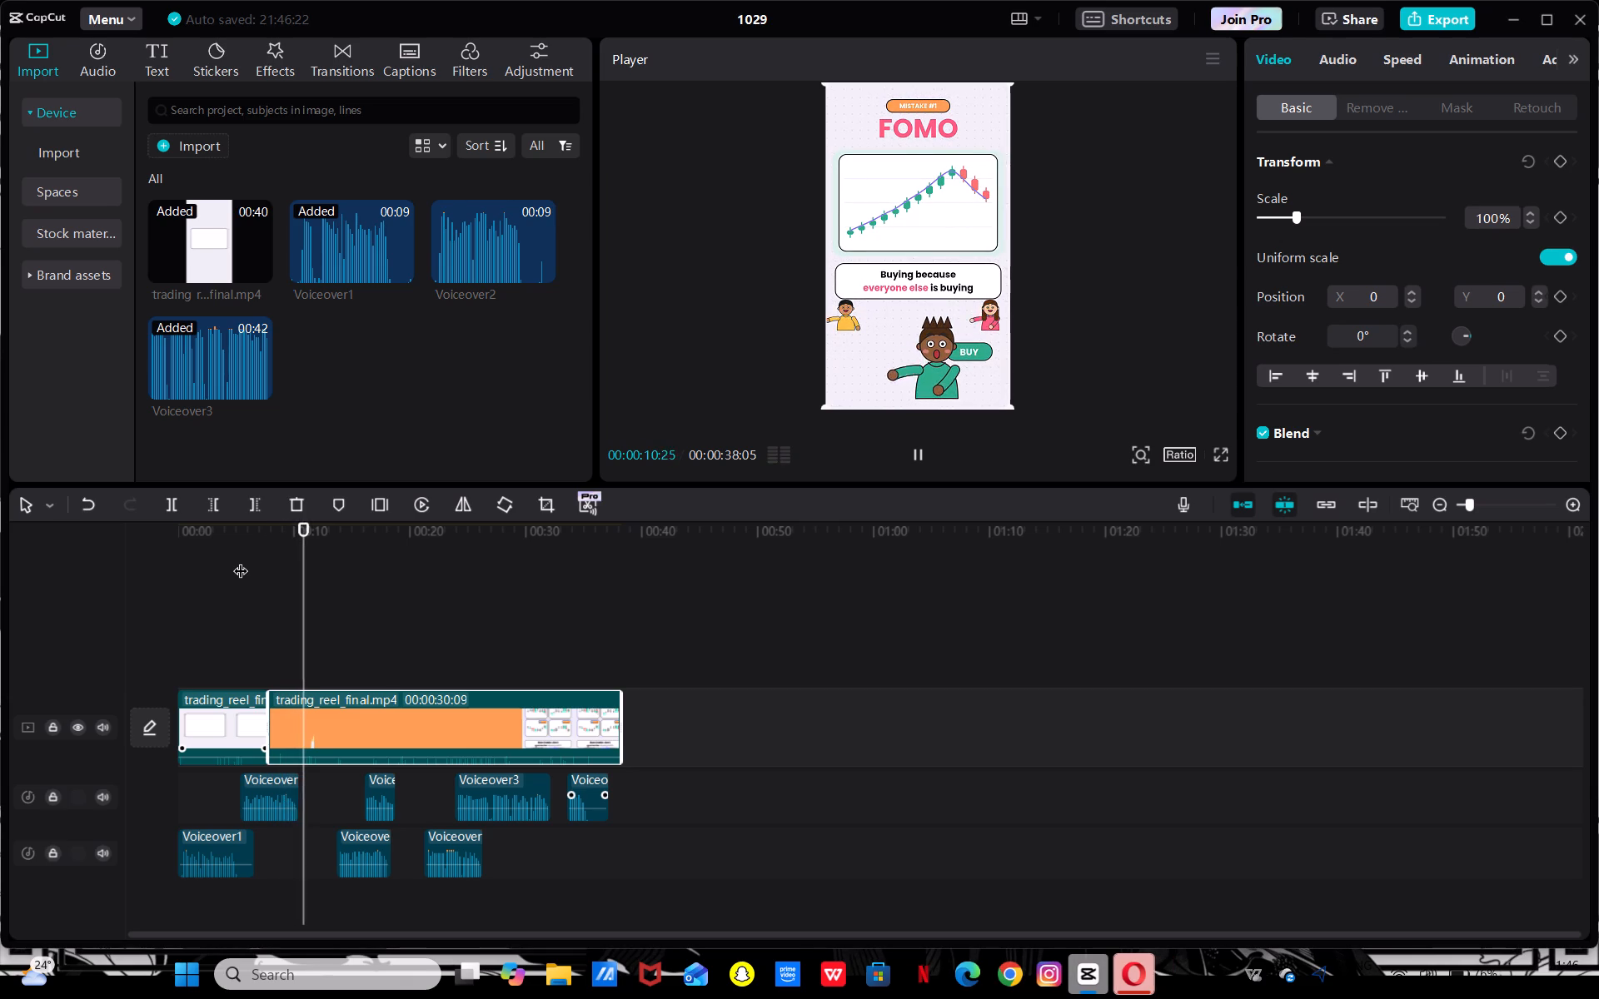
key("space")
left_click_drag(359, 842, 353, 845)
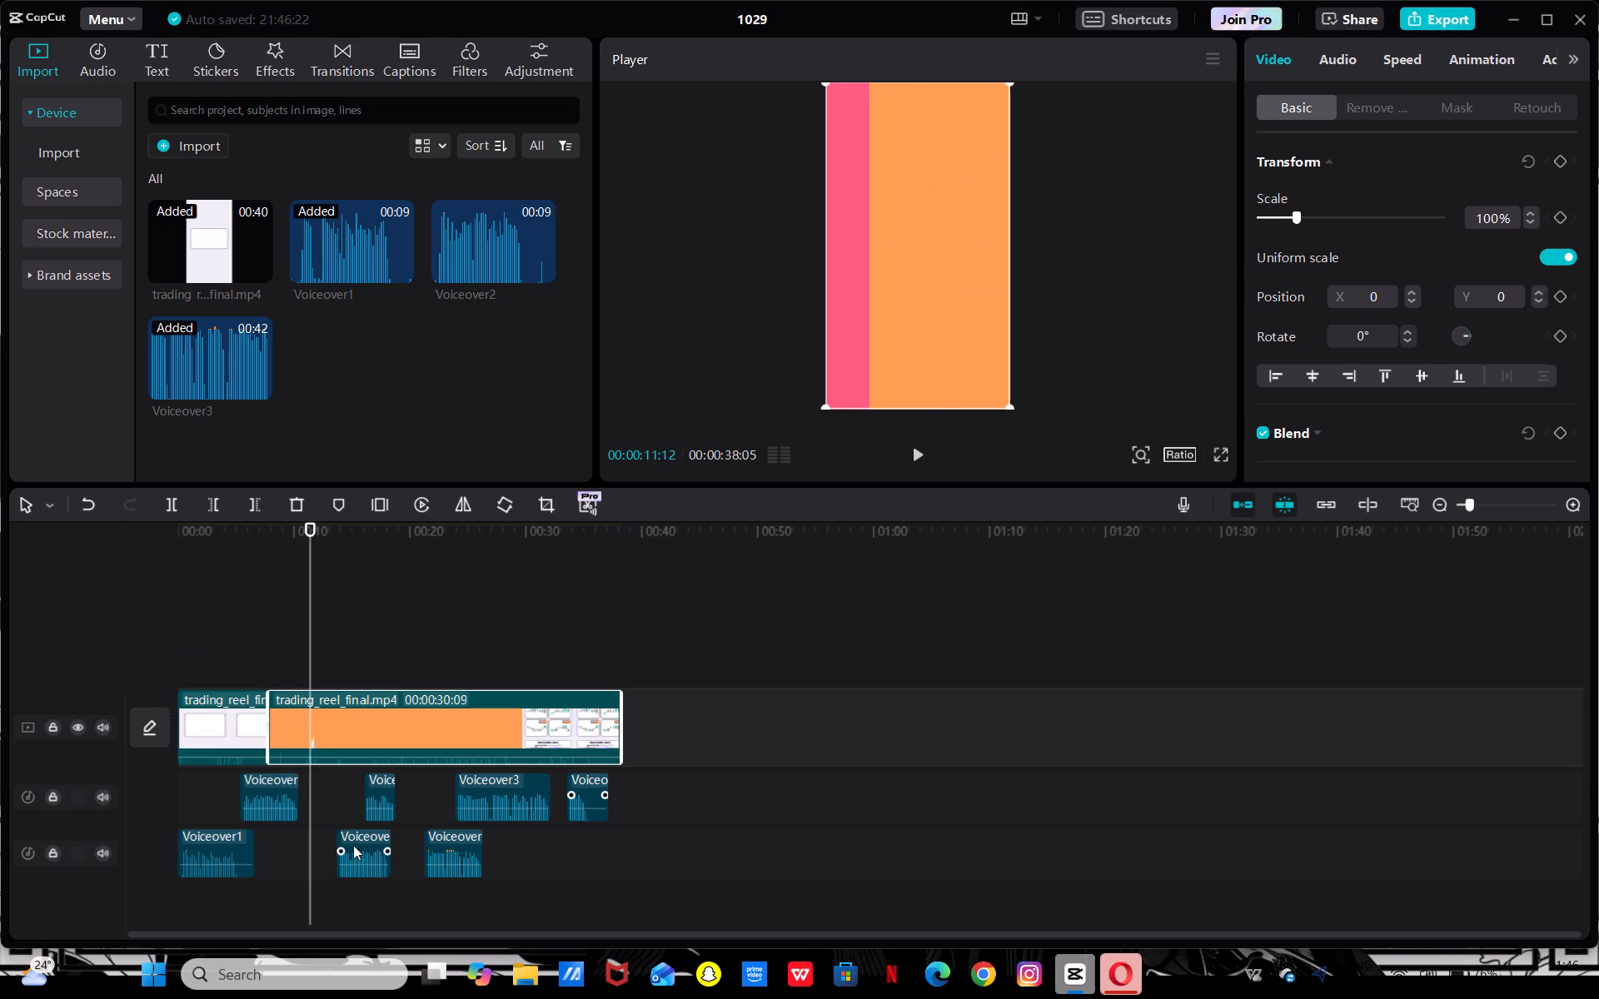
left_click_drag(353, 845, 320, 849)
left_click_drag(374, 785, 366, 788)
left_click_drag(457, 834, 417, 837)
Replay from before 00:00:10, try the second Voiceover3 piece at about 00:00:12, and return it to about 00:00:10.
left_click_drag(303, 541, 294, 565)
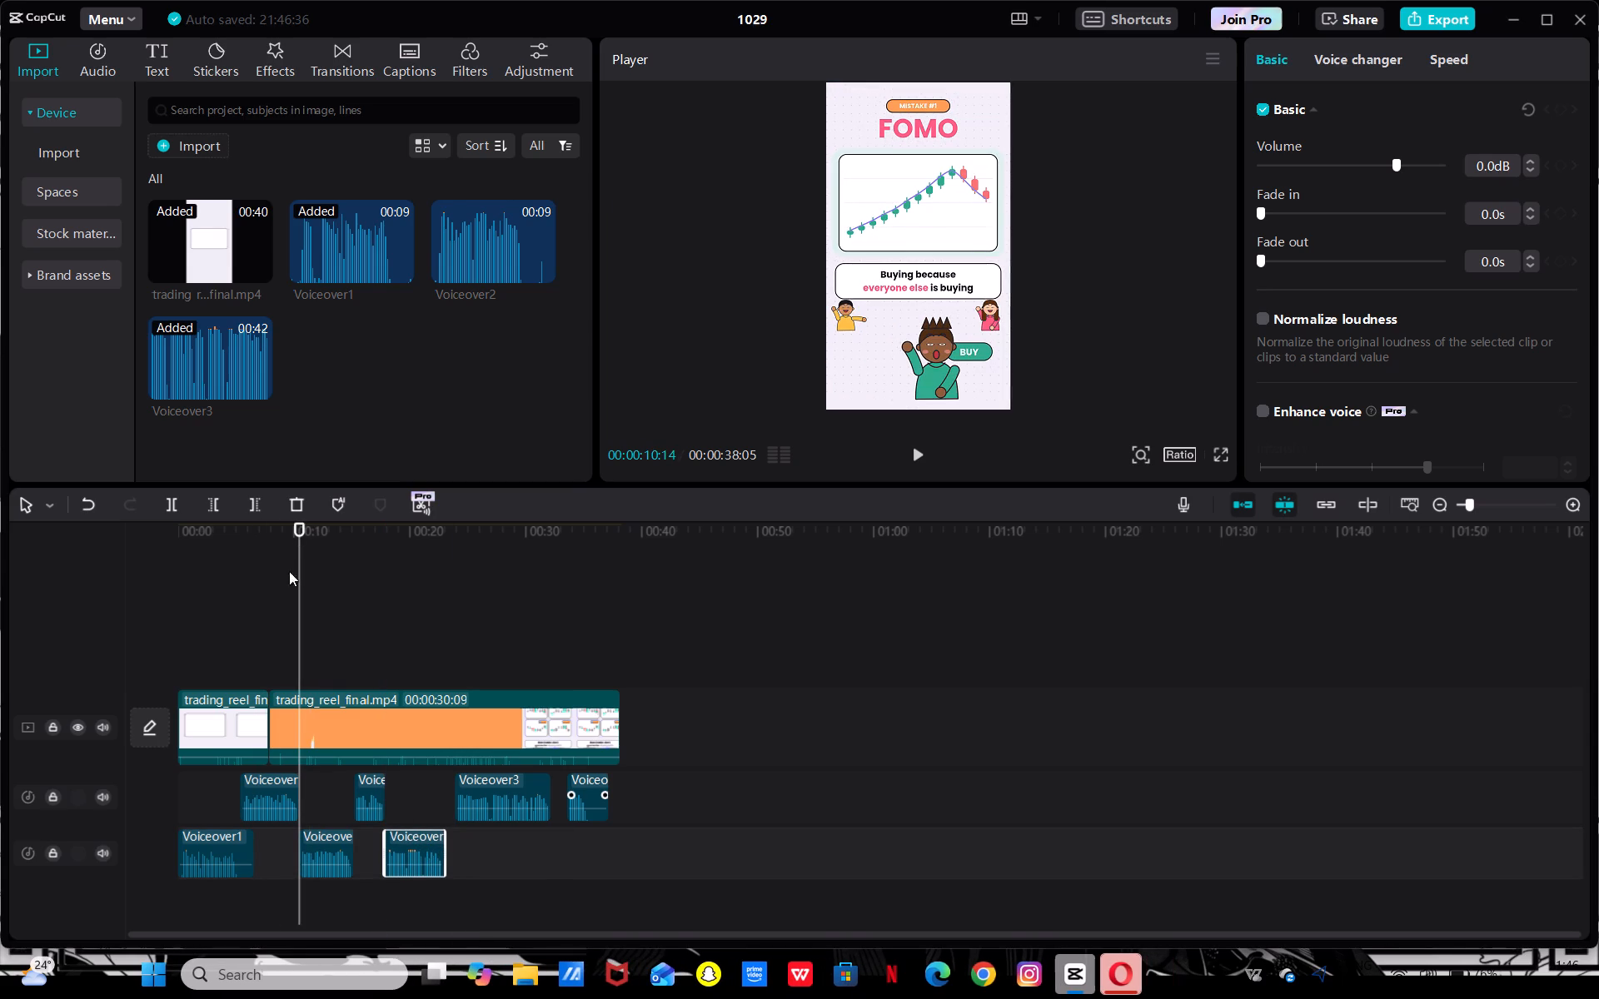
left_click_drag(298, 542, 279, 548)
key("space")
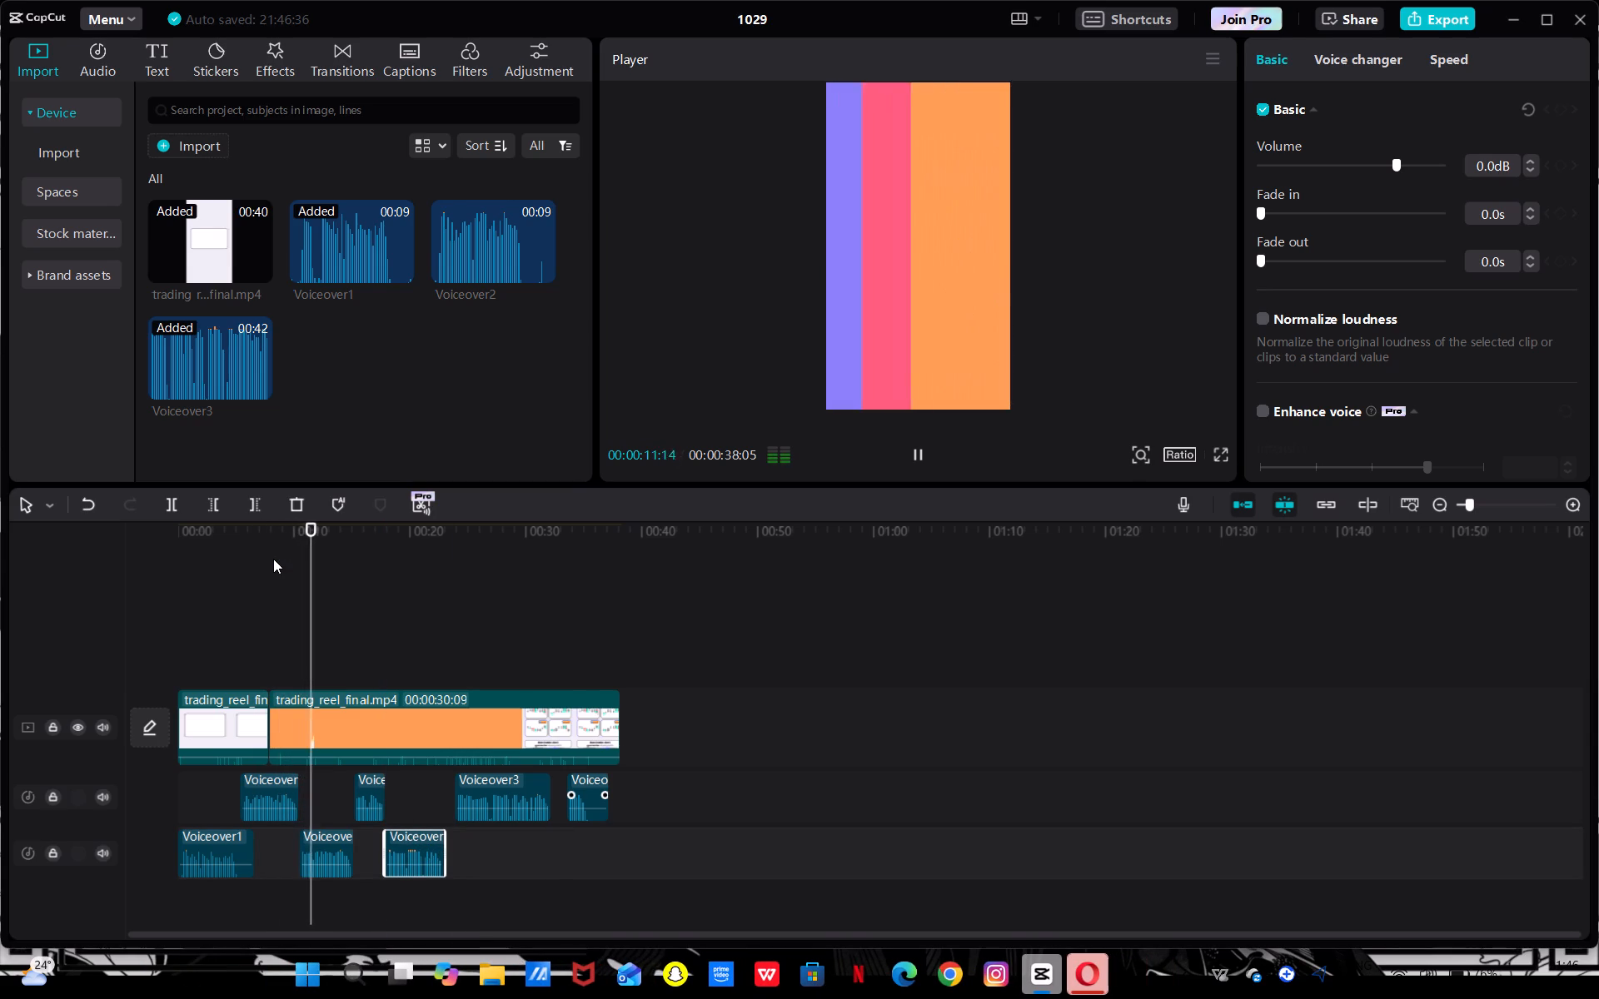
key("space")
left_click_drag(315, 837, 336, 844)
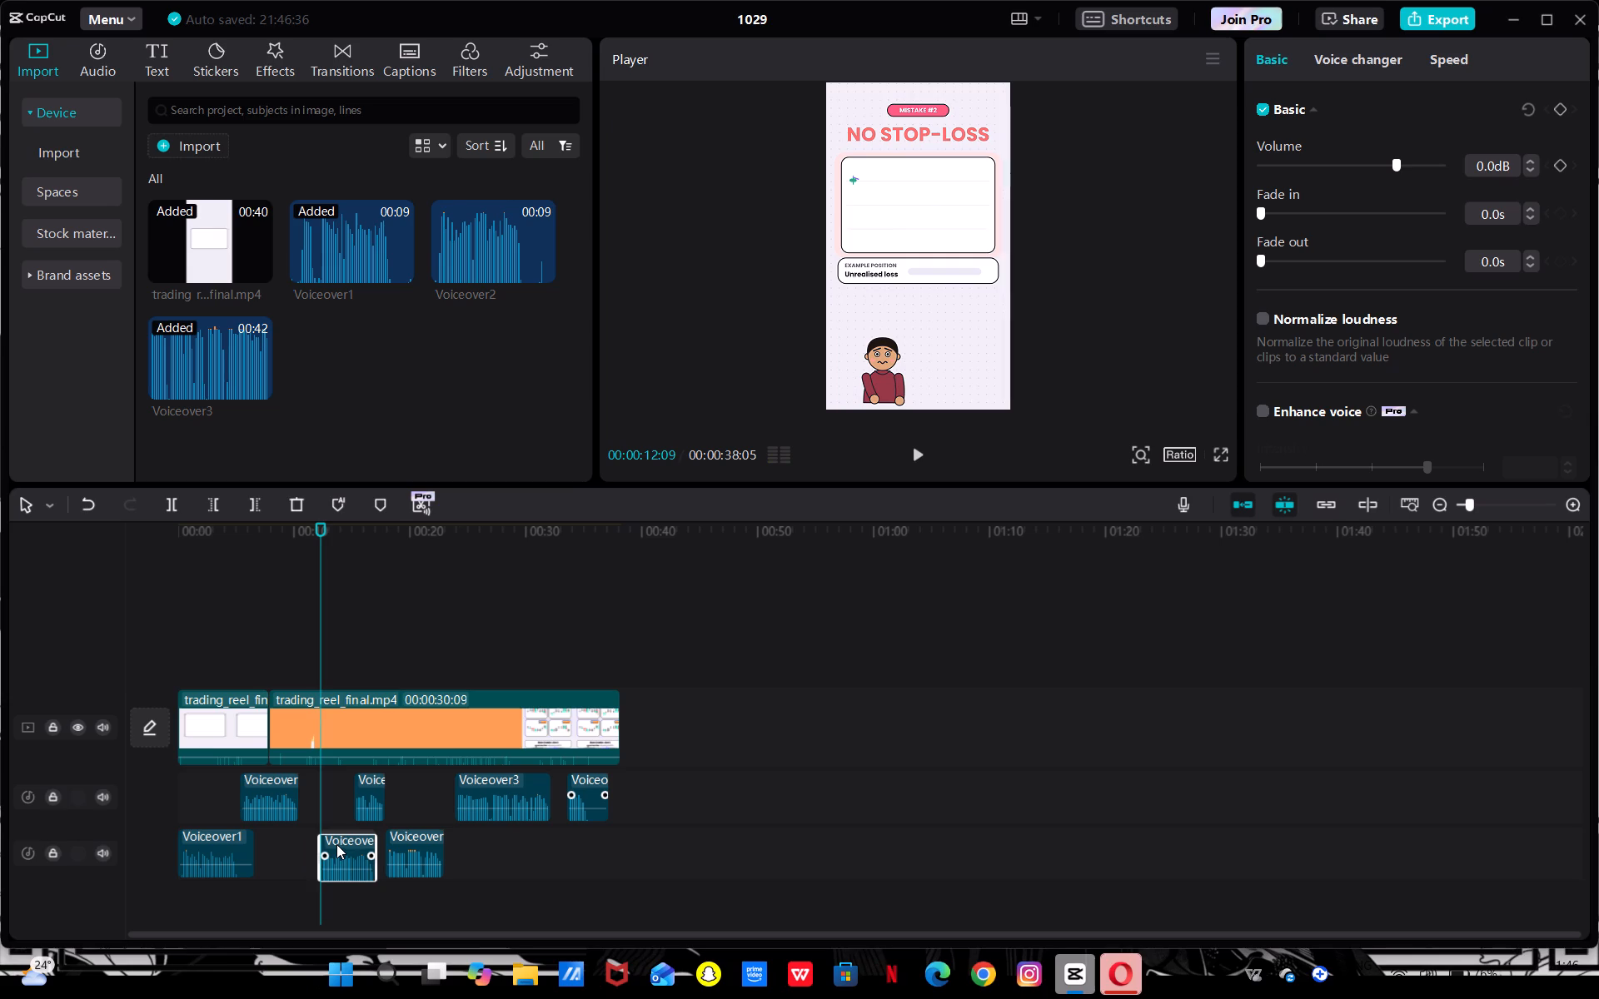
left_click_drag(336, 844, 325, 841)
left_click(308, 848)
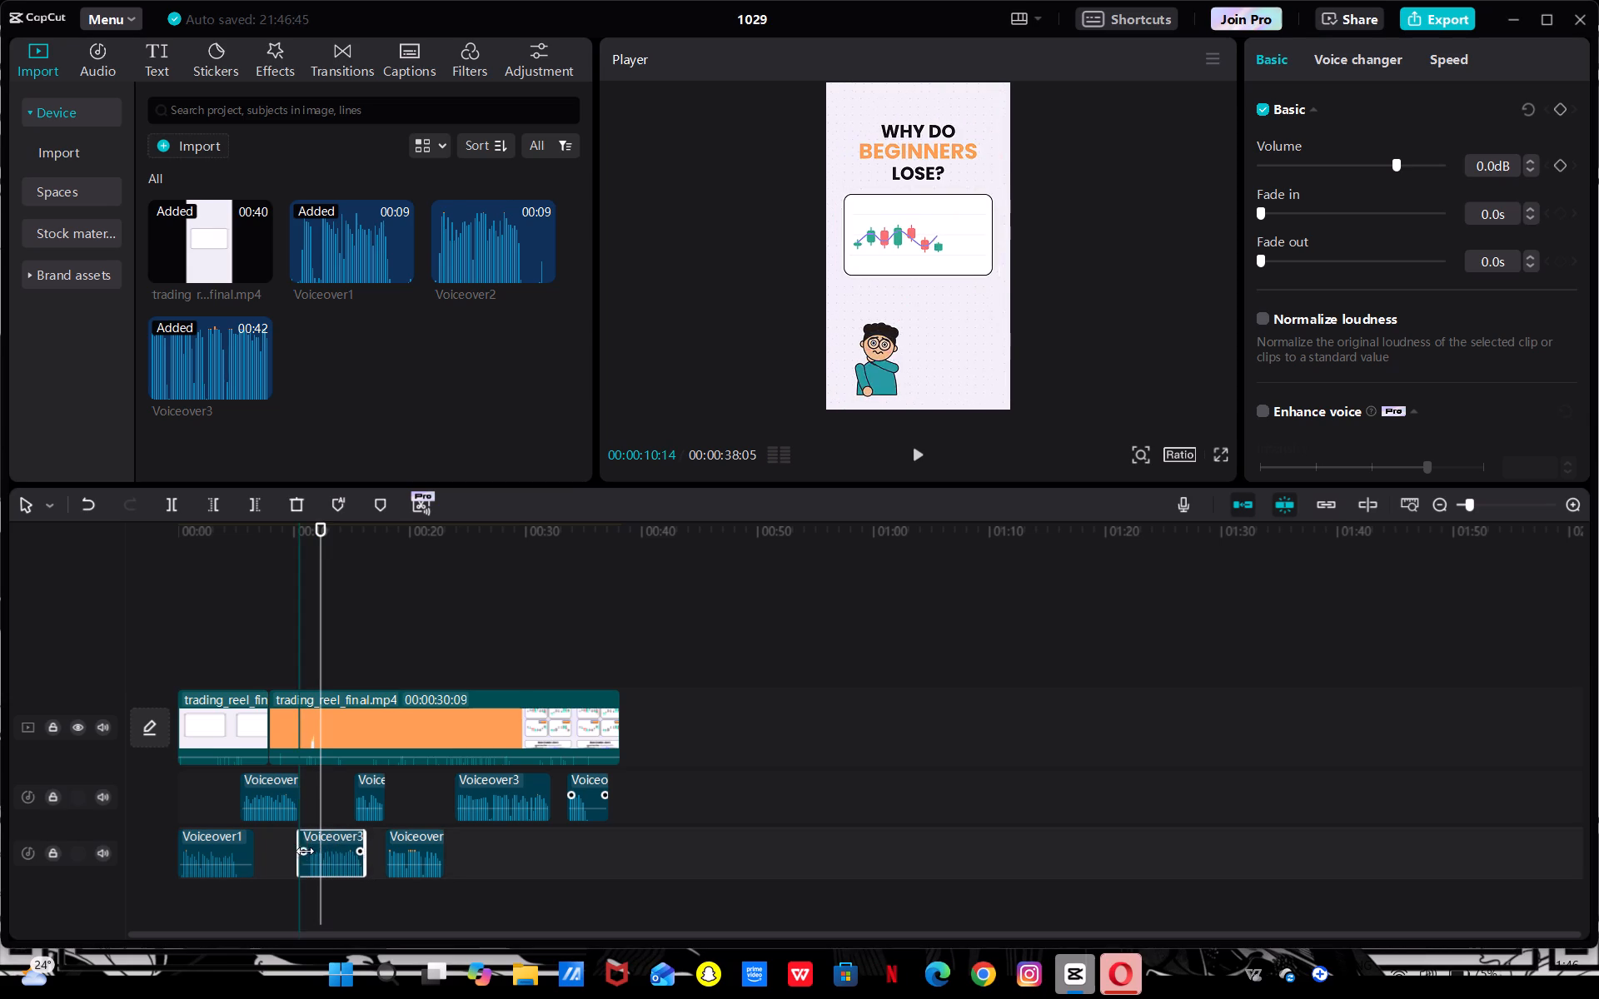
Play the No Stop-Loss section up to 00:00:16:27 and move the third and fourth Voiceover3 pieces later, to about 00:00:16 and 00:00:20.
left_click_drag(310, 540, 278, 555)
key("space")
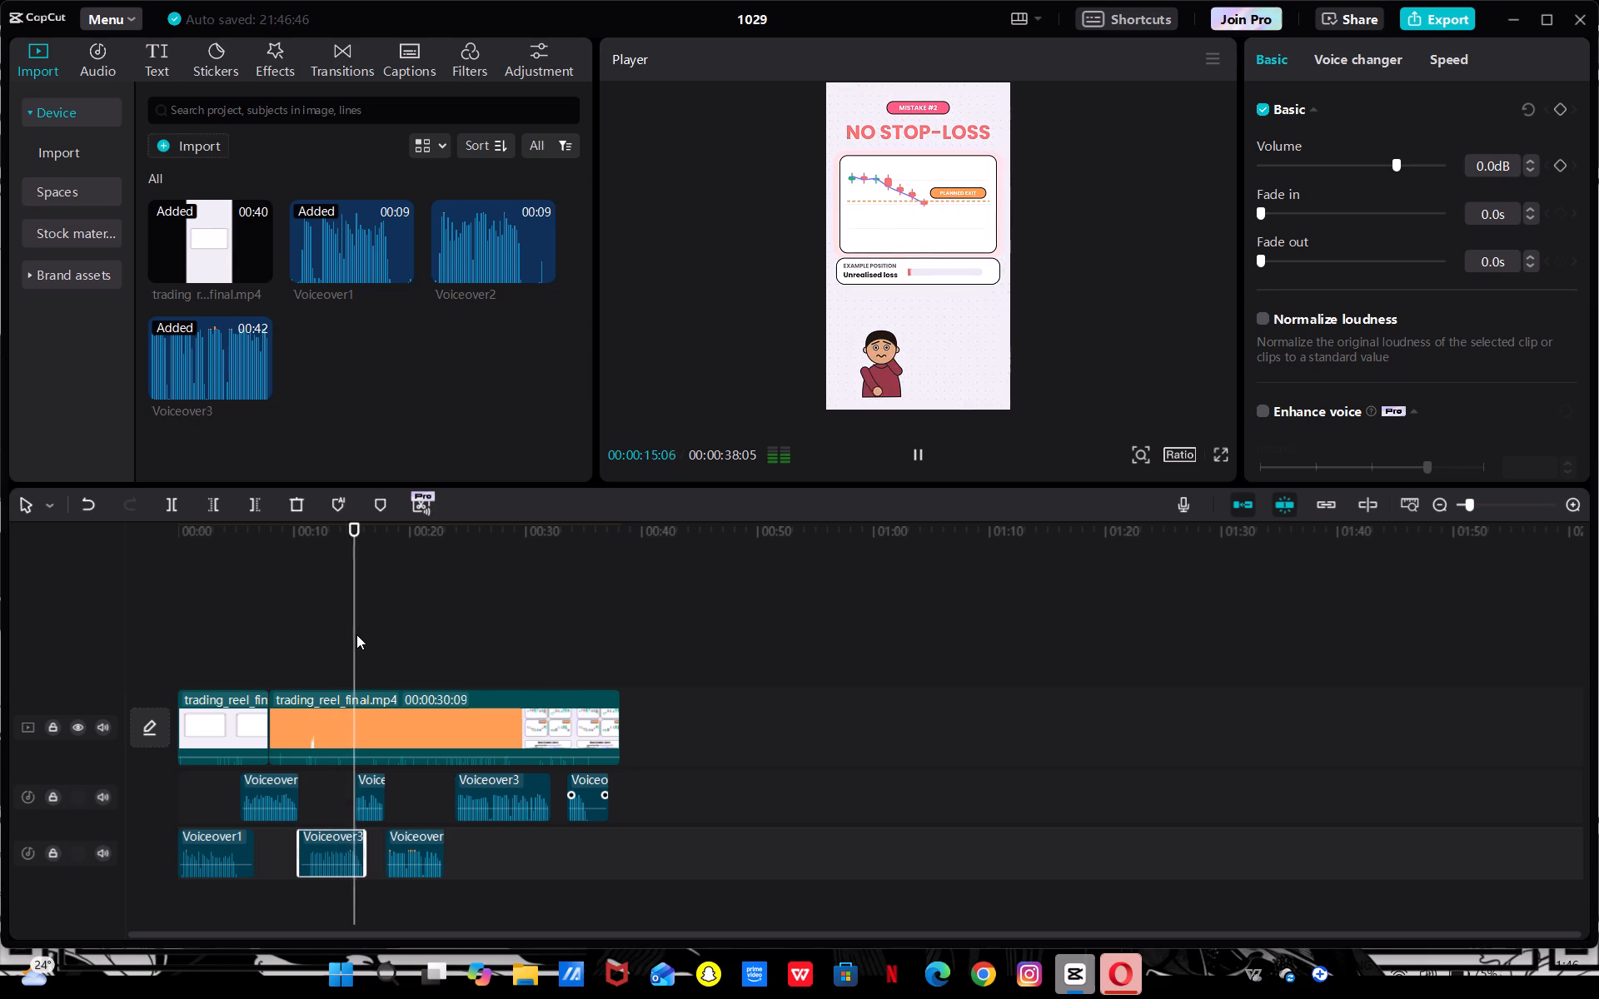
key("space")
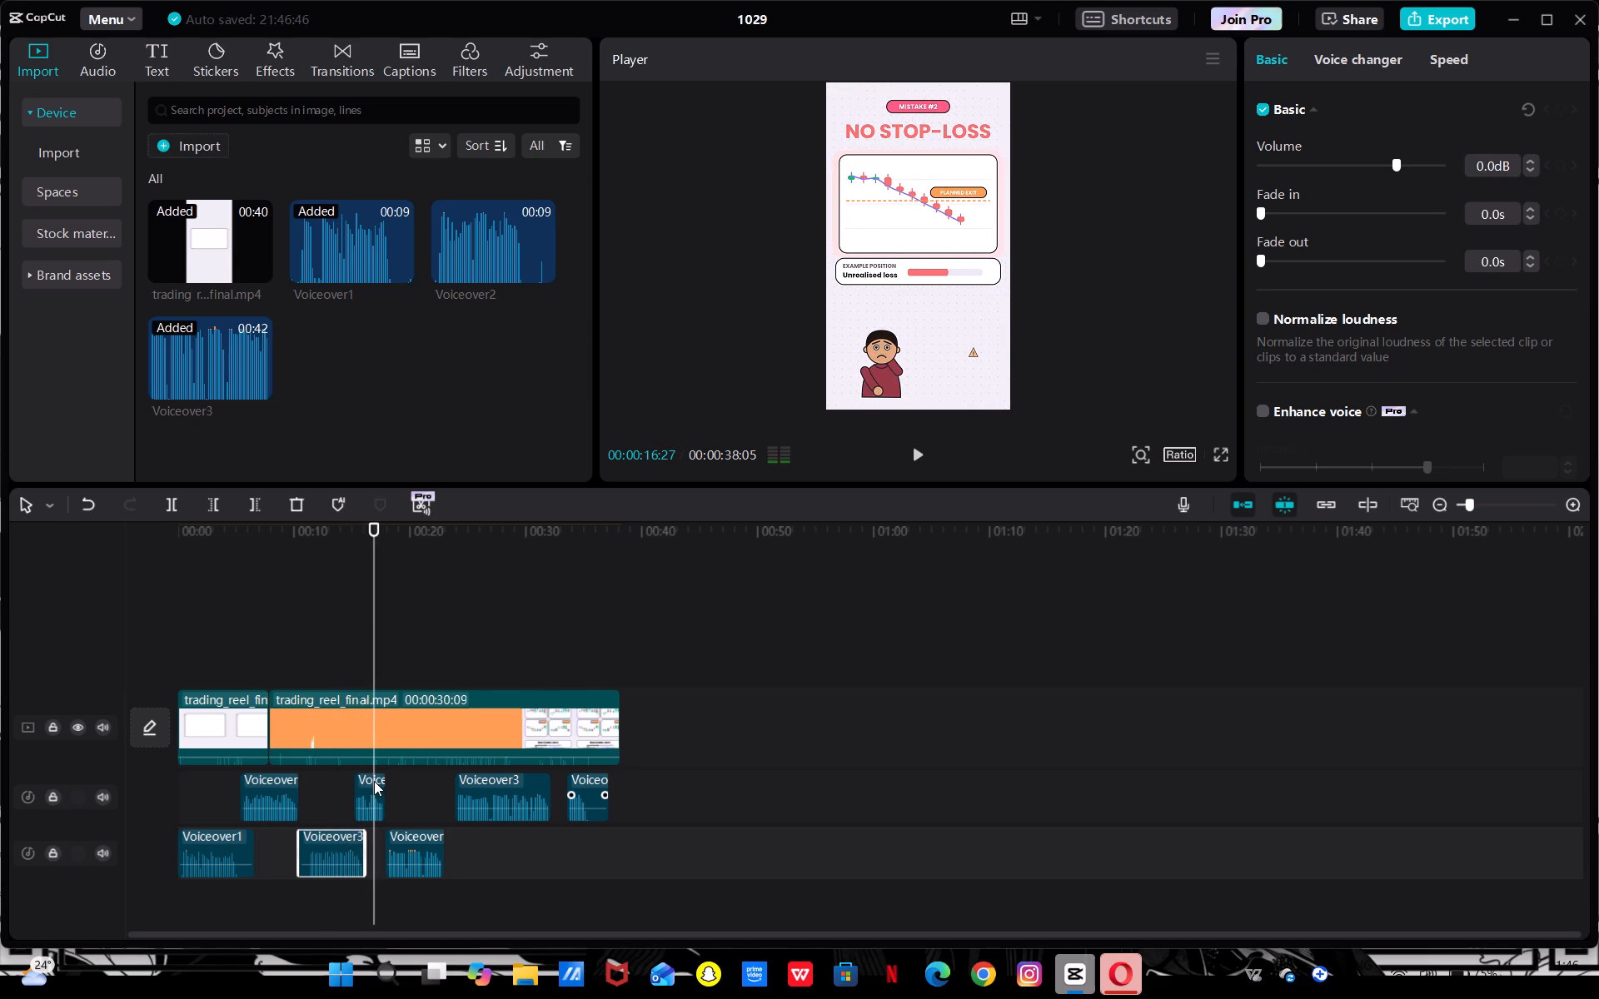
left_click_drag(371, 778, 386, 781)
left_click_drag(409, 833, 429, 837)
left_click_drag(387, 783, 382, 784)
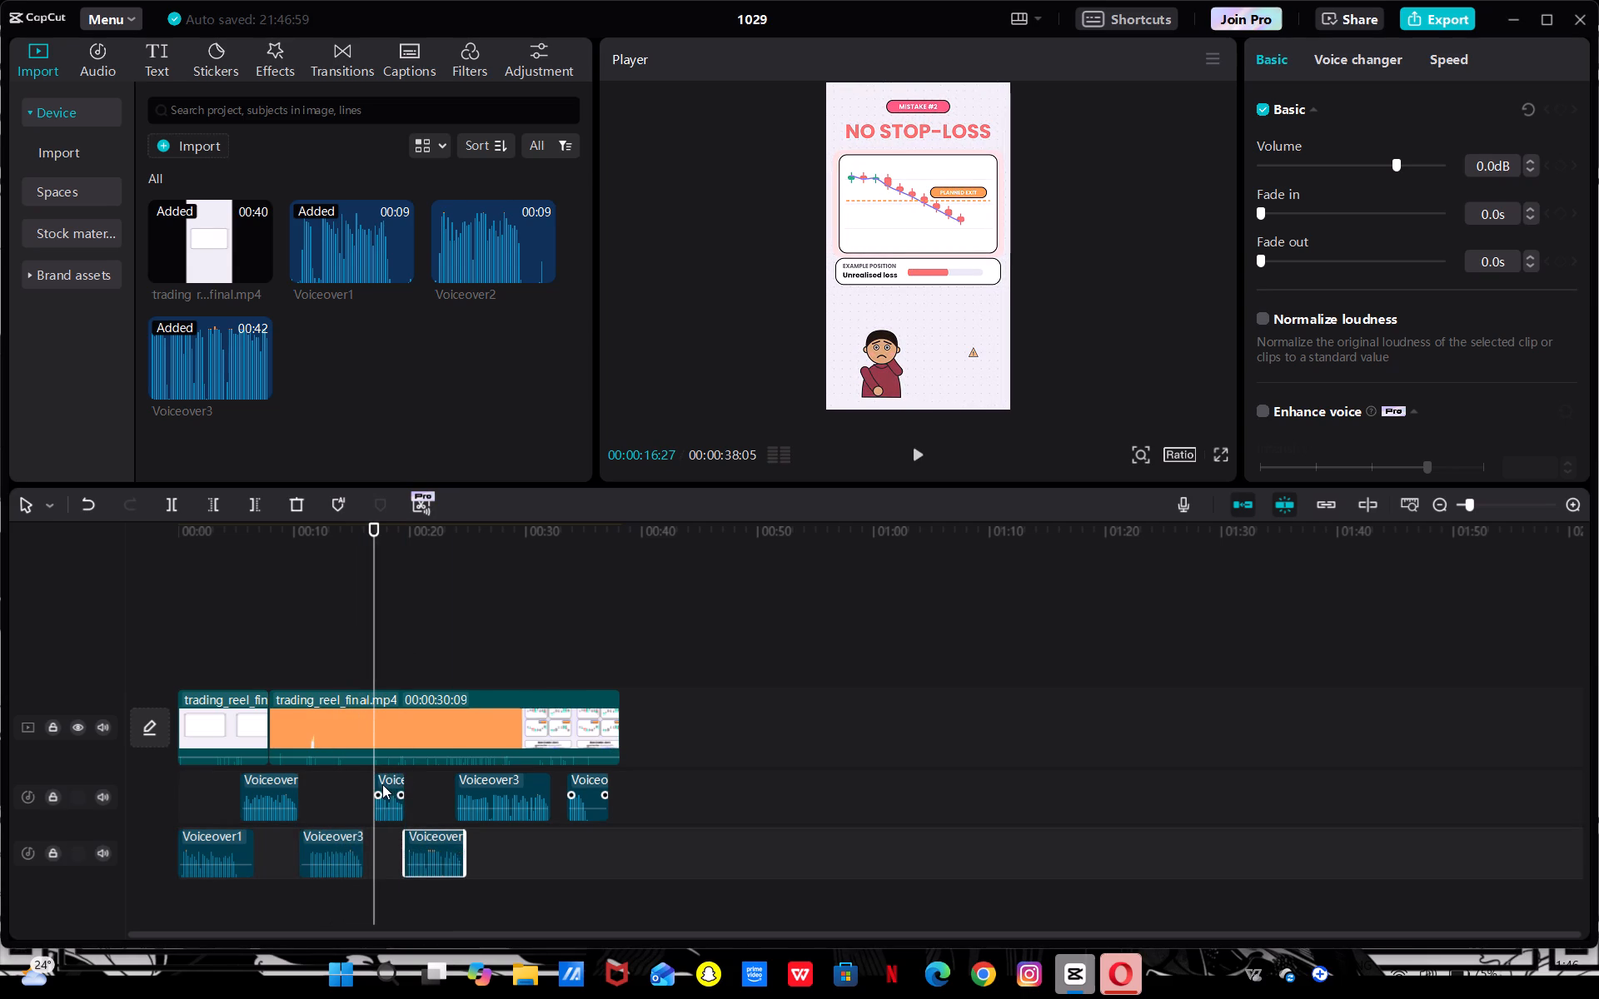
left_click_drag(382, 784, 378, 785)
Replay the transition from FOMO to No Stop-Loss and move the second Voiceover3 piece slightly earlier, to start at about 9.5 seconds.
left_click_drag(364, 524, 295, 588)
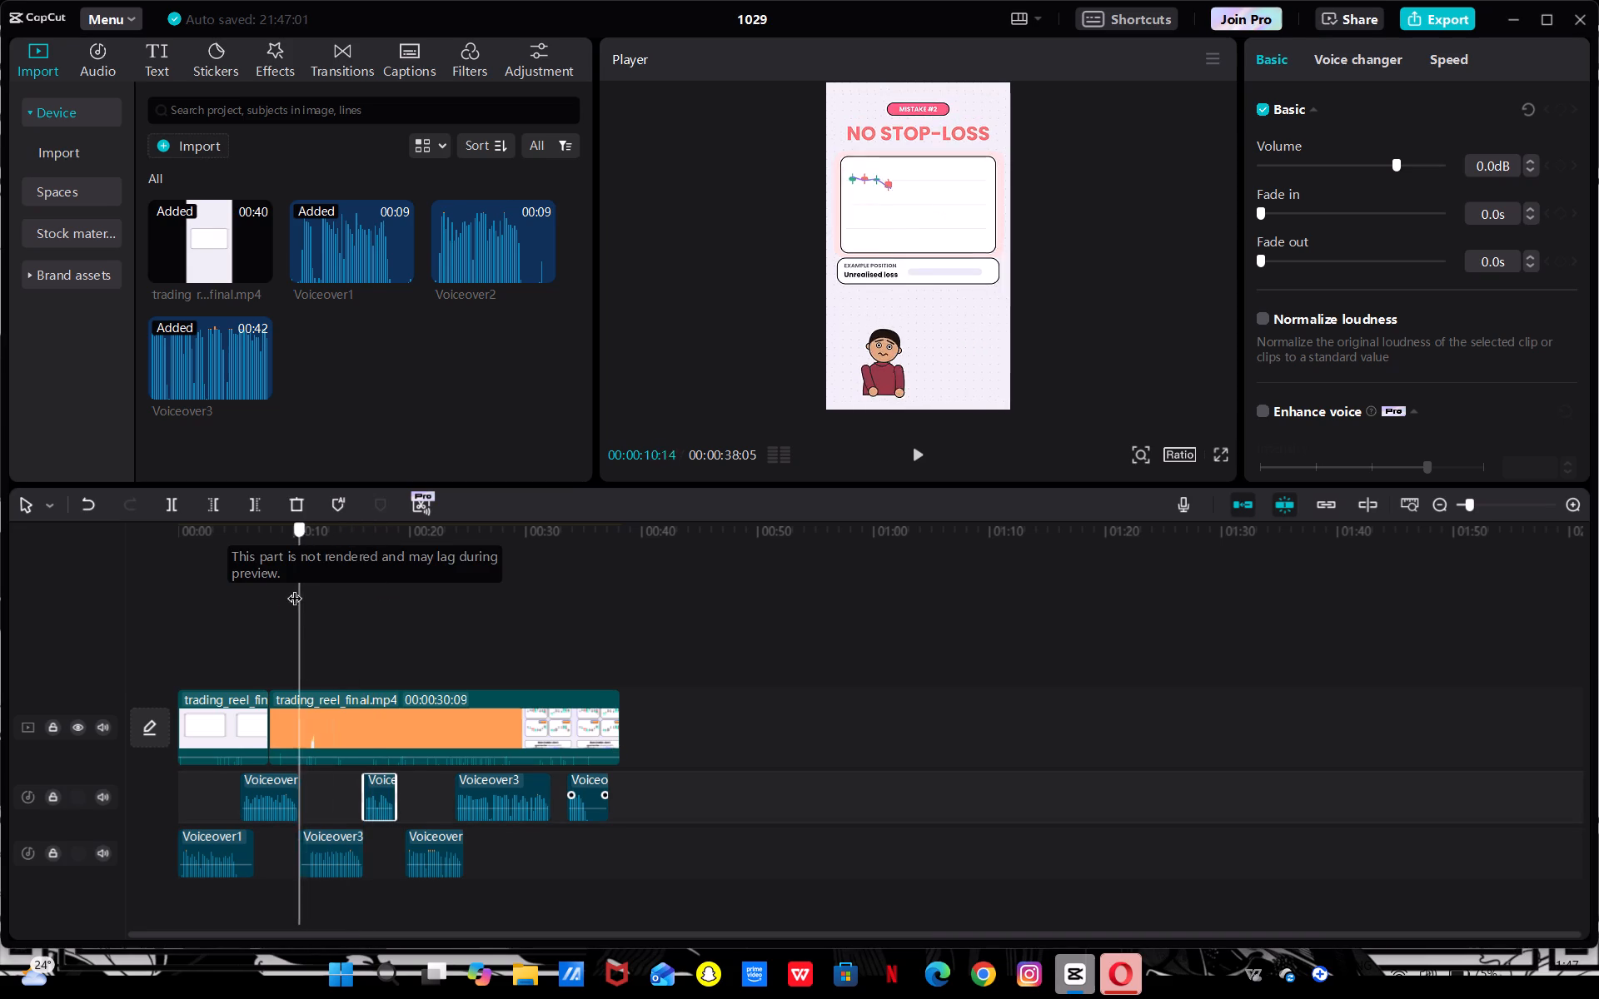
left_click_drag(295, 588, 290, 594)
key("space")
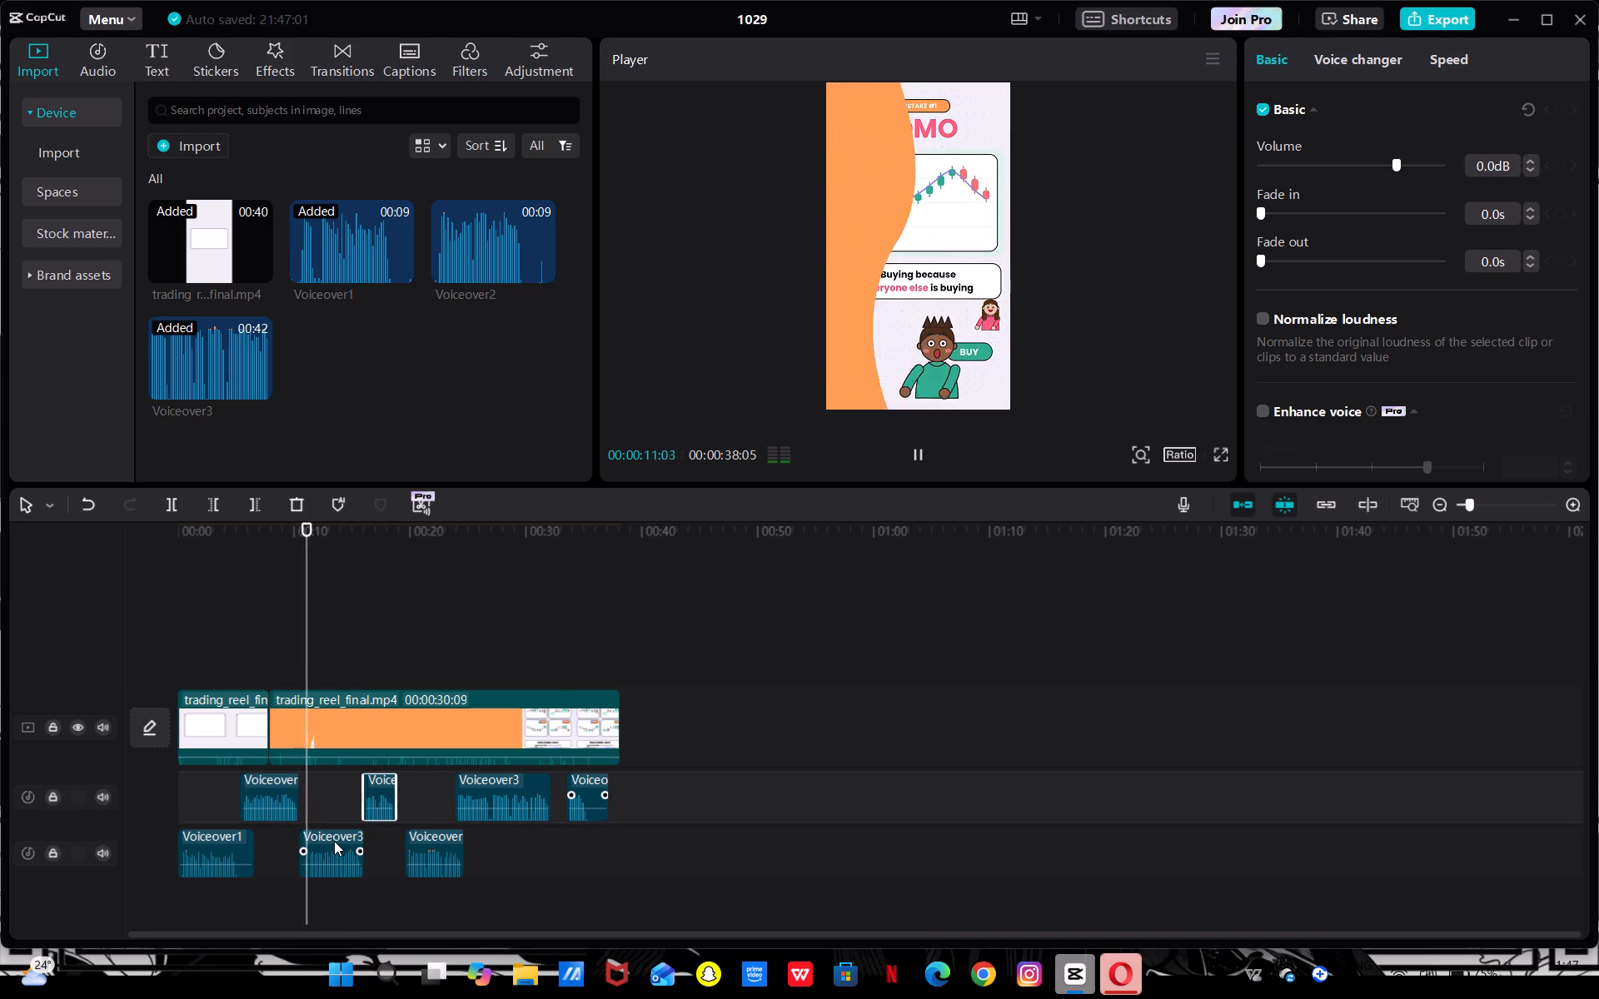
key("space")
left_click(335, 836)
left_click_drag(335, 836, 324, 836)
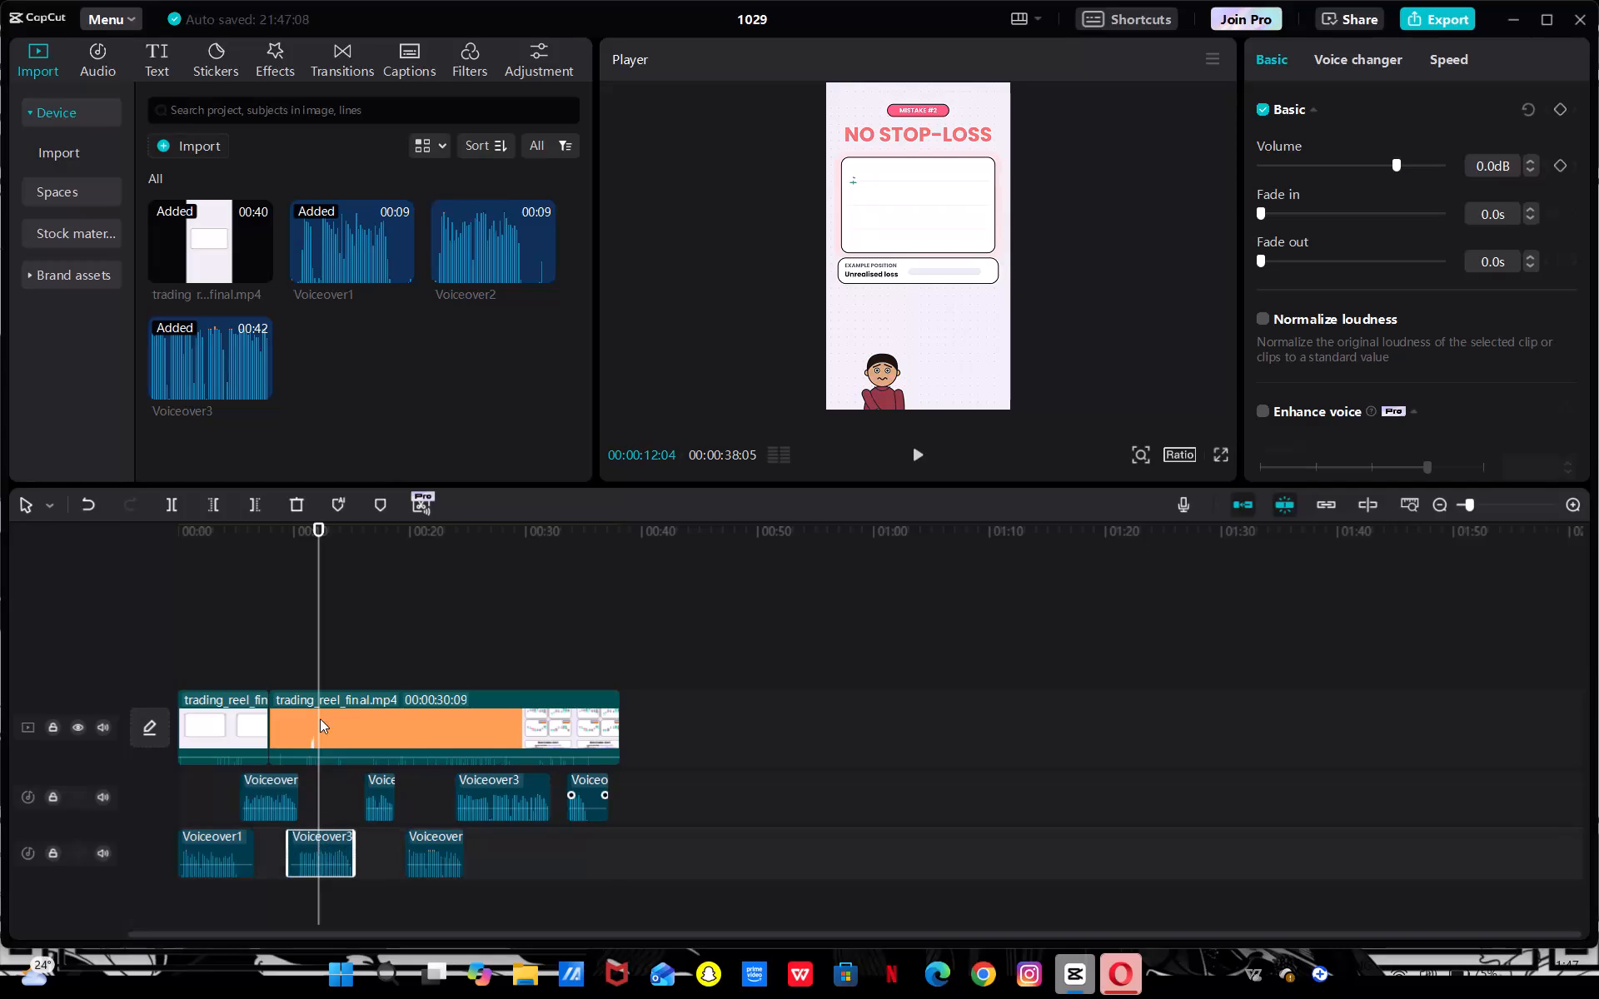
Play from before the second Voiceover3 piece to 00:00:21:03 and delete the short third piece at about 00:00:16.
left_click_drag(317, 559, 280, 574)
key("space")
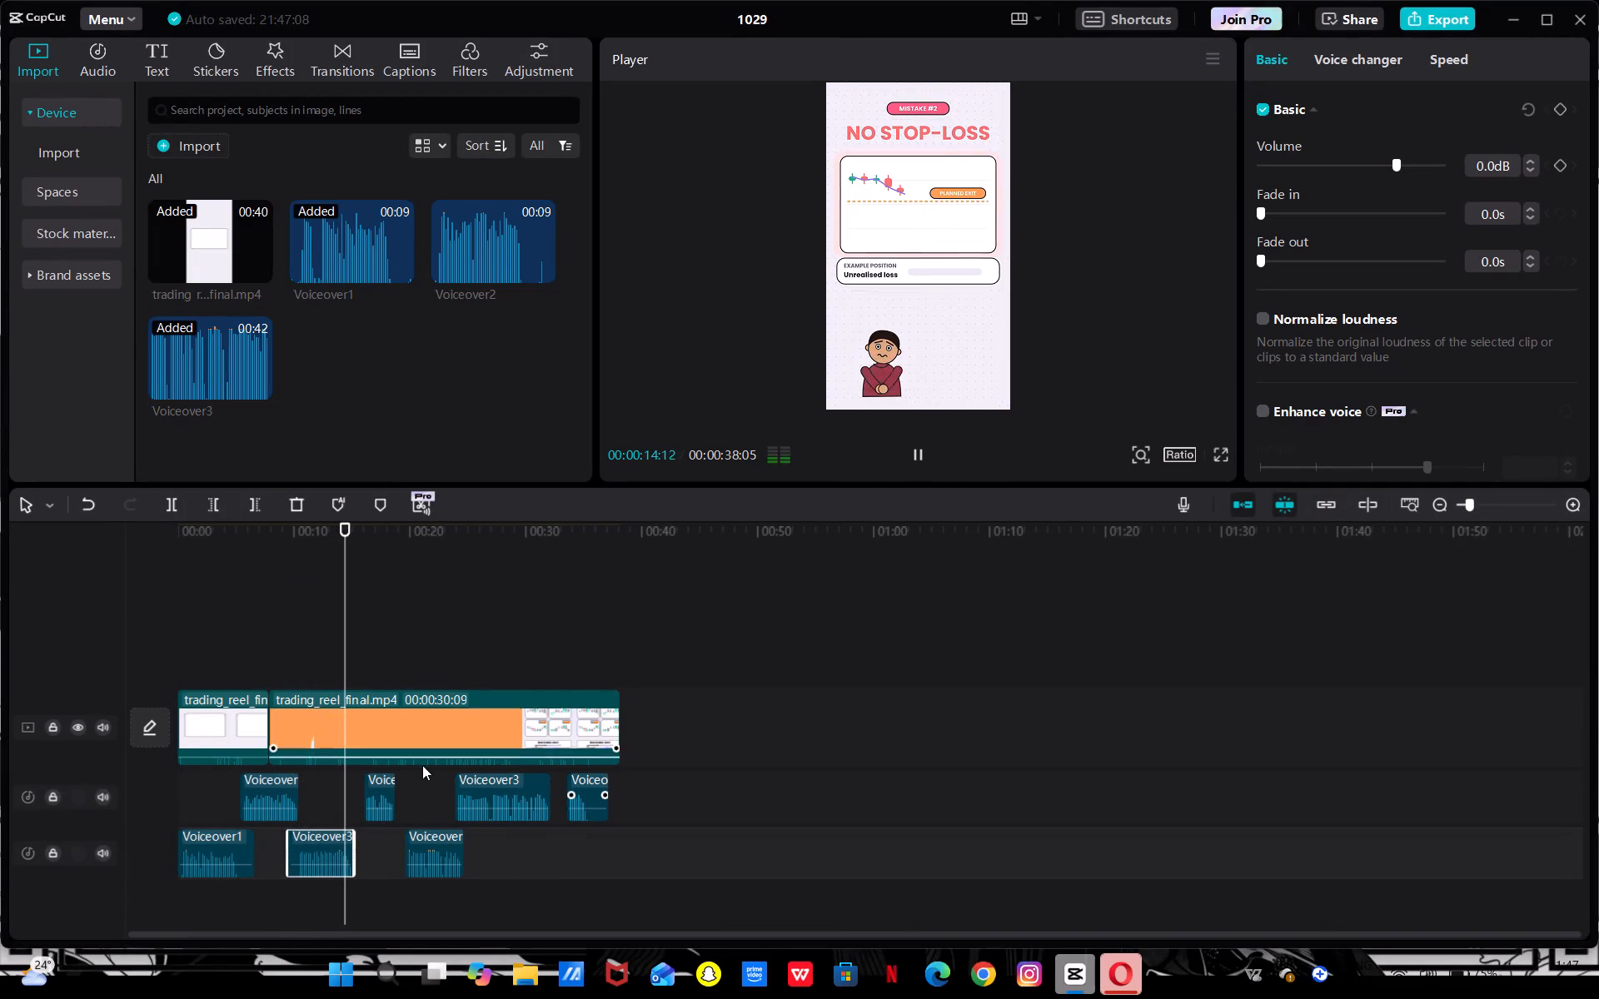
left_click(378, 783)
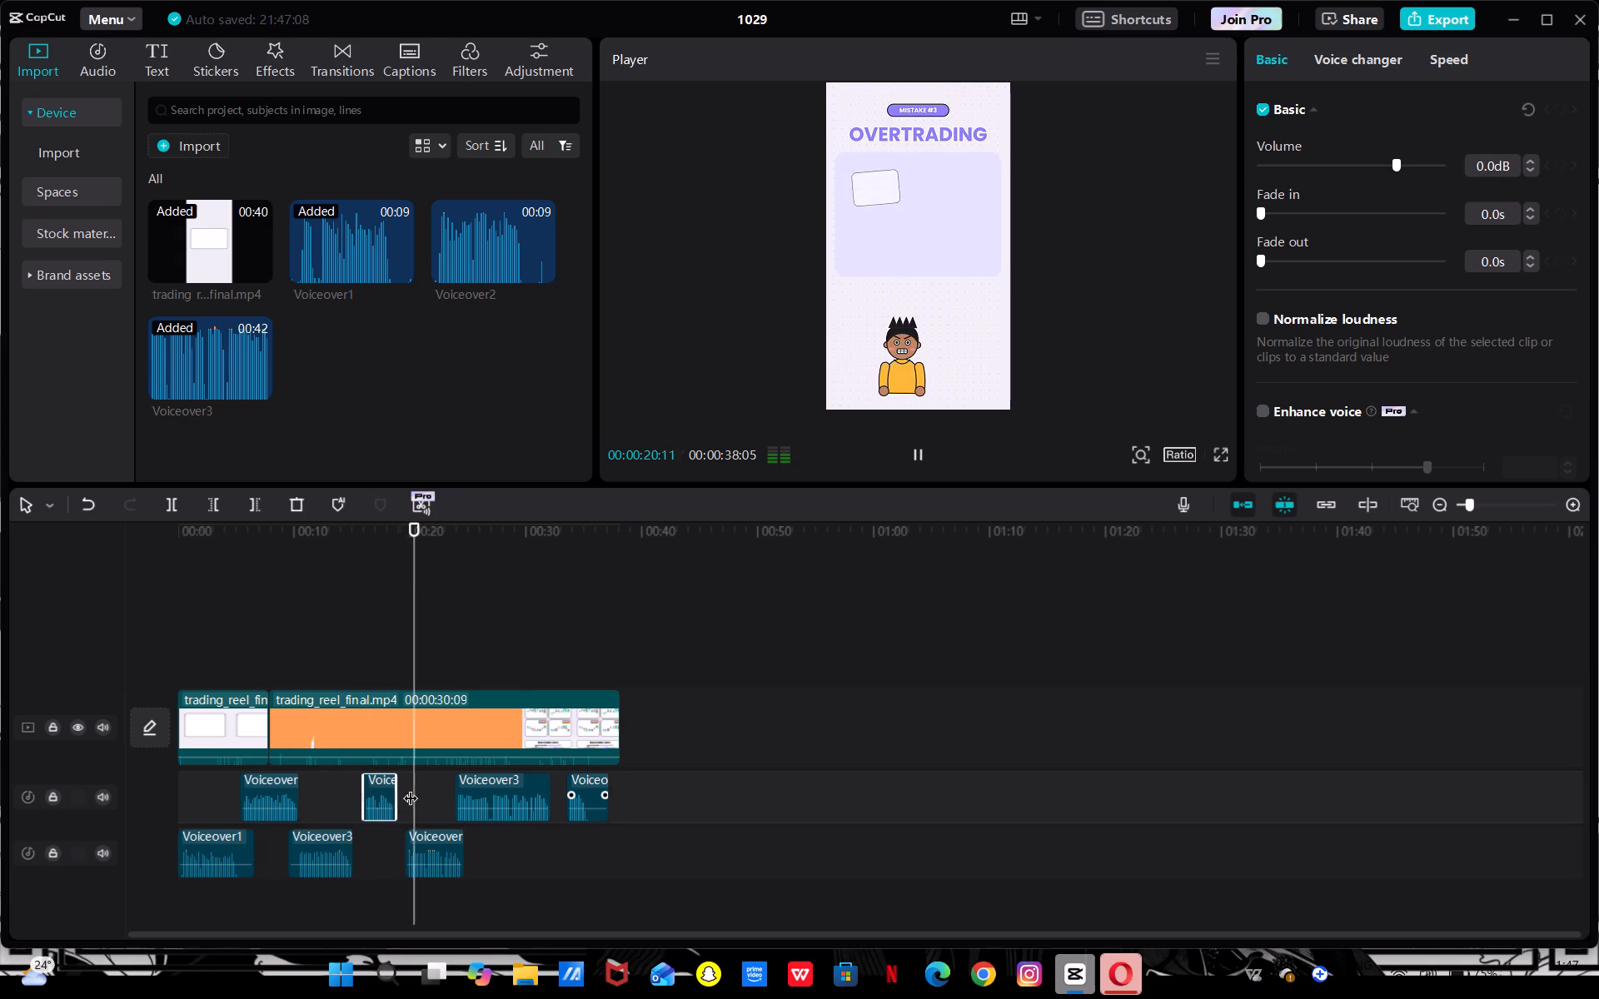
key("space")
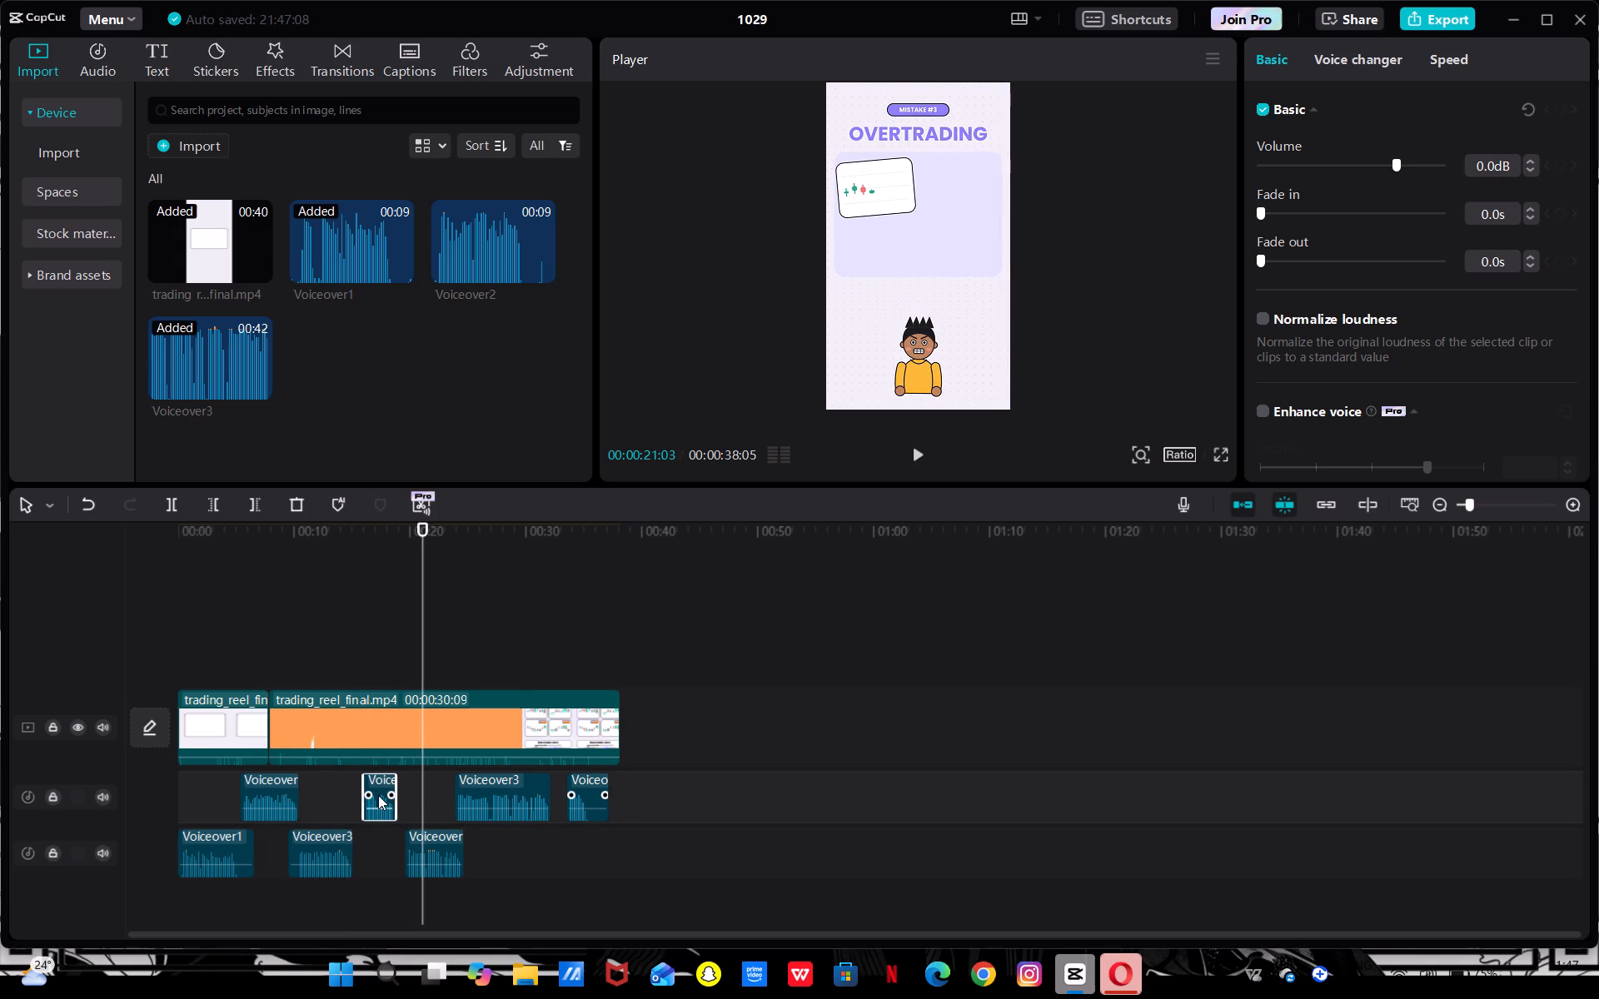
key("BackSpace")
Play on through the Overtrading section to 00:00:29:00 and delete the last two Voiceover3 pieces, at about 00:00:24 and 00:00:34.
key("space")
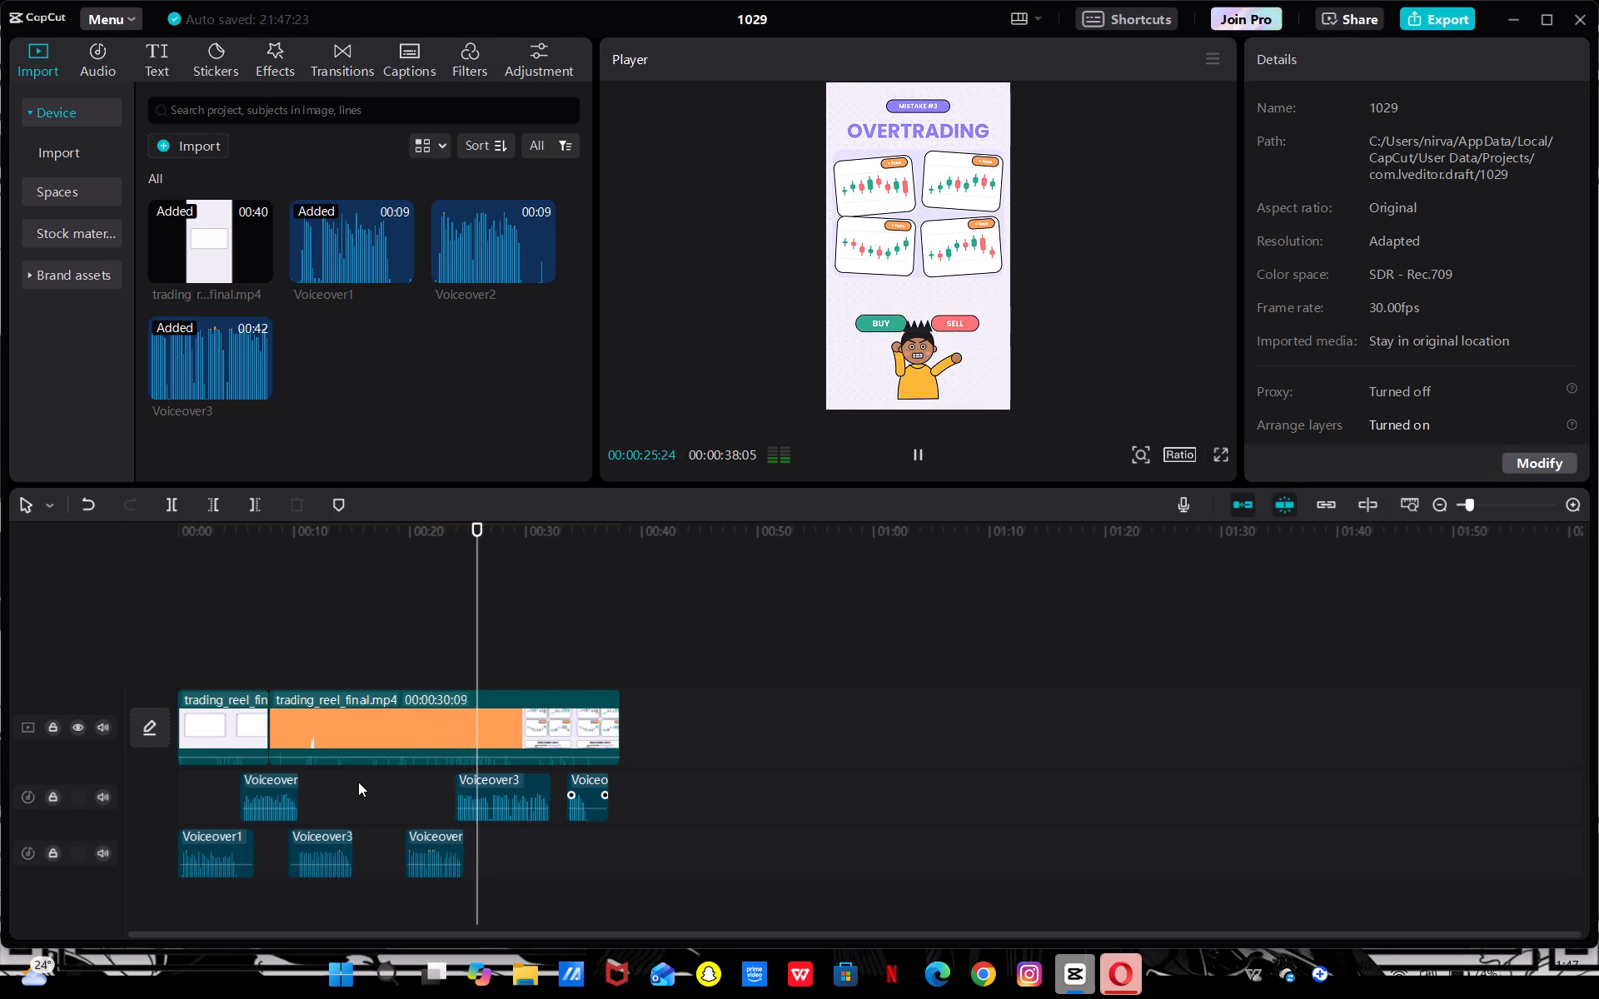
left_click(521, 788)
key("BackSpace")
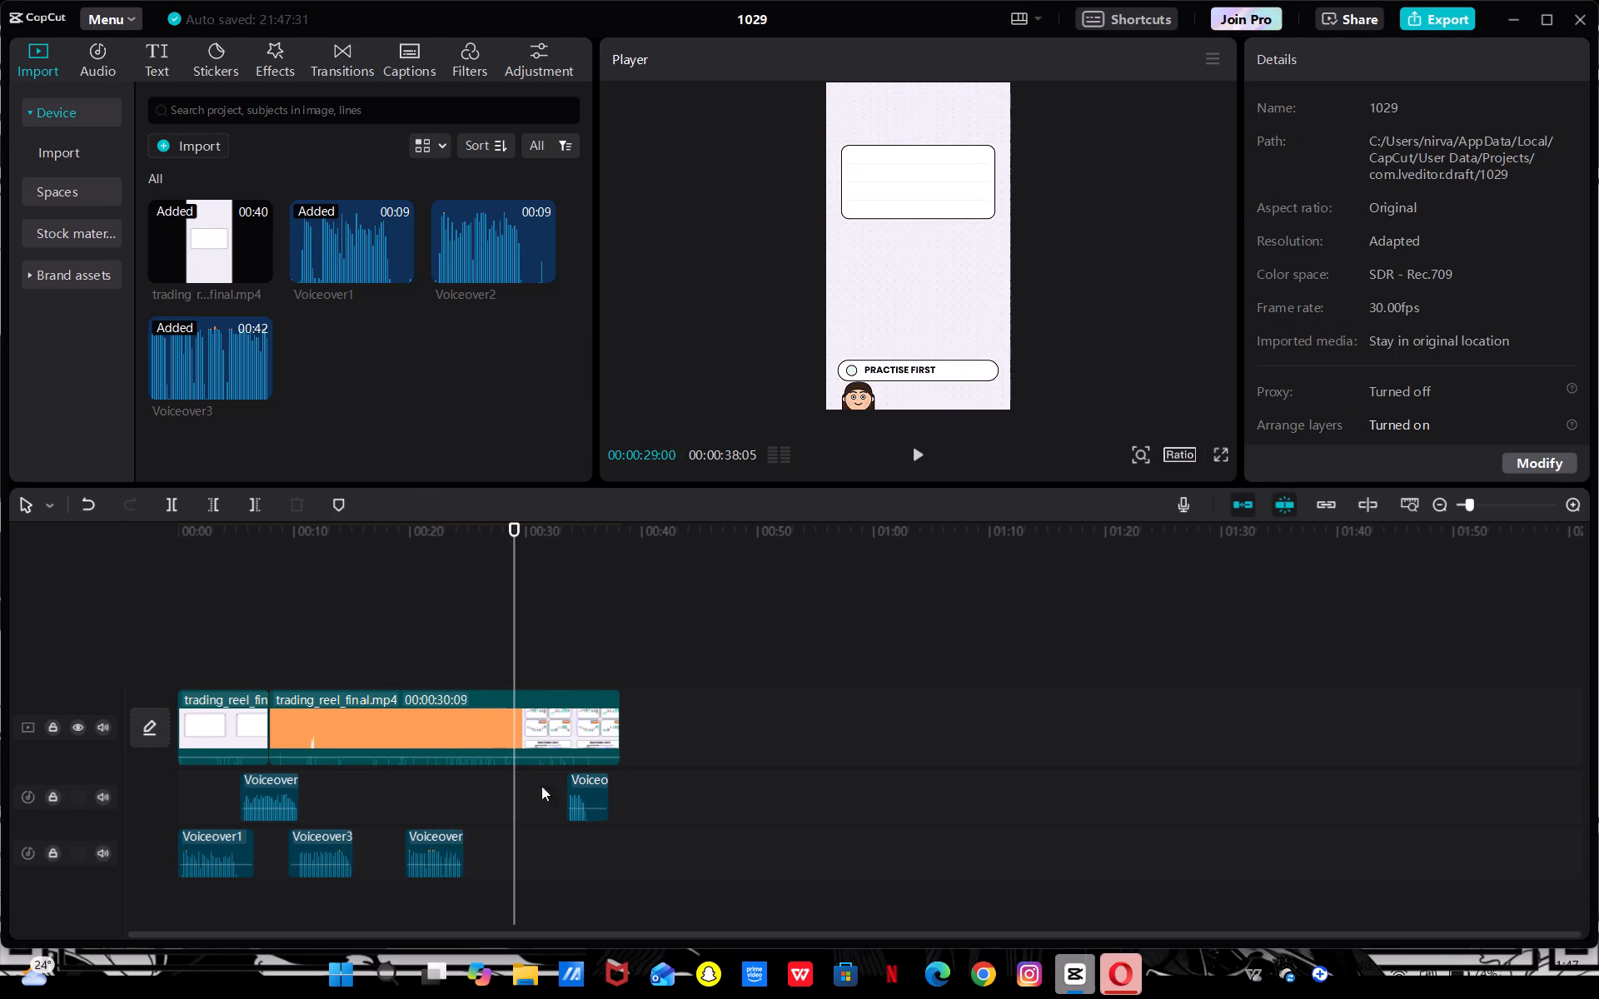
left_click(600, 807)
key("BackSpace")
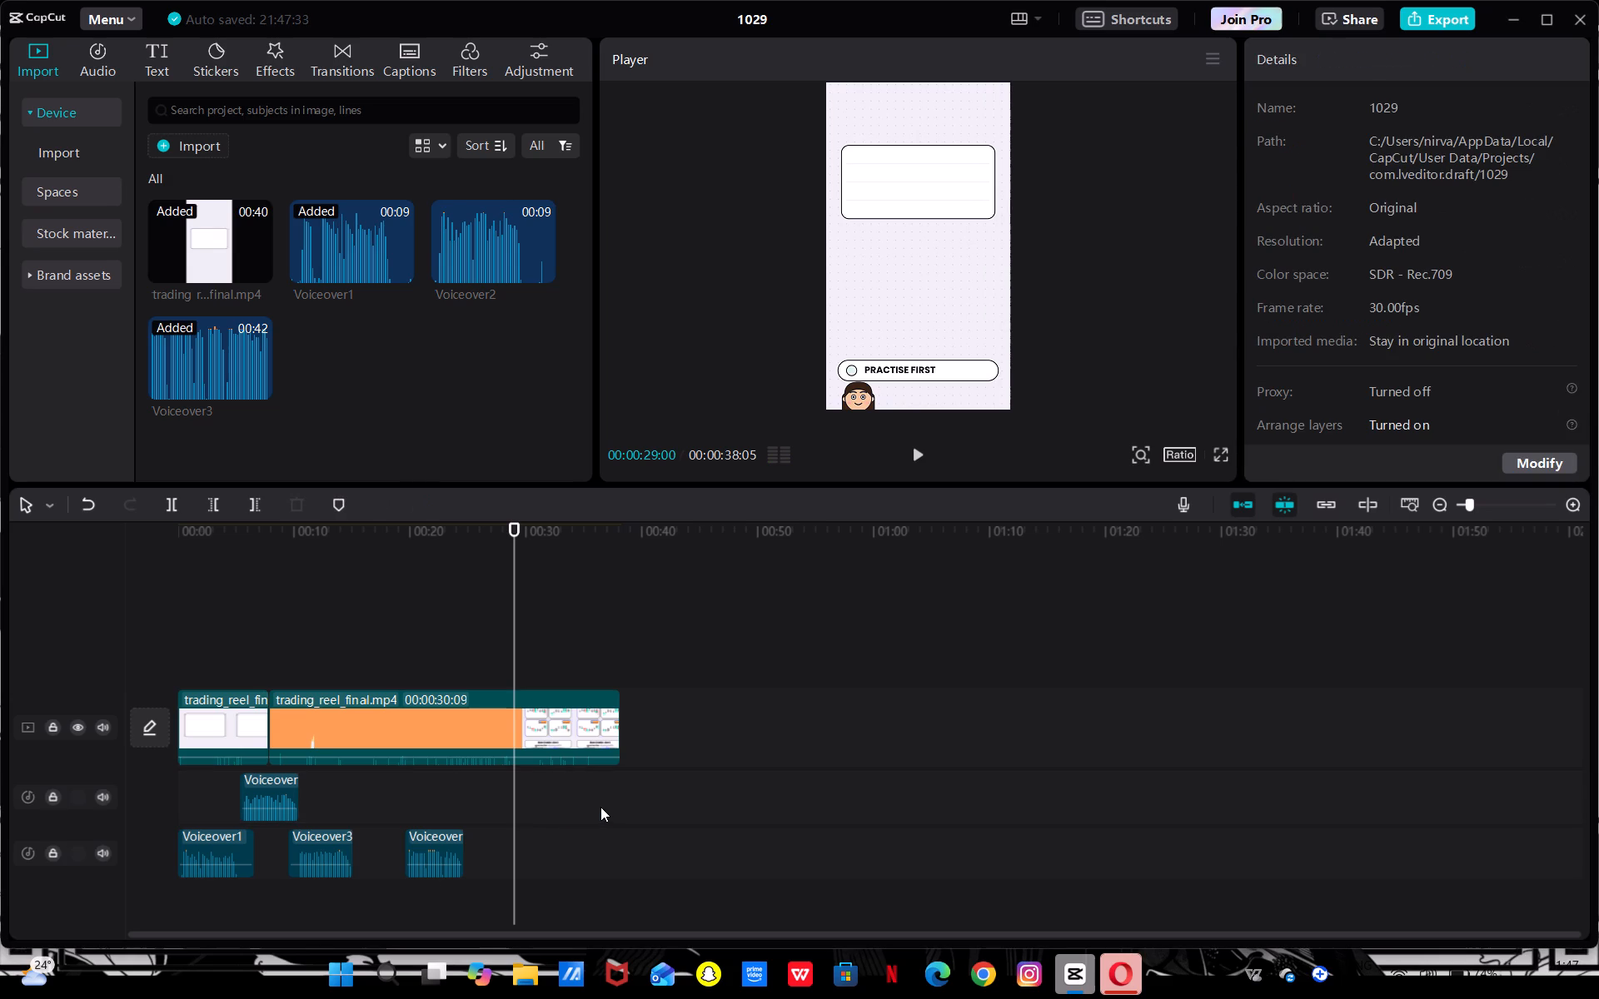
Replay the Overtrading section from 00:00:21:21 to 00:00:24:04 and delete the Voiceover3 piece starting at about 00:00:20.
left_click_drag(498, 520, 468, 534)
left_click_drag(468, 534, 430, 557)
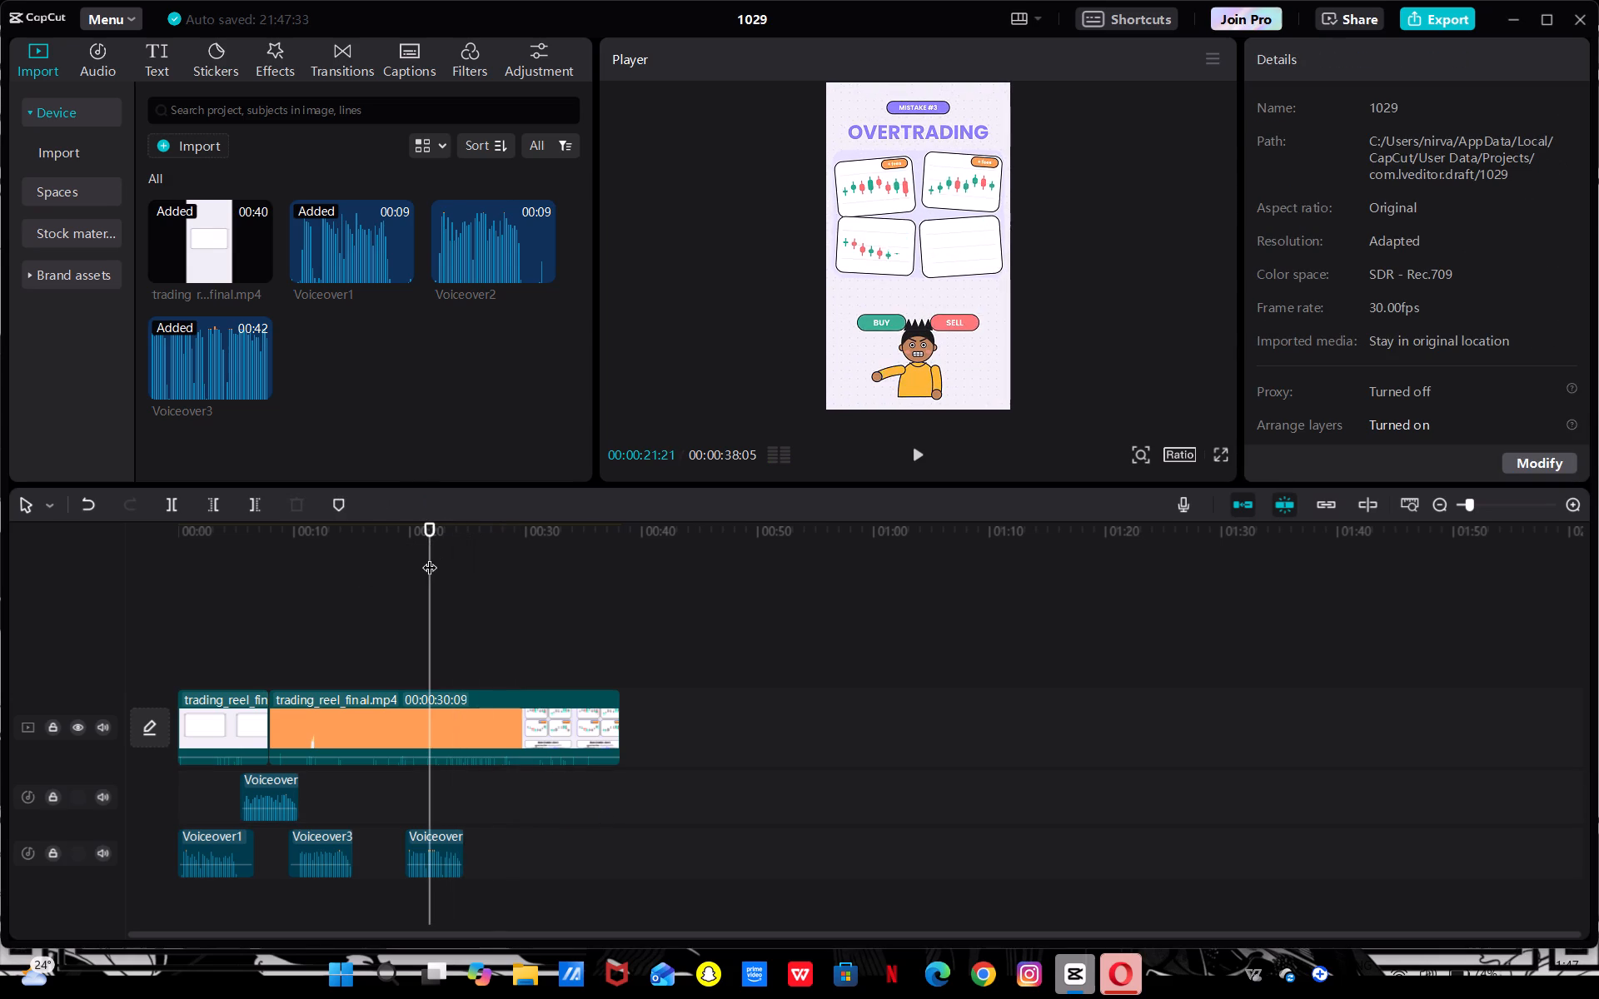
key("space")
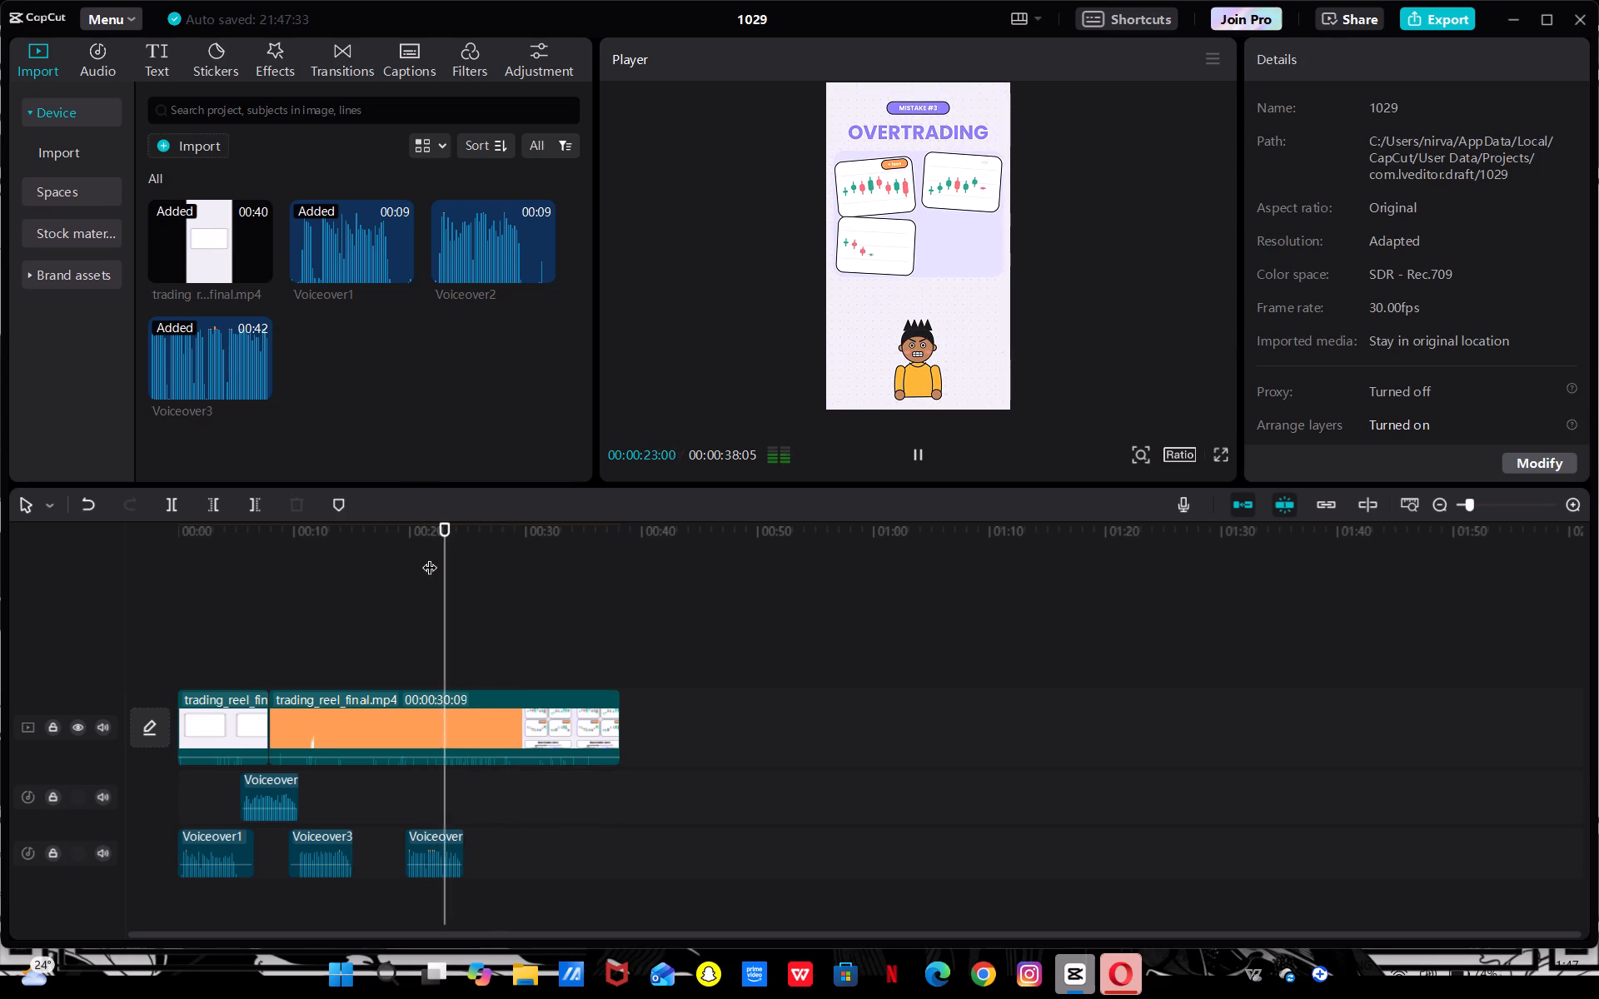
key("space")
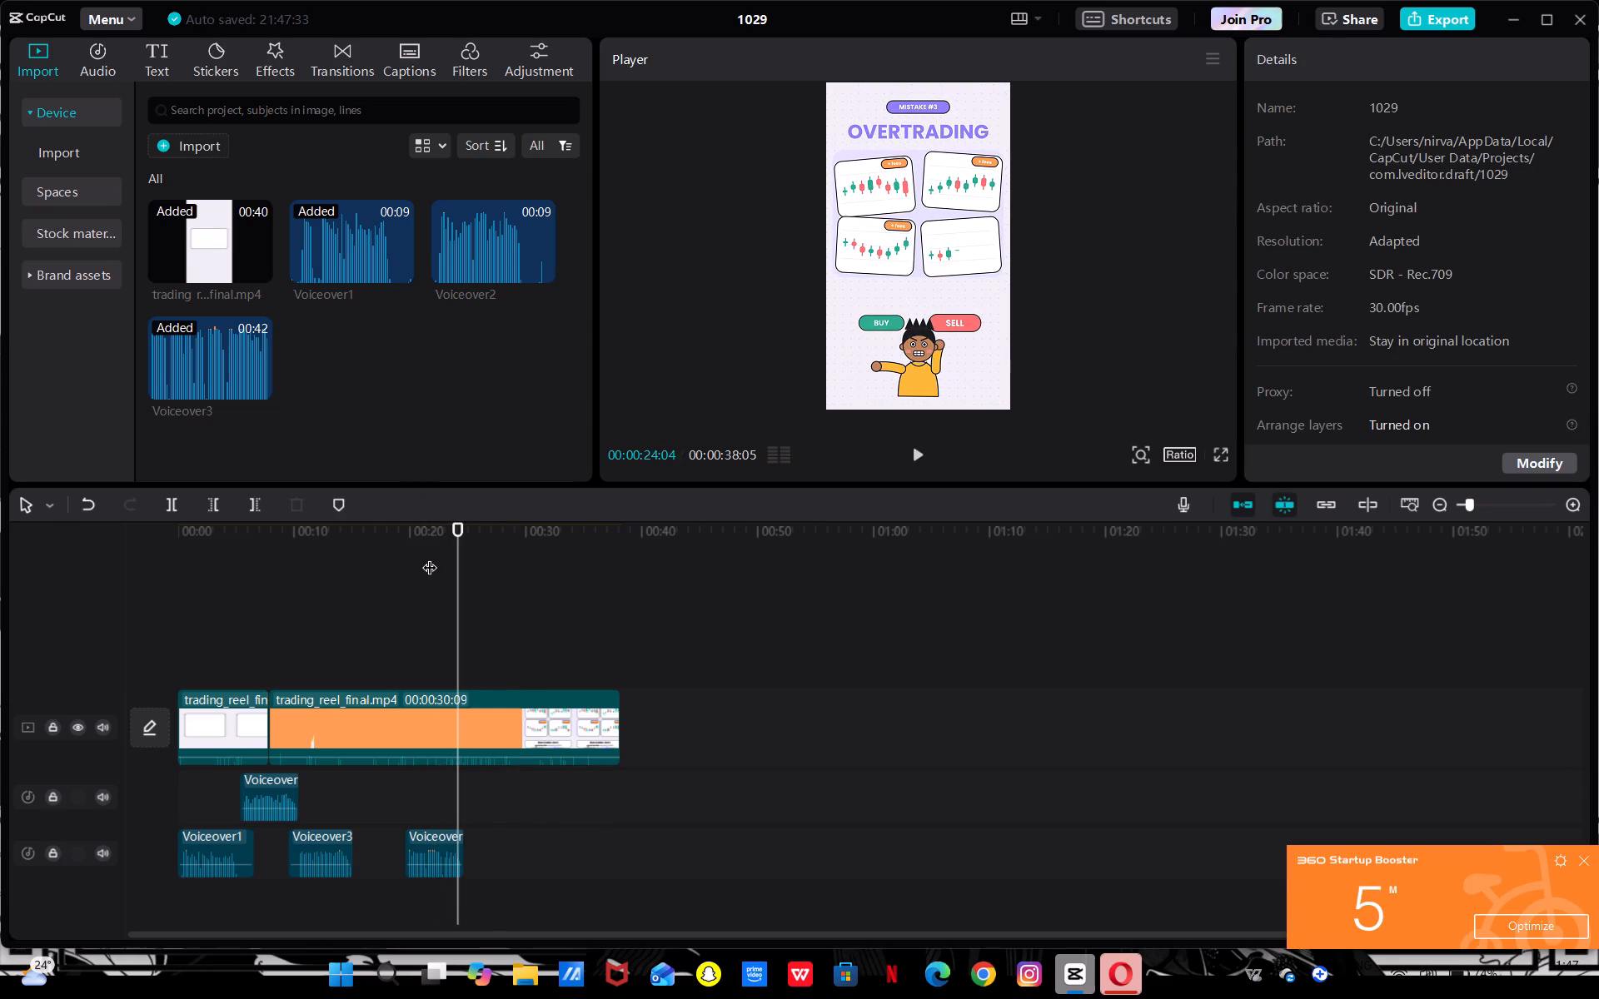
left_click(438, 850)
key("BackSpace")
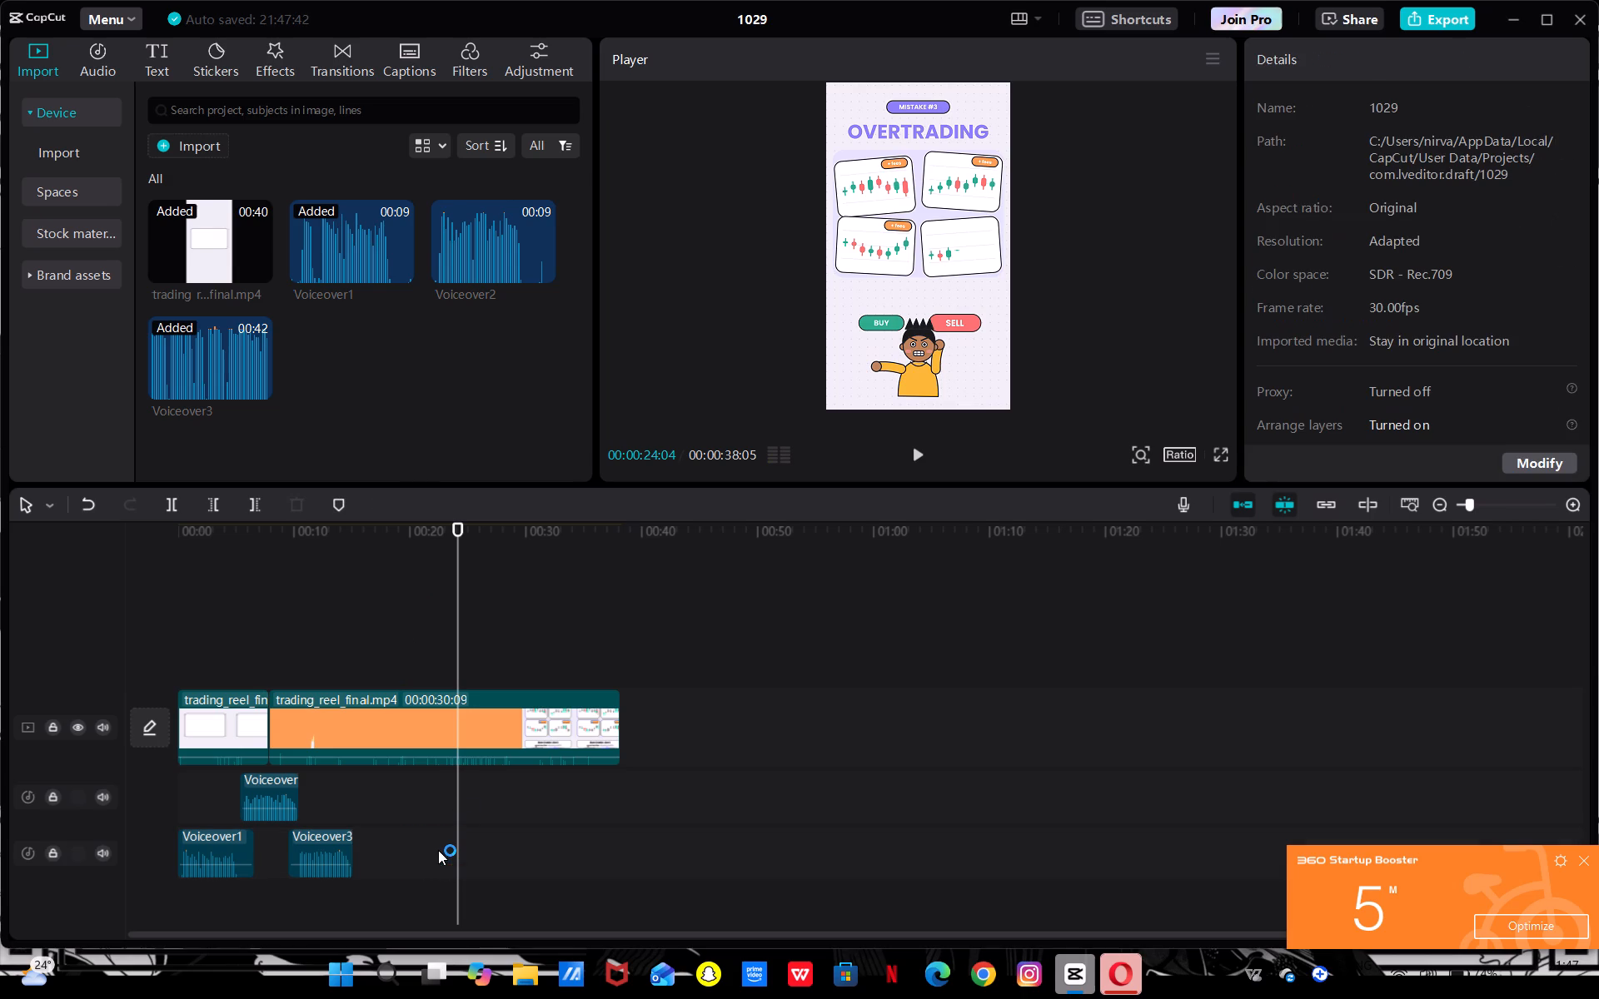
Play the No Stop-Loss section up to 00:00:14:27 and record a new voiceover from there to 00:00:20:00.
left_click_drag(449, 530, 384, 564)
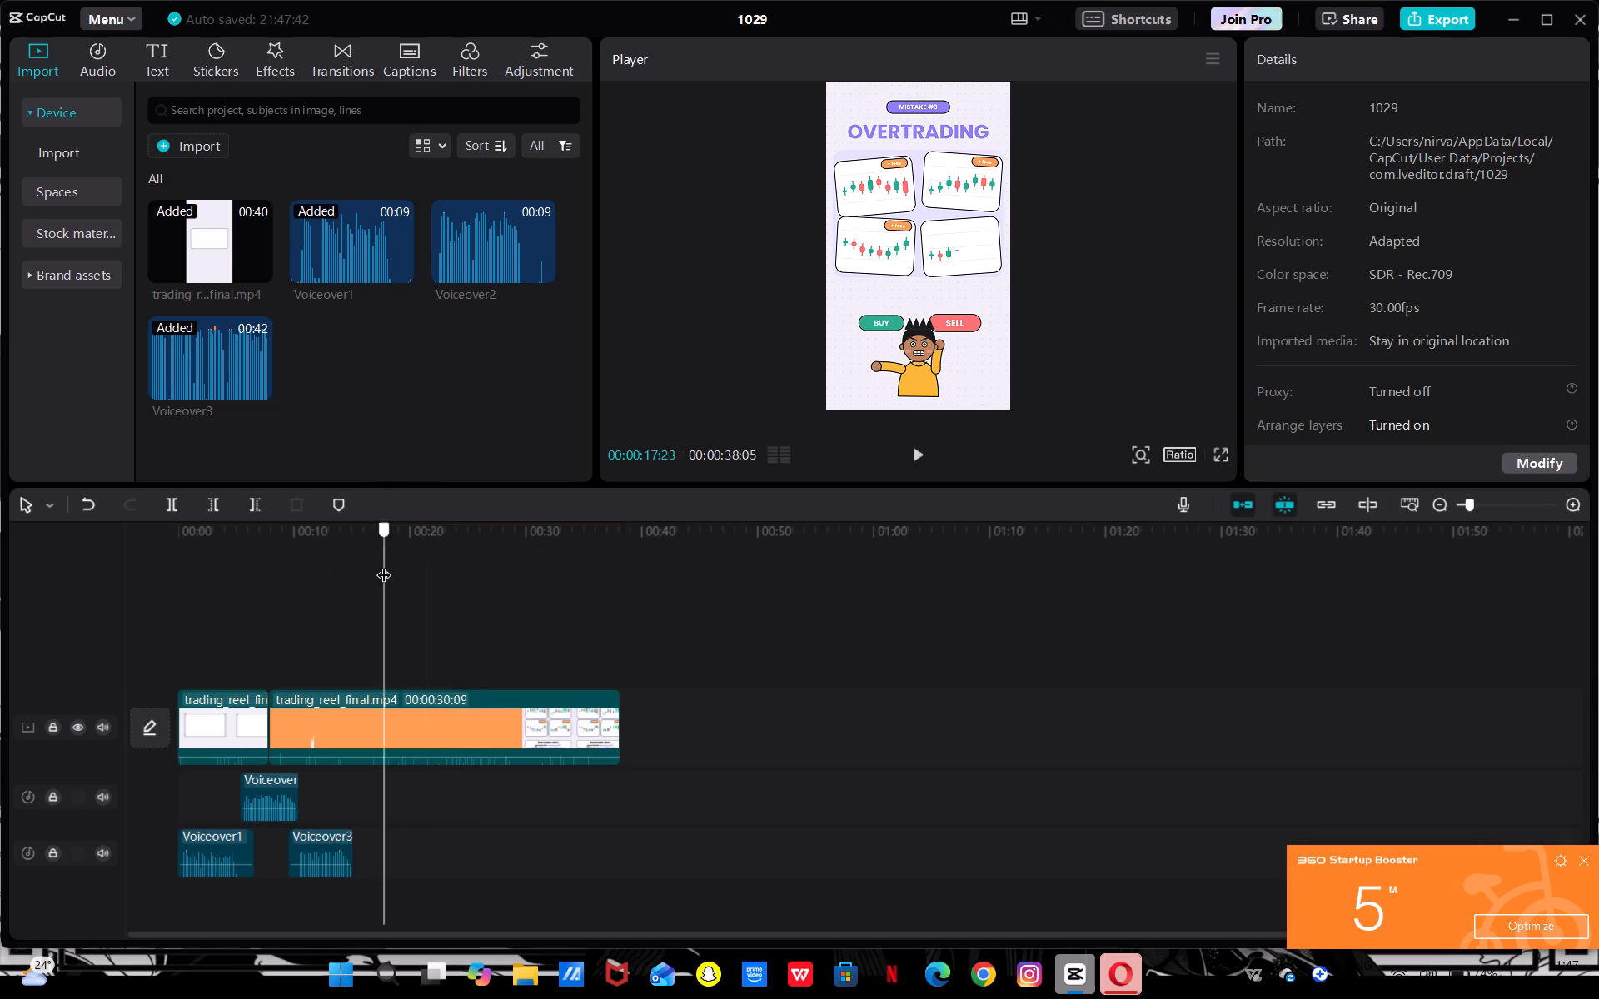
left_click_drag(384, 564, 307, 620)
key("space")
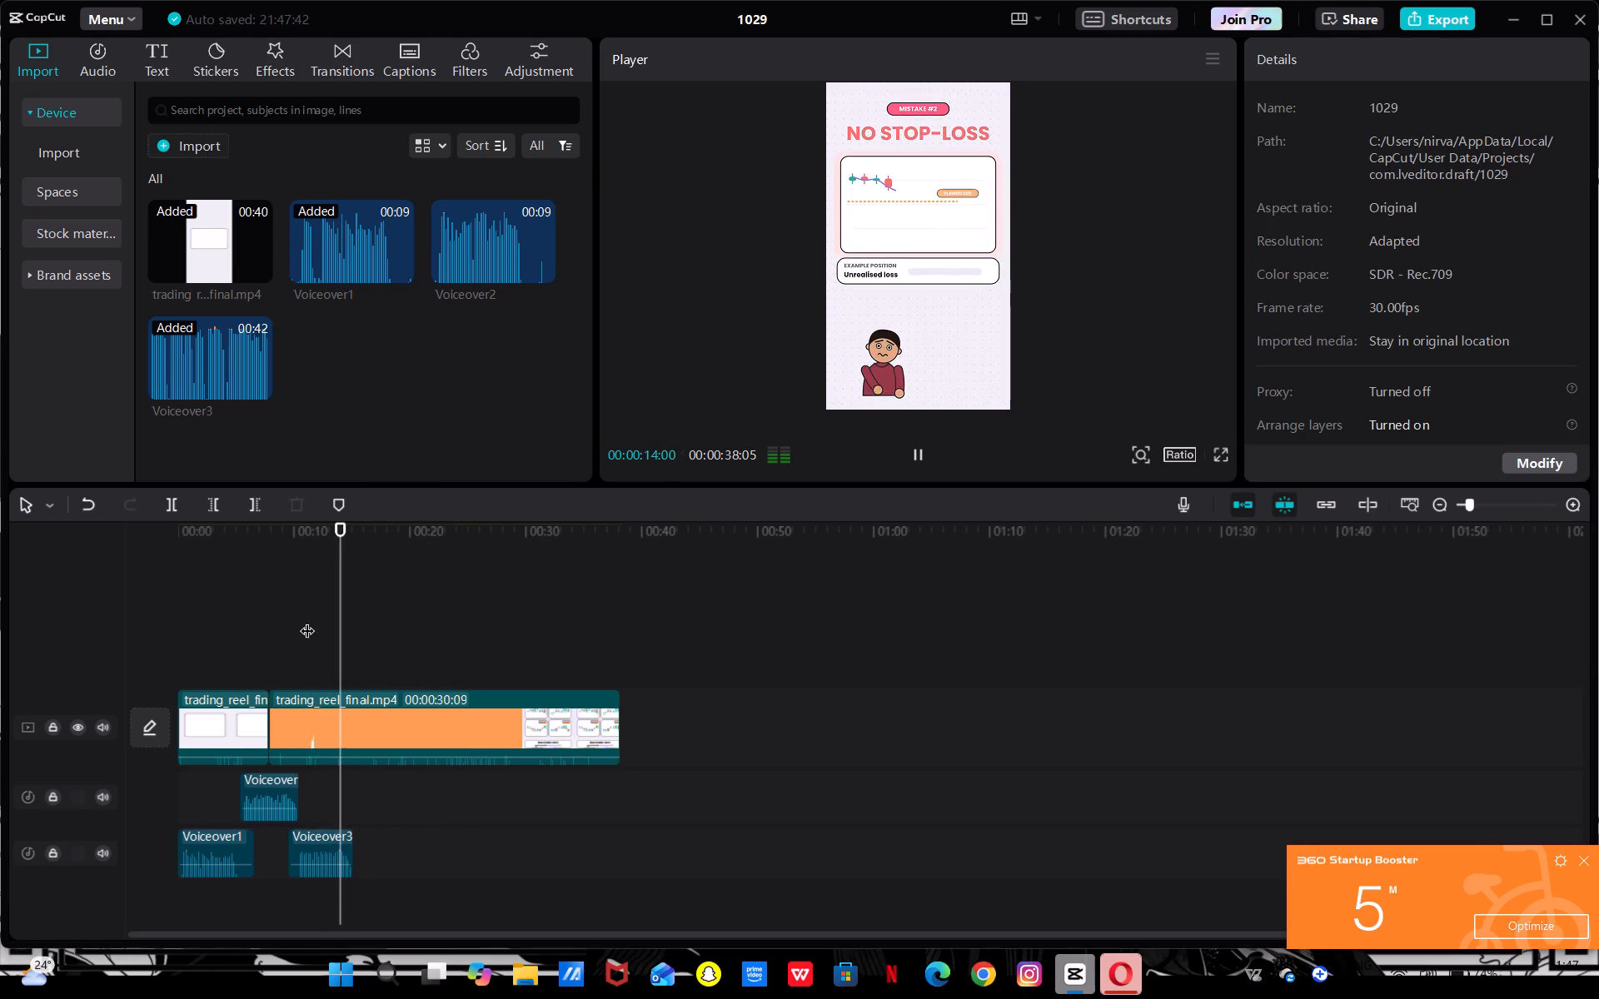
key("space")
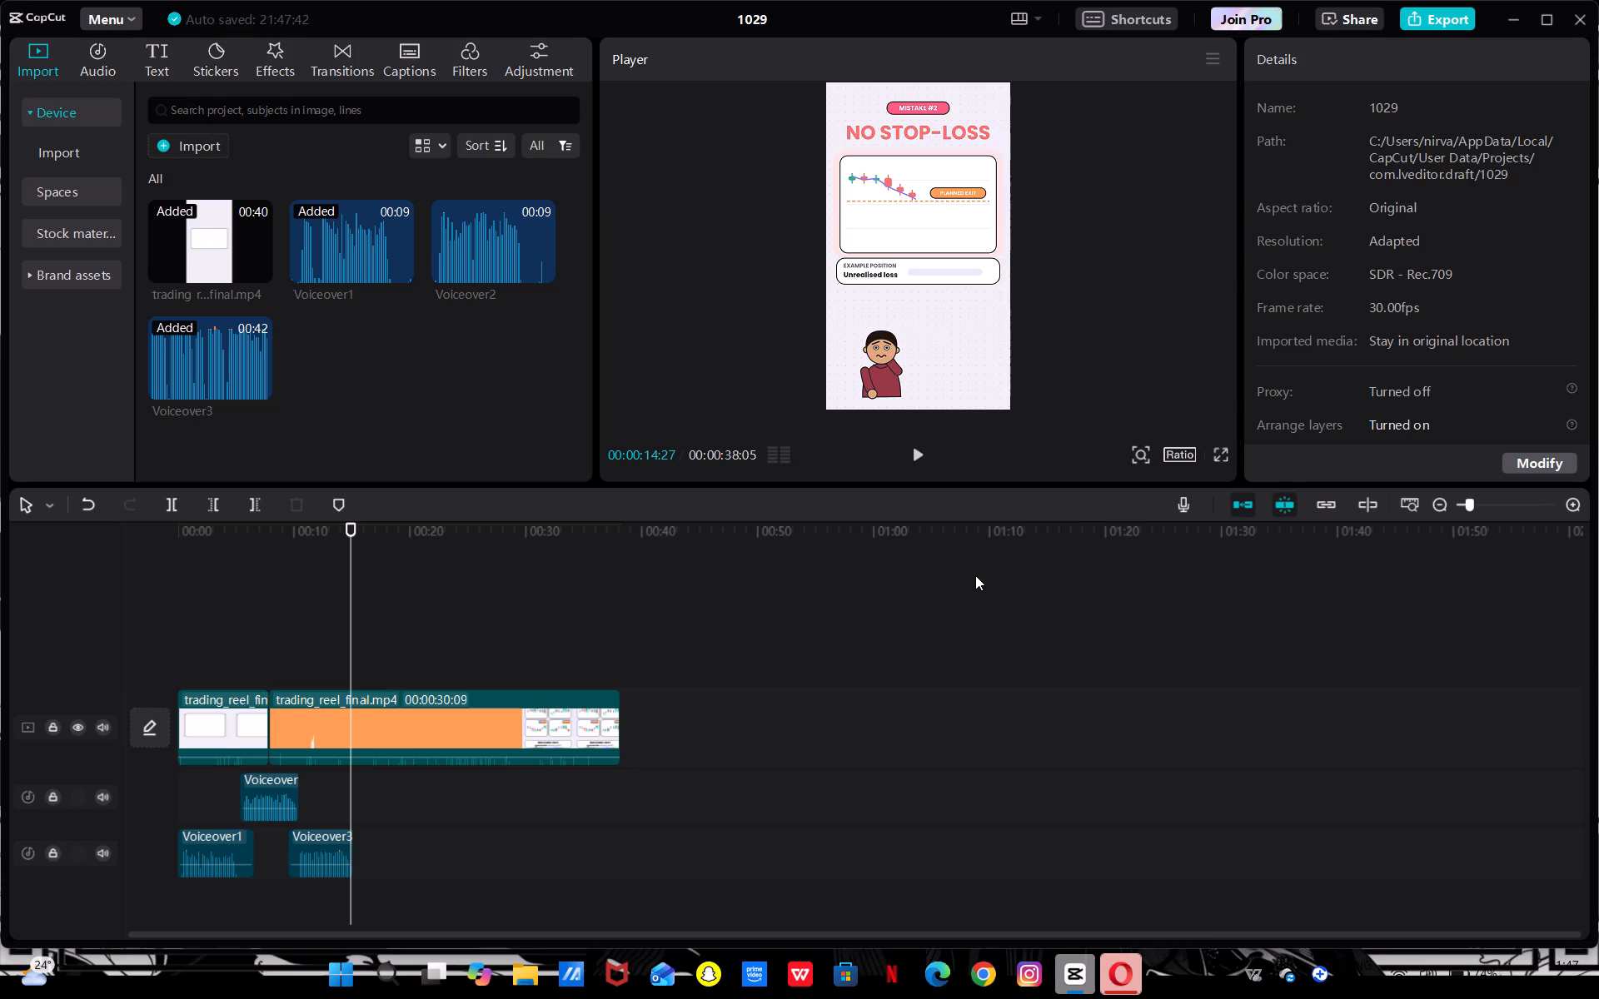
left_click(1179, 499)
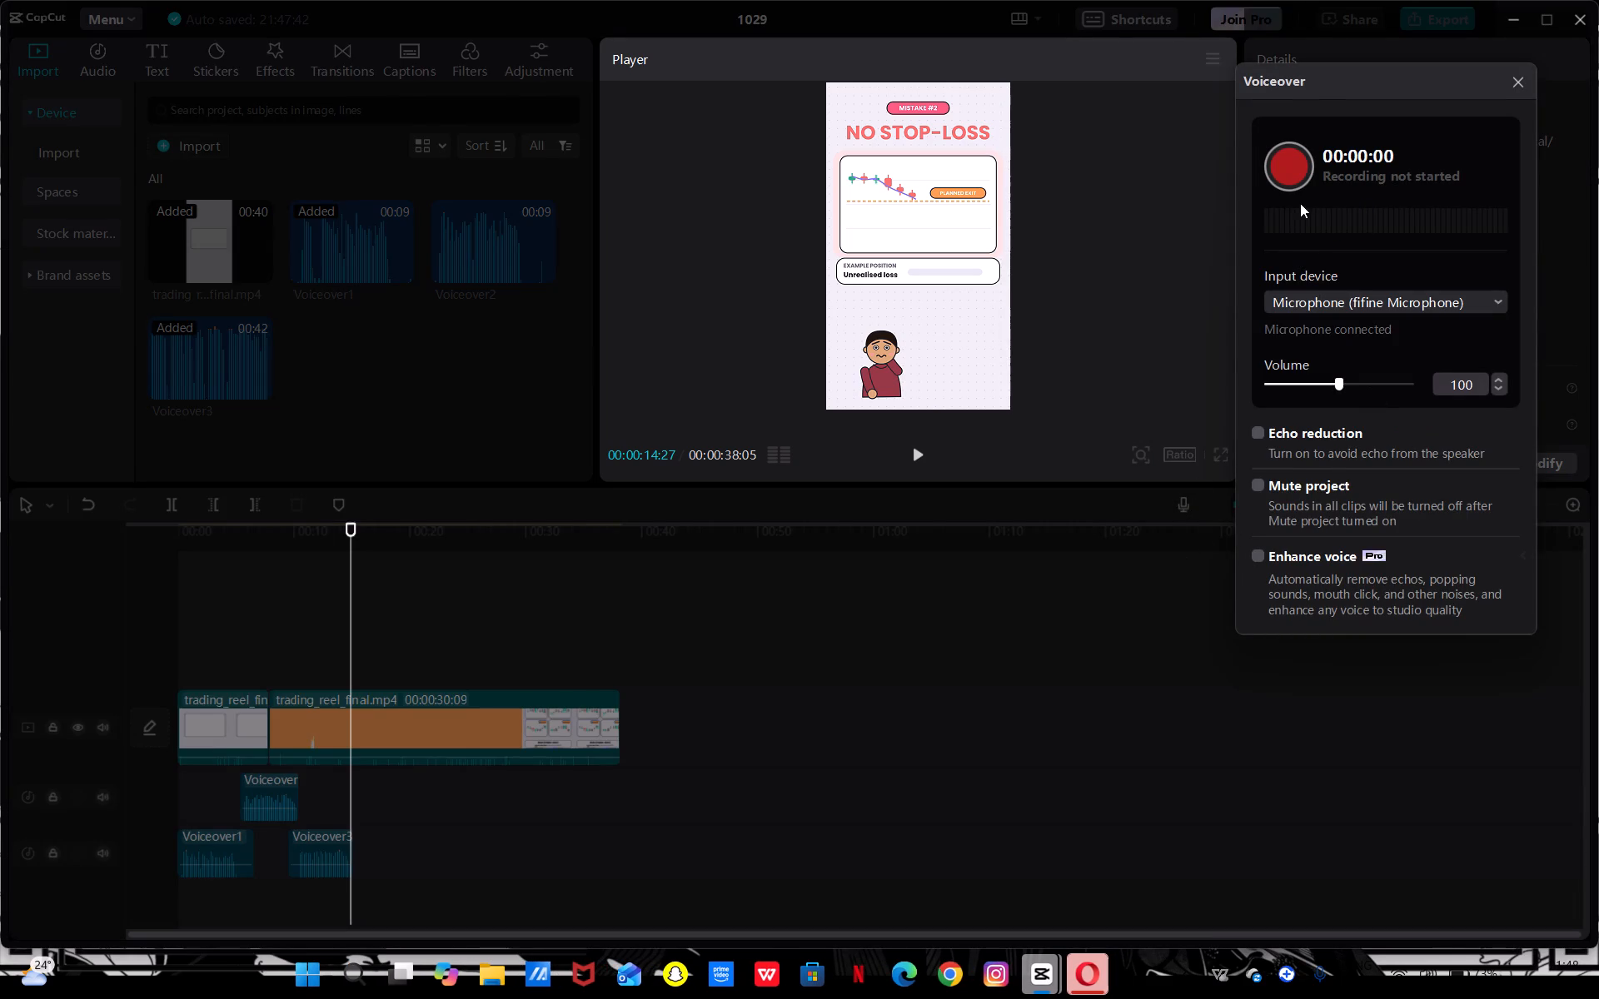
left_click(1294, 163)
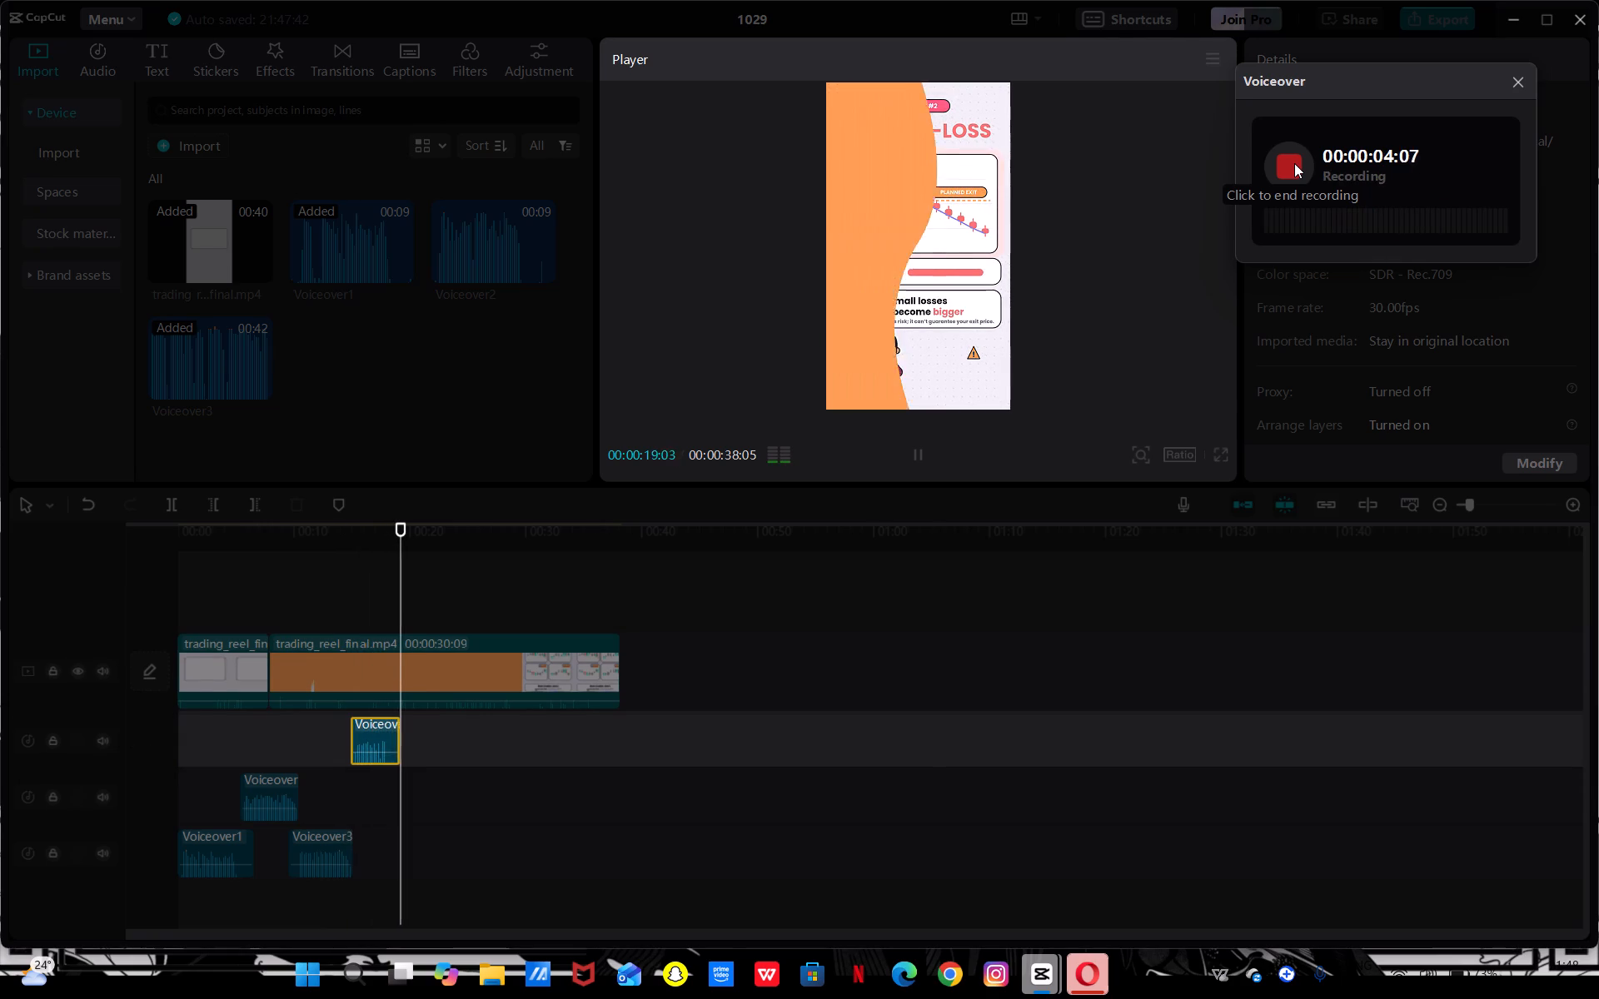
left_click(1294, 163)
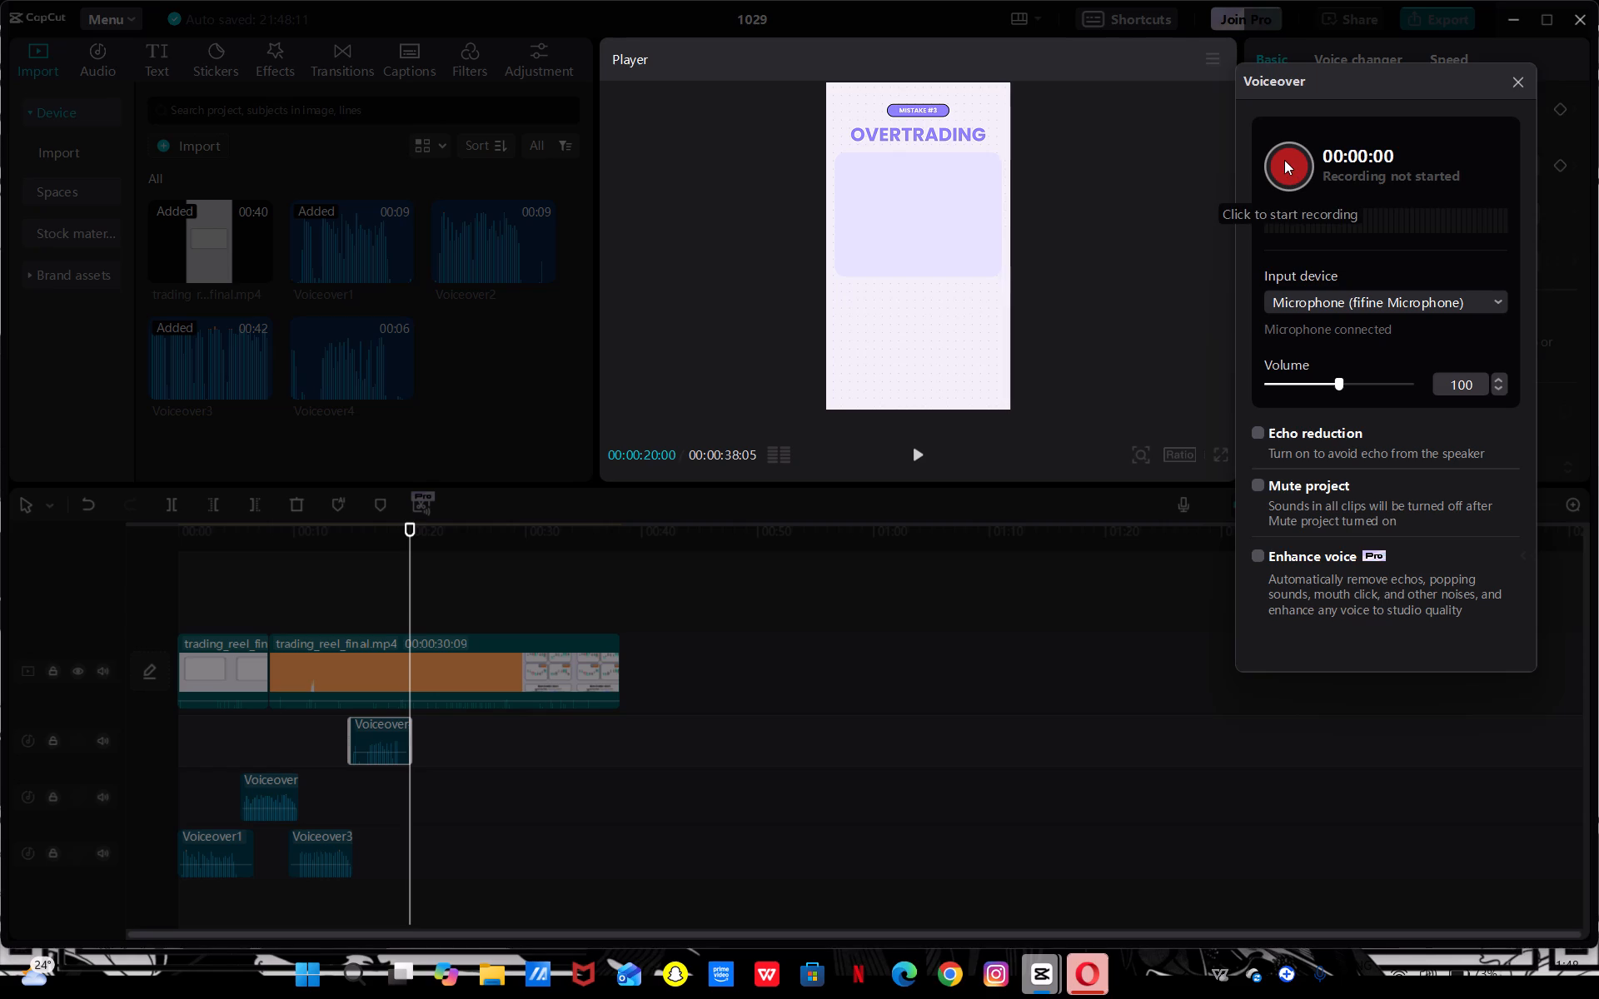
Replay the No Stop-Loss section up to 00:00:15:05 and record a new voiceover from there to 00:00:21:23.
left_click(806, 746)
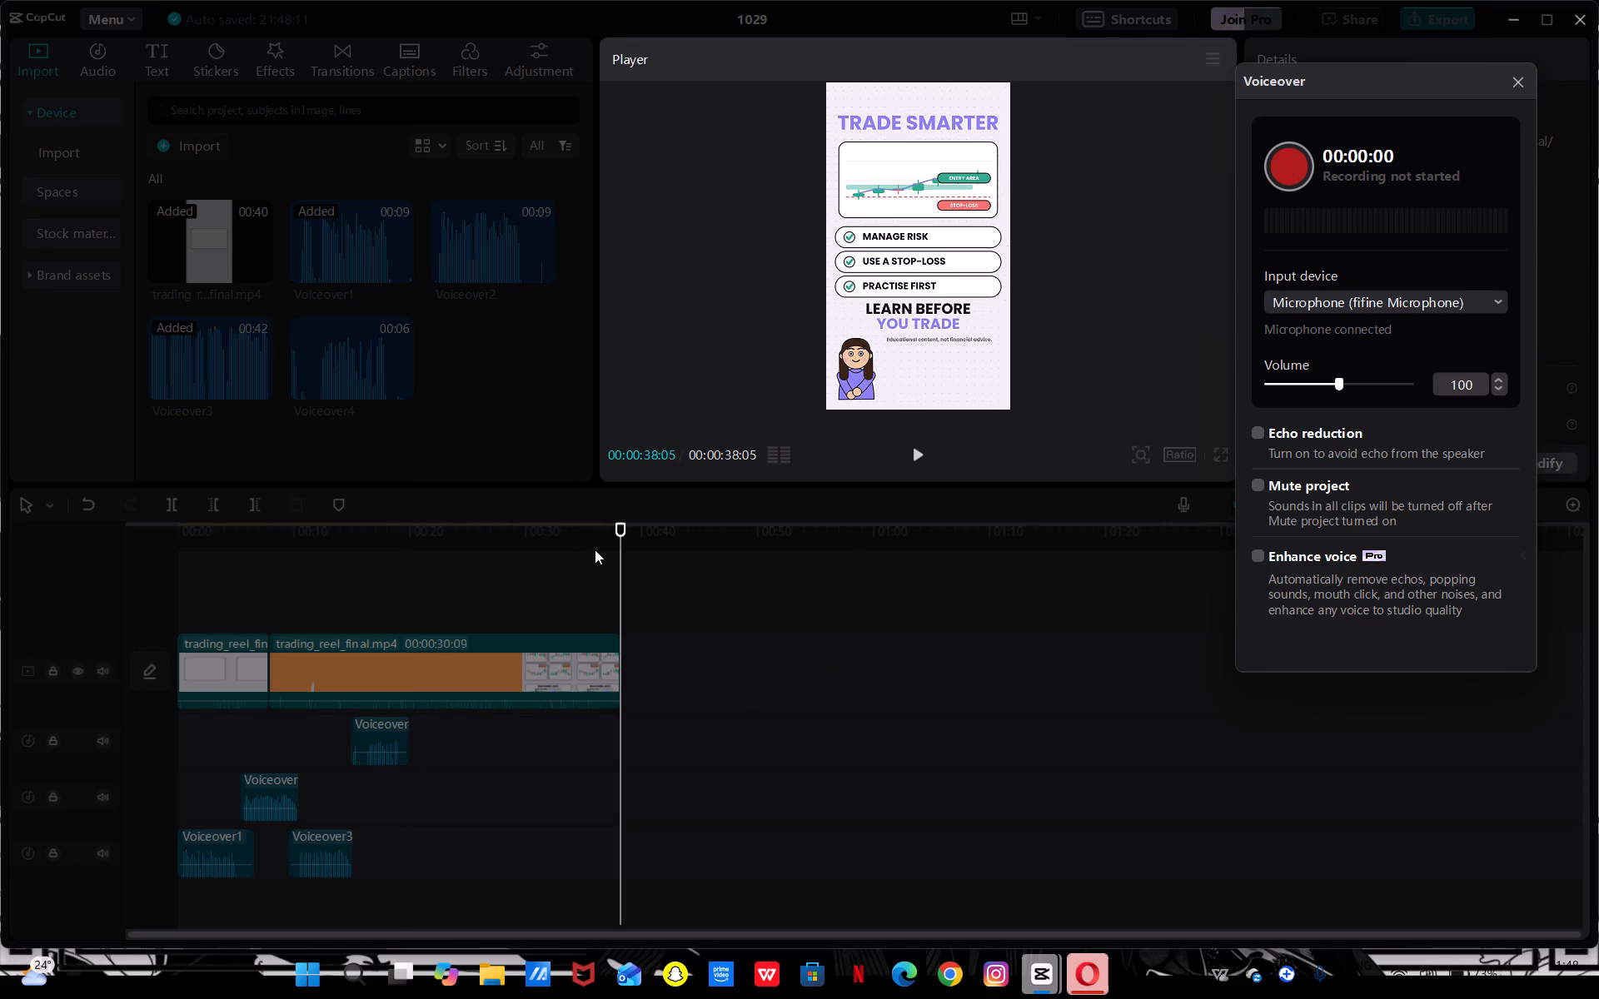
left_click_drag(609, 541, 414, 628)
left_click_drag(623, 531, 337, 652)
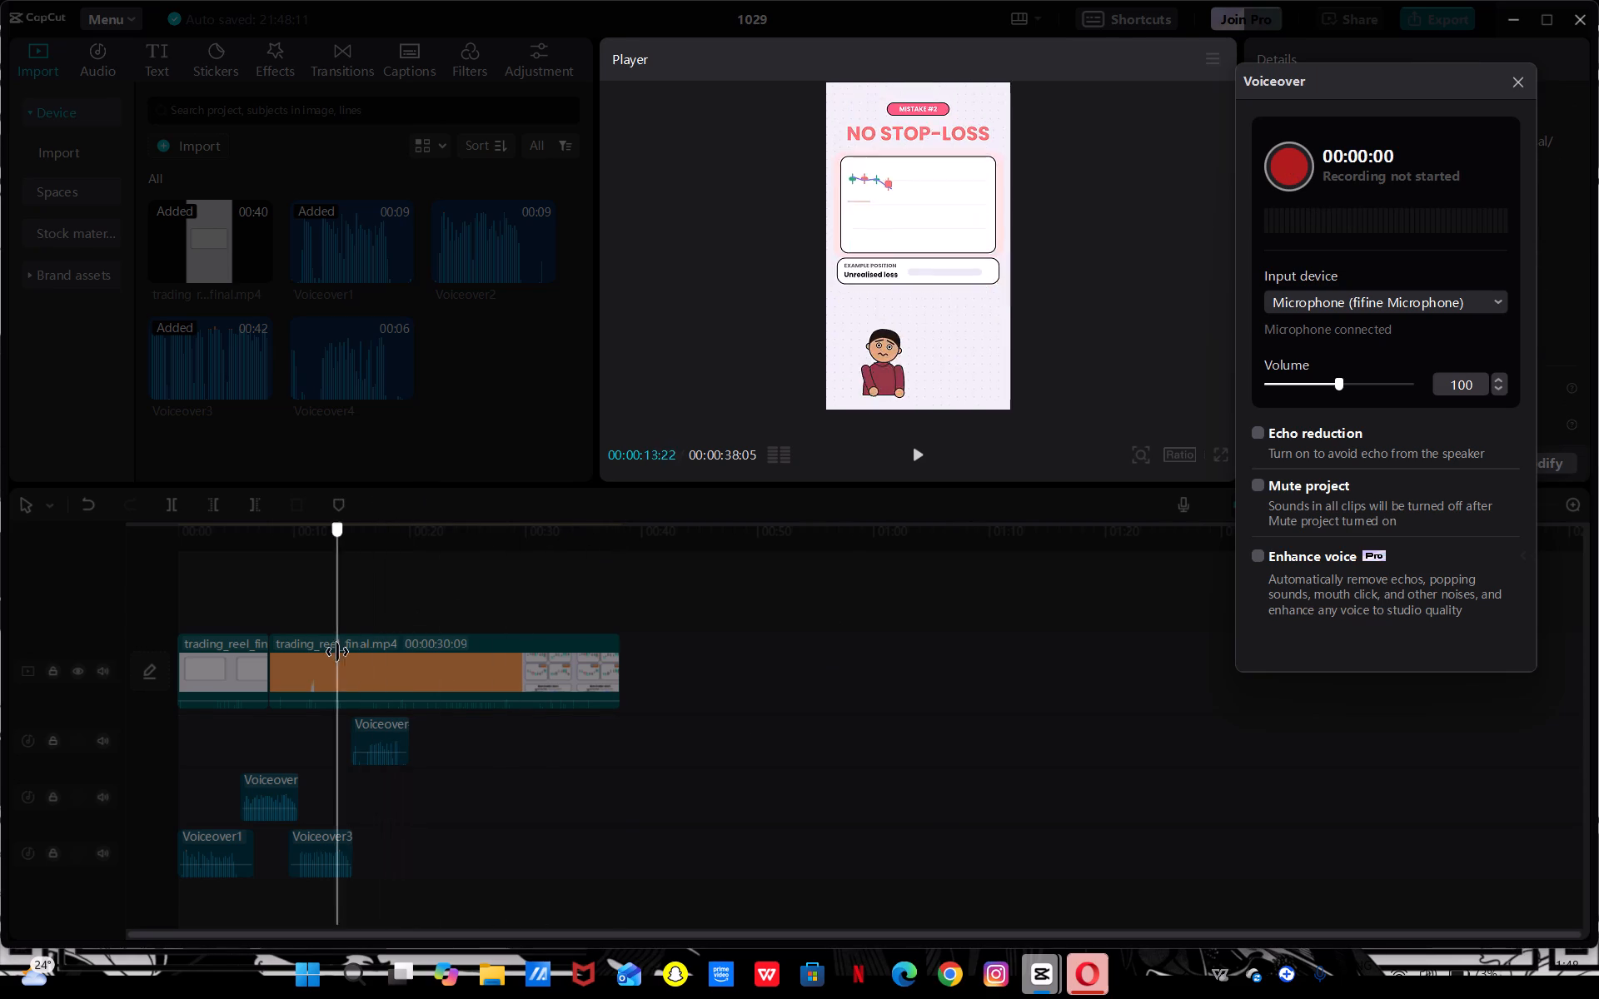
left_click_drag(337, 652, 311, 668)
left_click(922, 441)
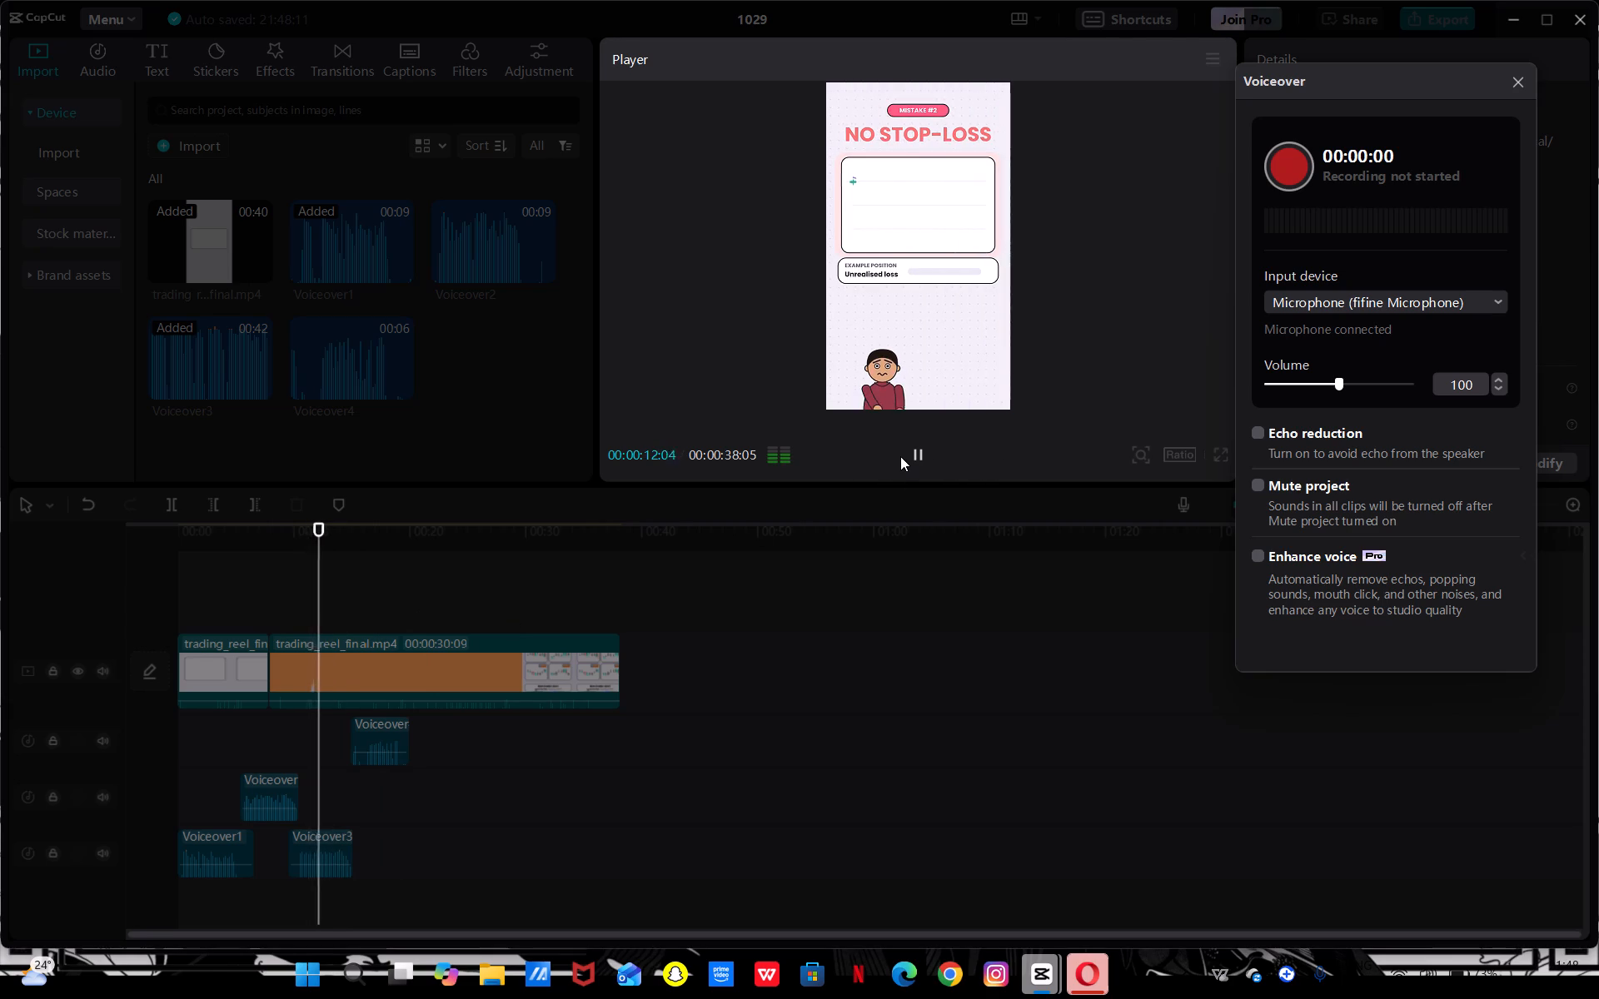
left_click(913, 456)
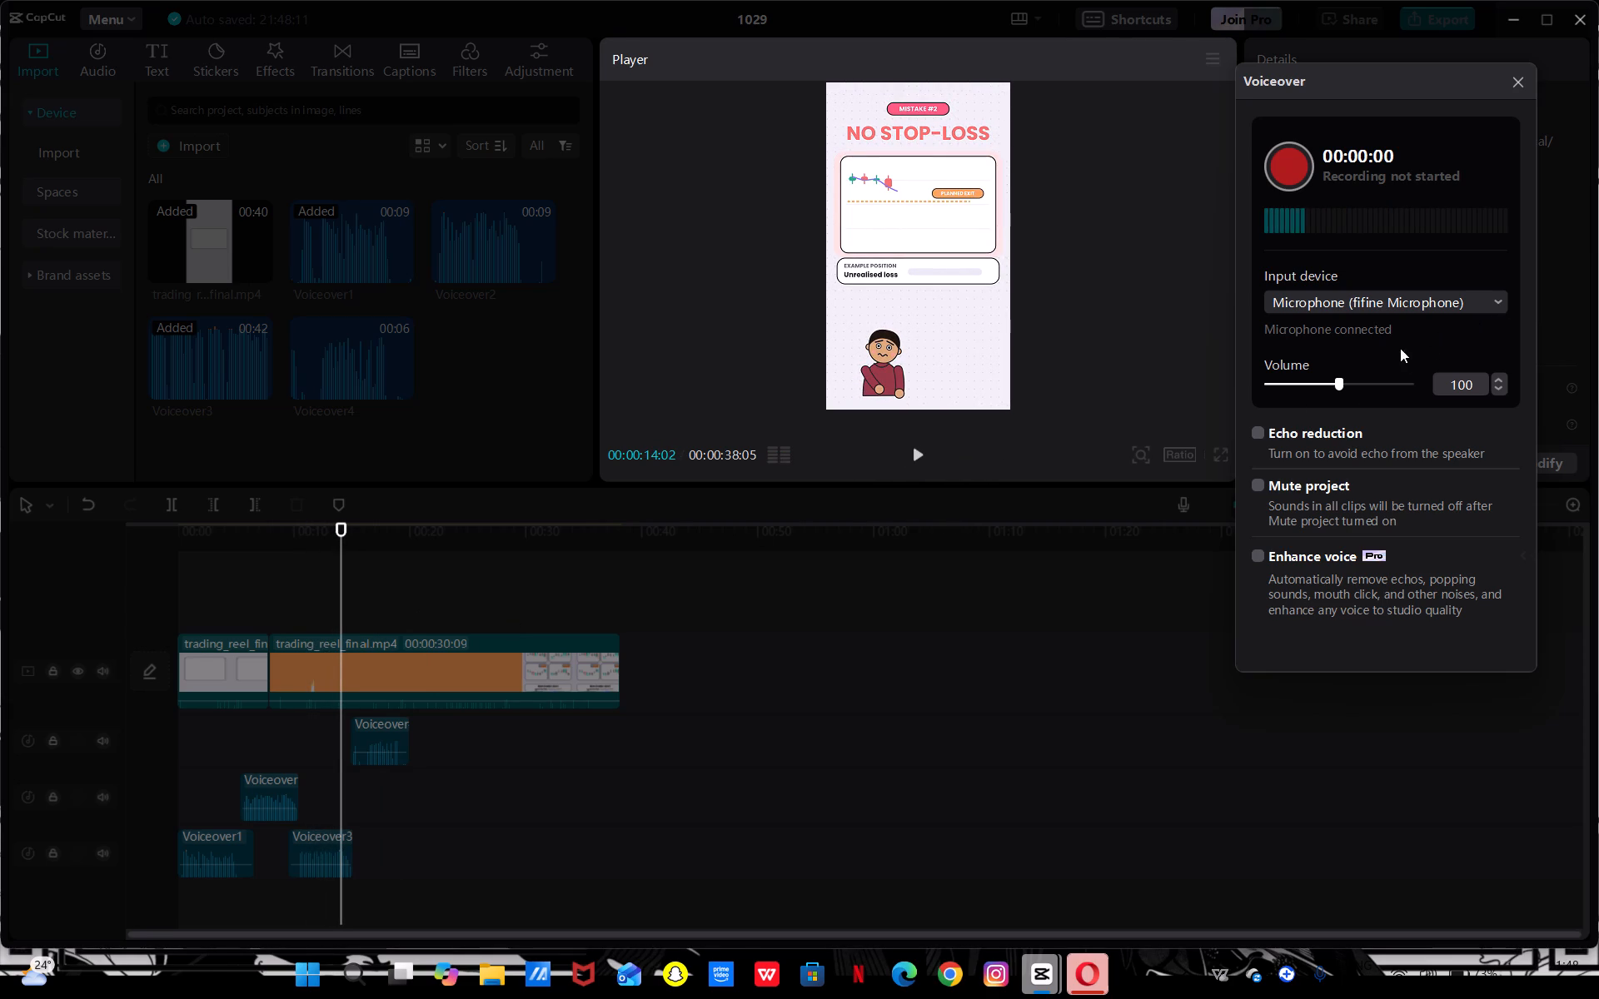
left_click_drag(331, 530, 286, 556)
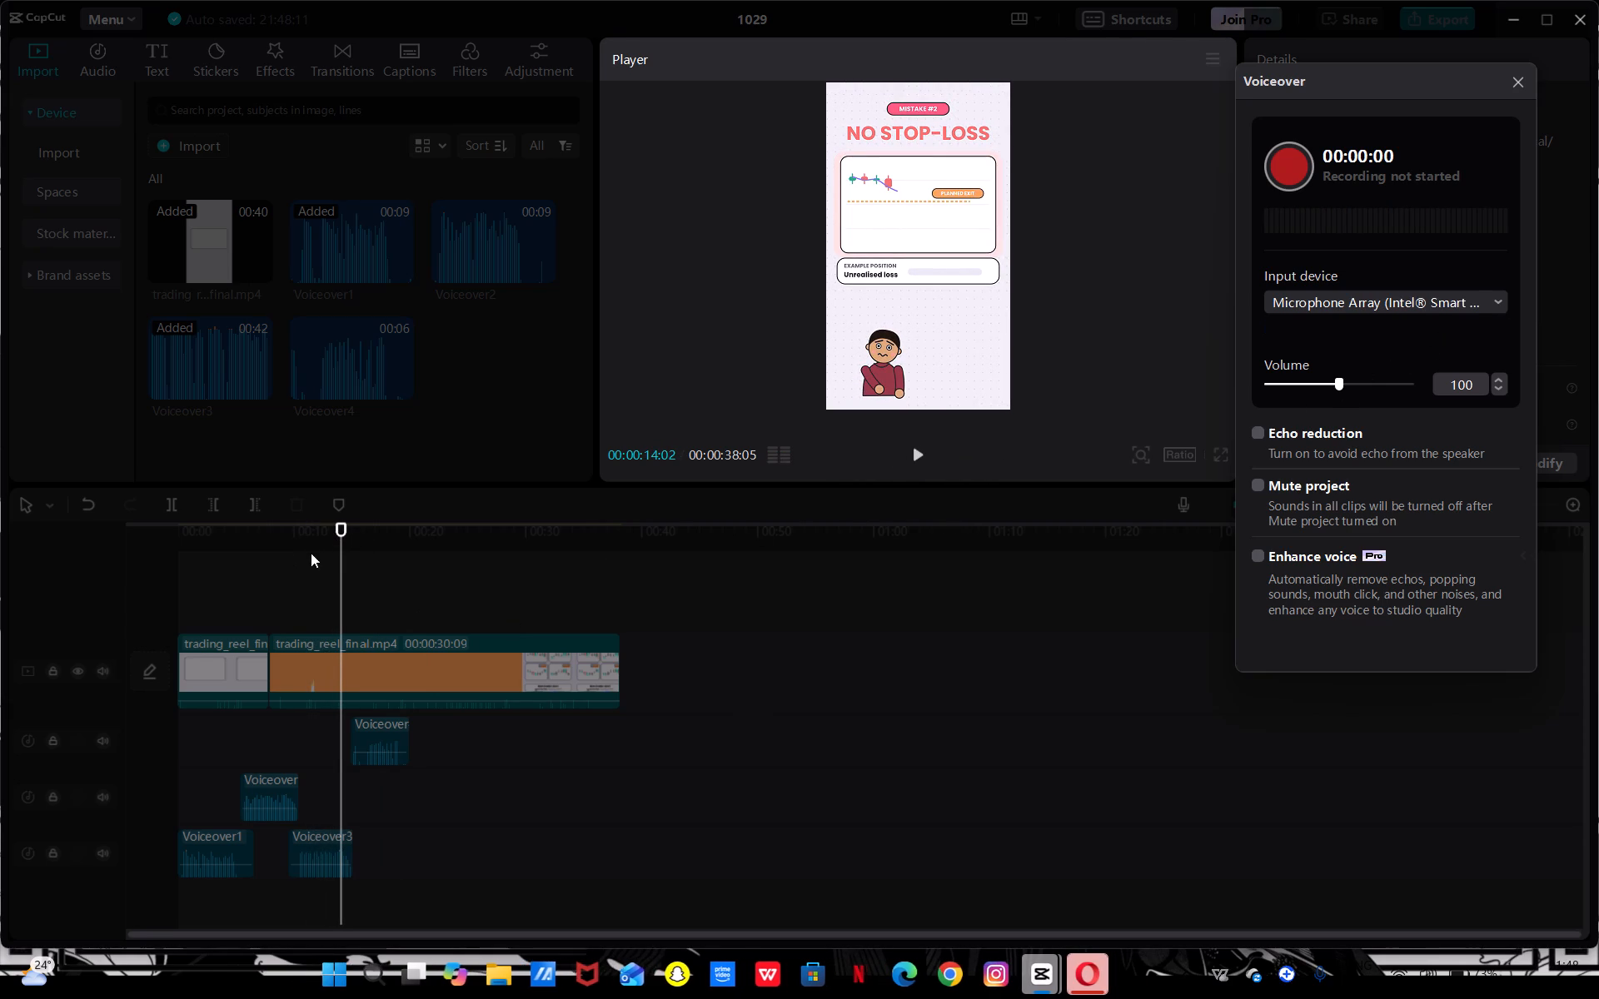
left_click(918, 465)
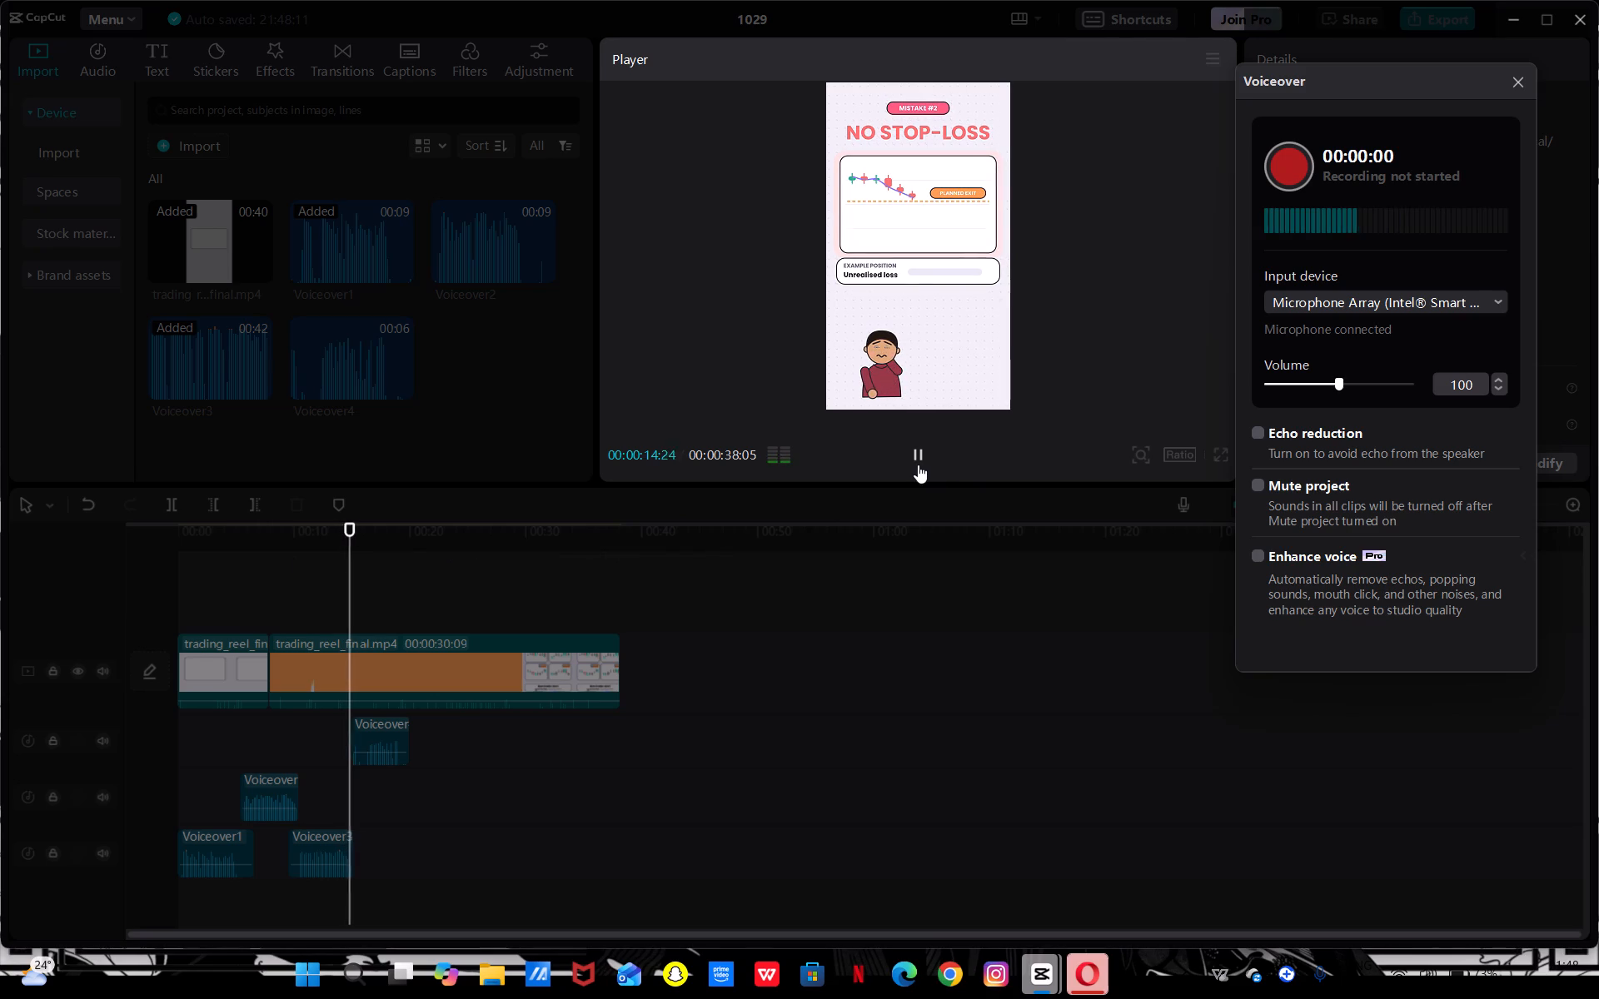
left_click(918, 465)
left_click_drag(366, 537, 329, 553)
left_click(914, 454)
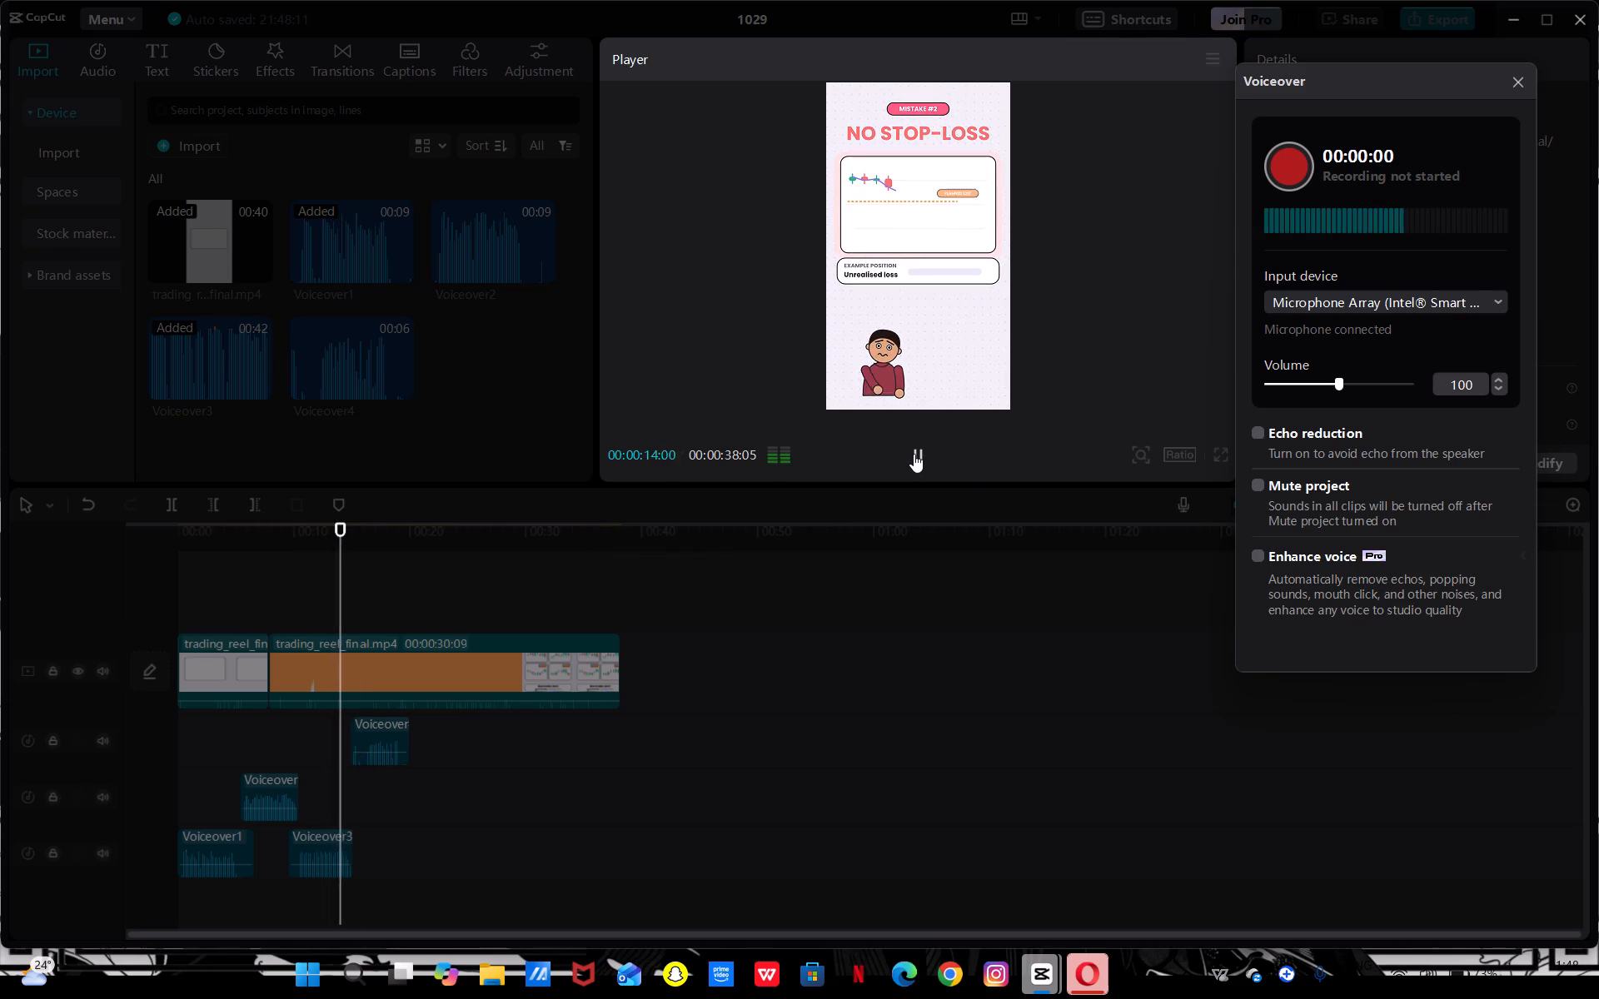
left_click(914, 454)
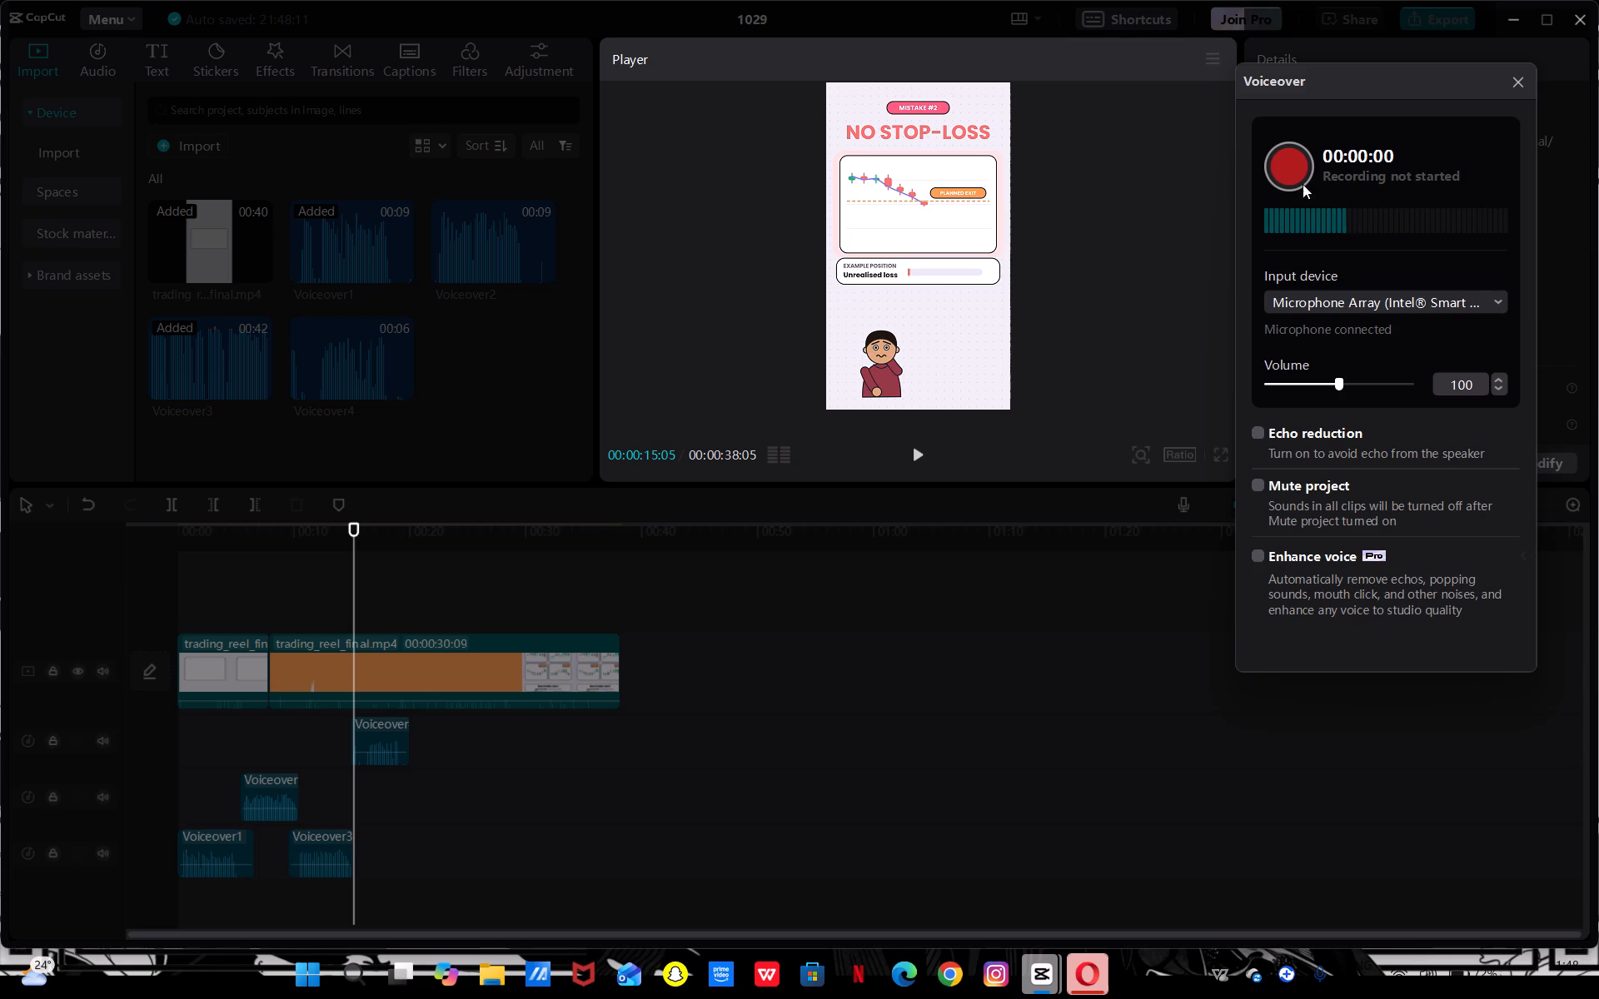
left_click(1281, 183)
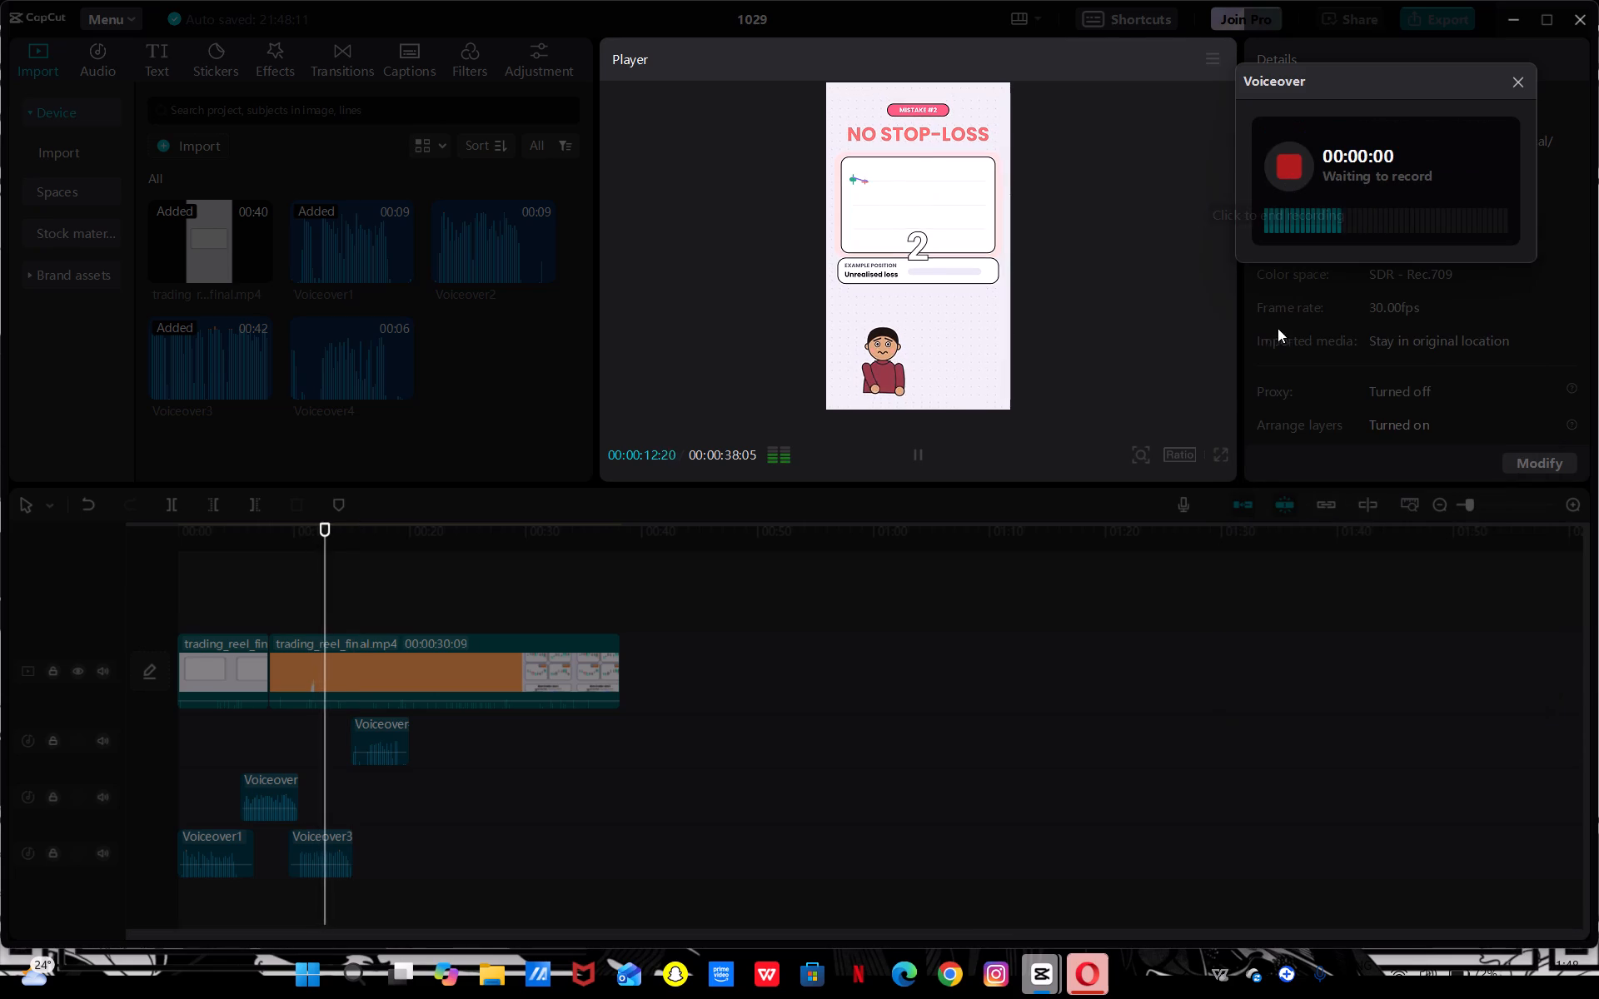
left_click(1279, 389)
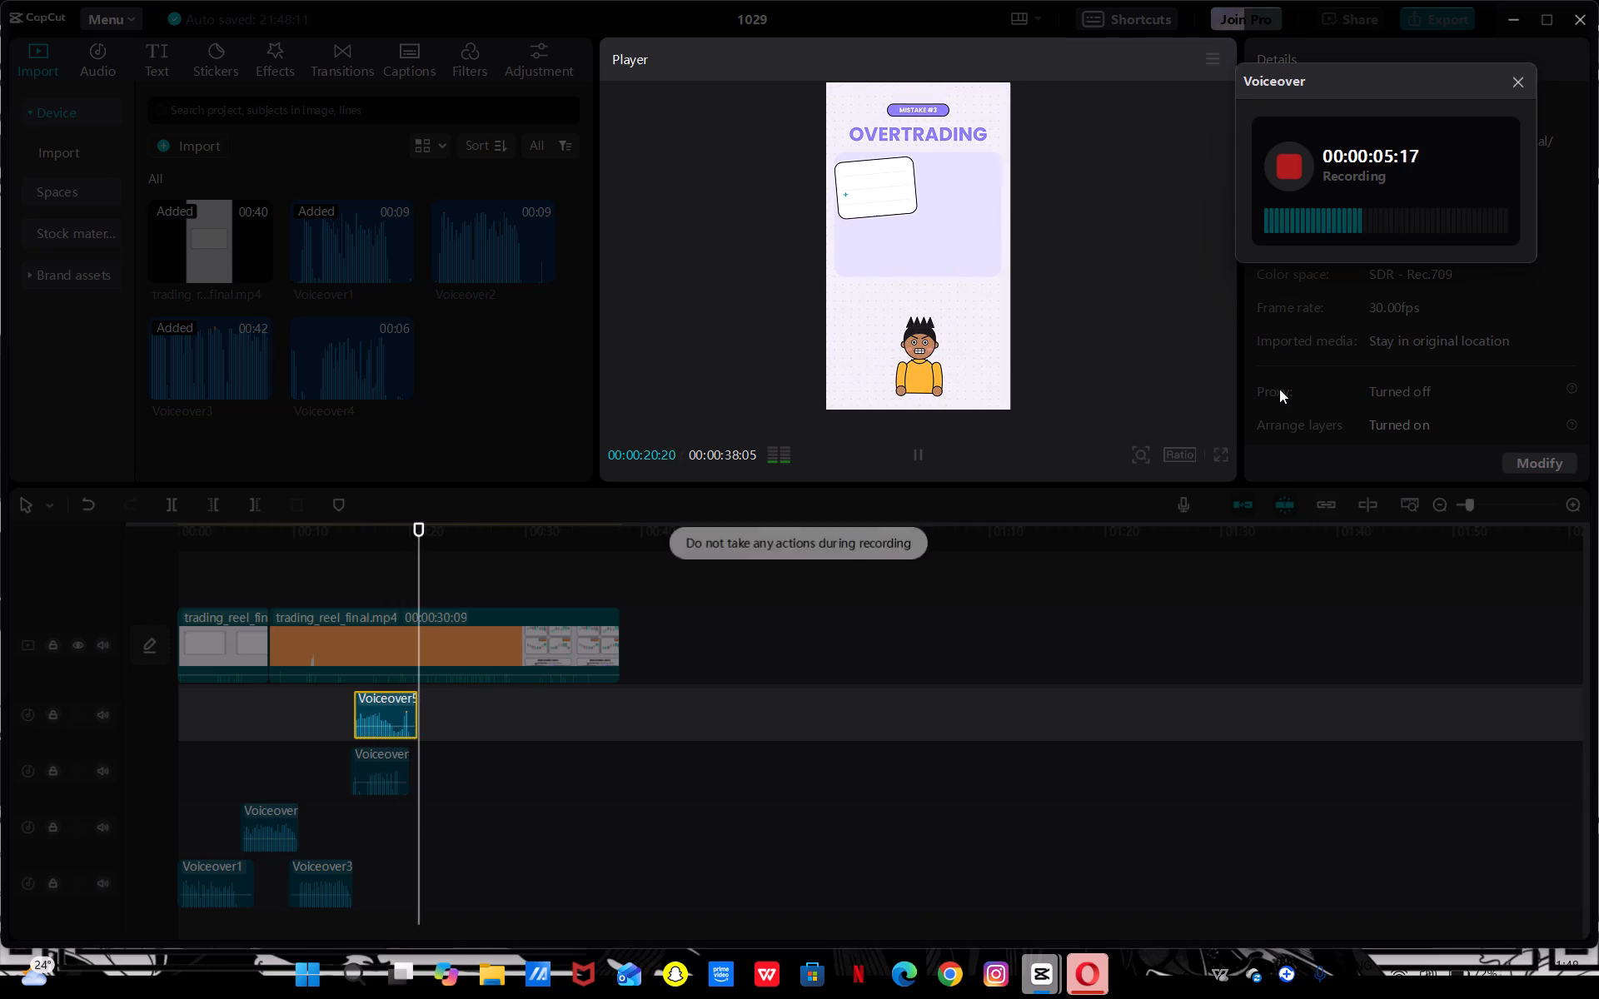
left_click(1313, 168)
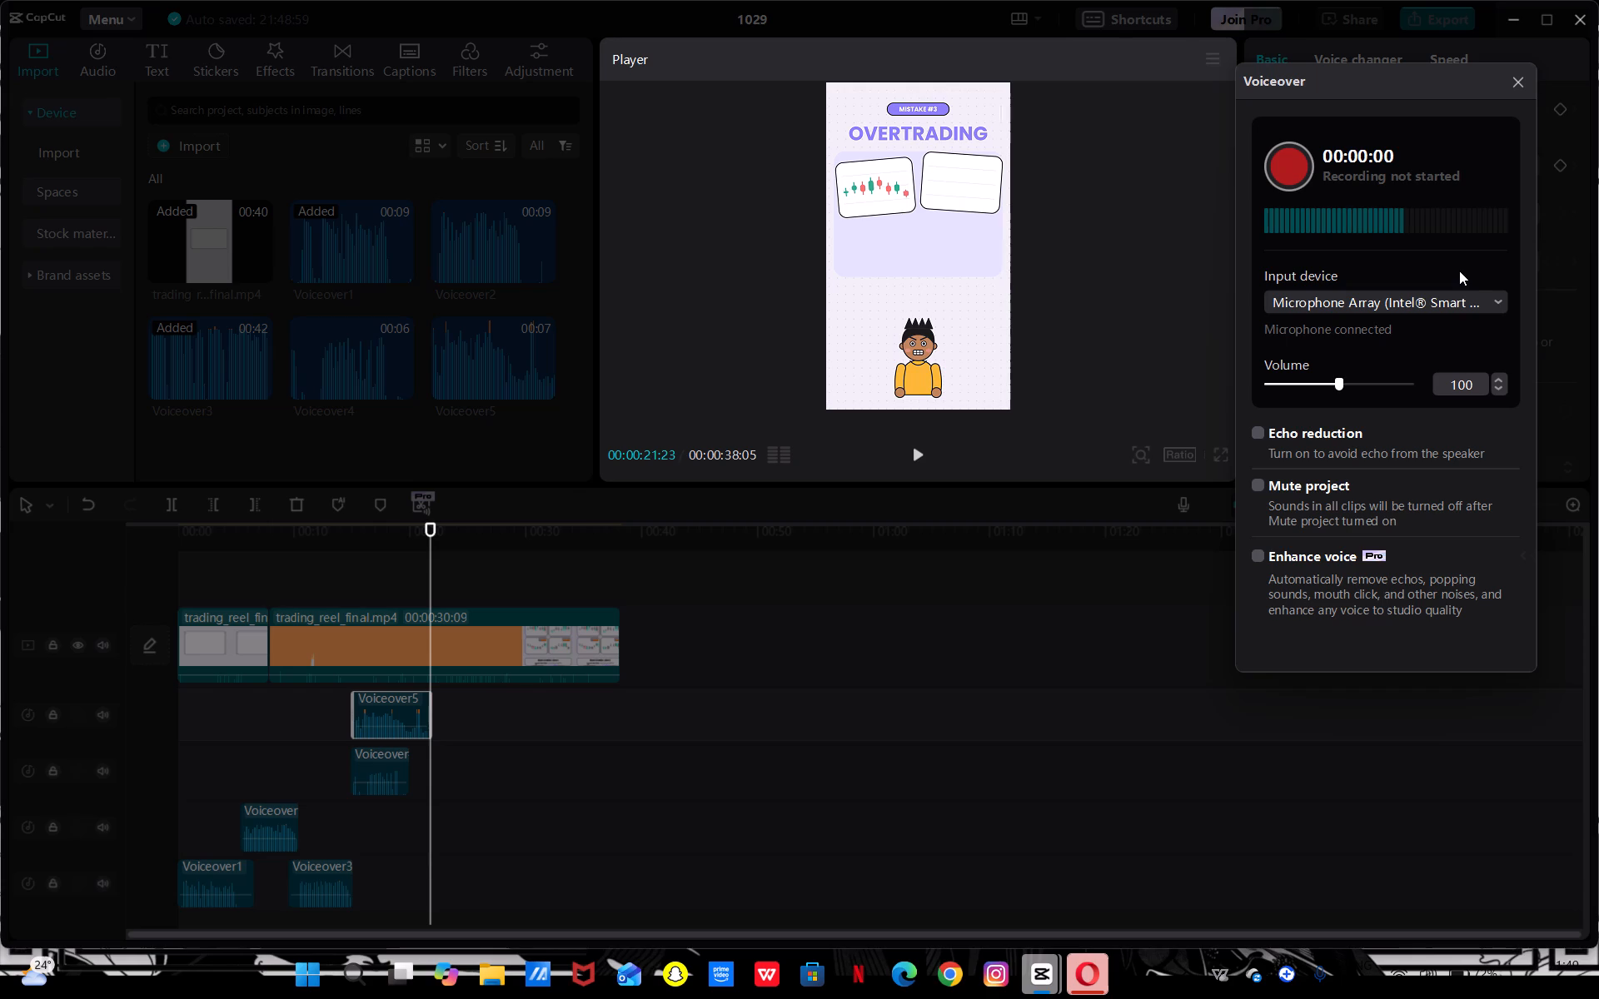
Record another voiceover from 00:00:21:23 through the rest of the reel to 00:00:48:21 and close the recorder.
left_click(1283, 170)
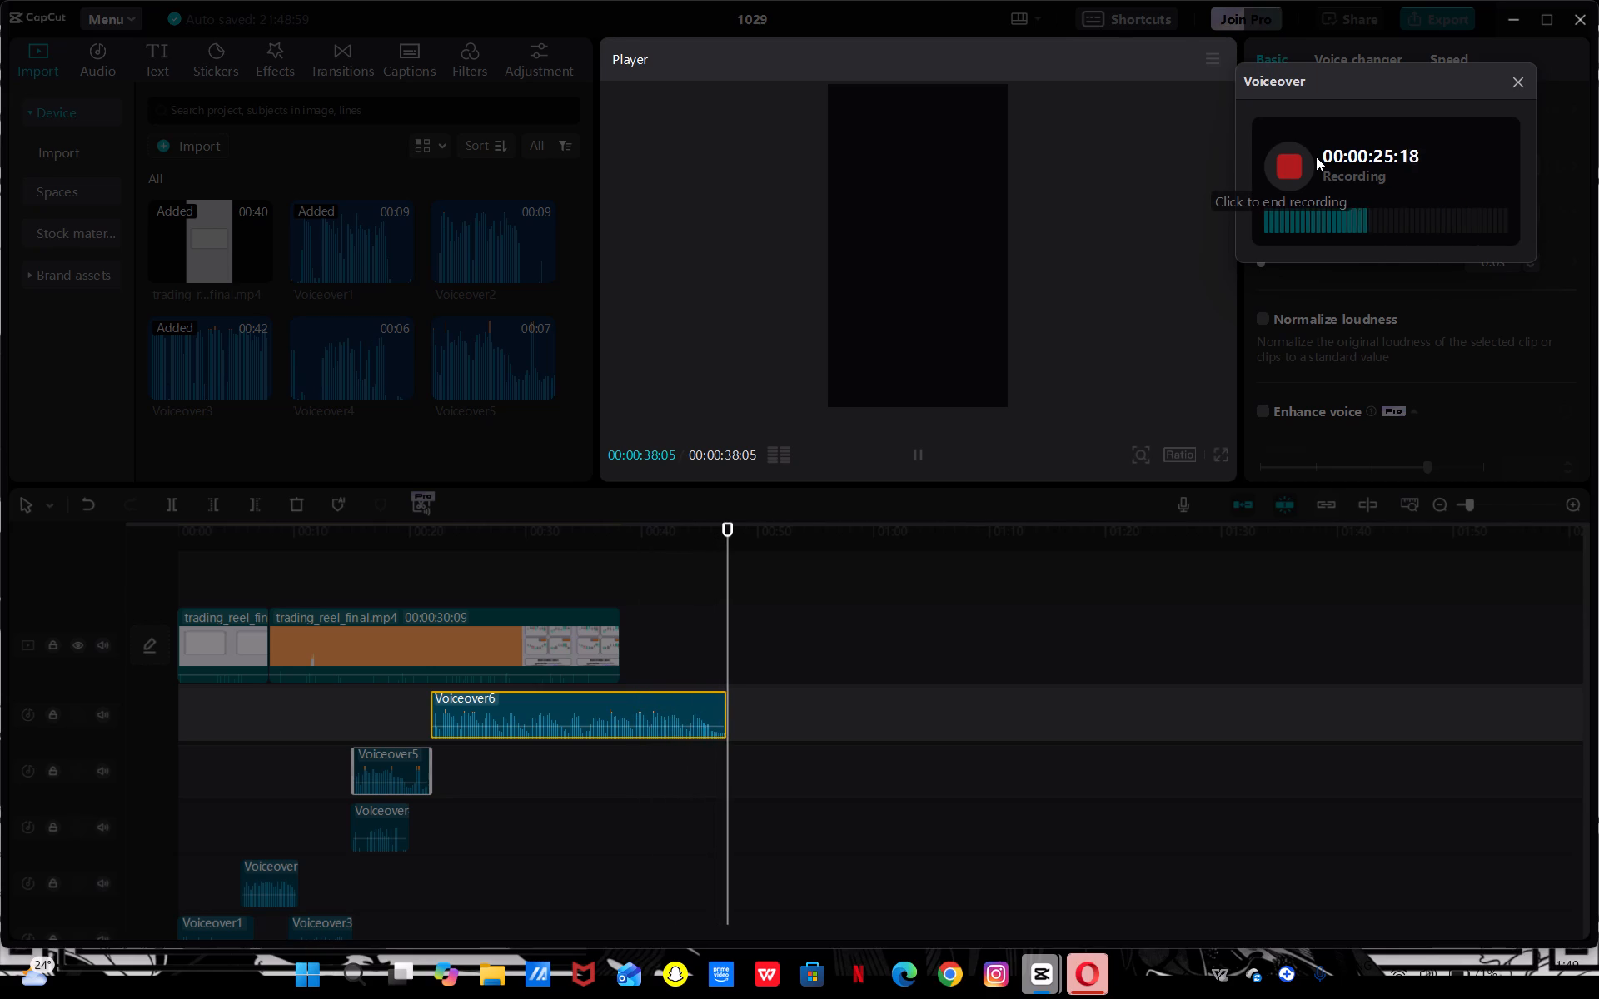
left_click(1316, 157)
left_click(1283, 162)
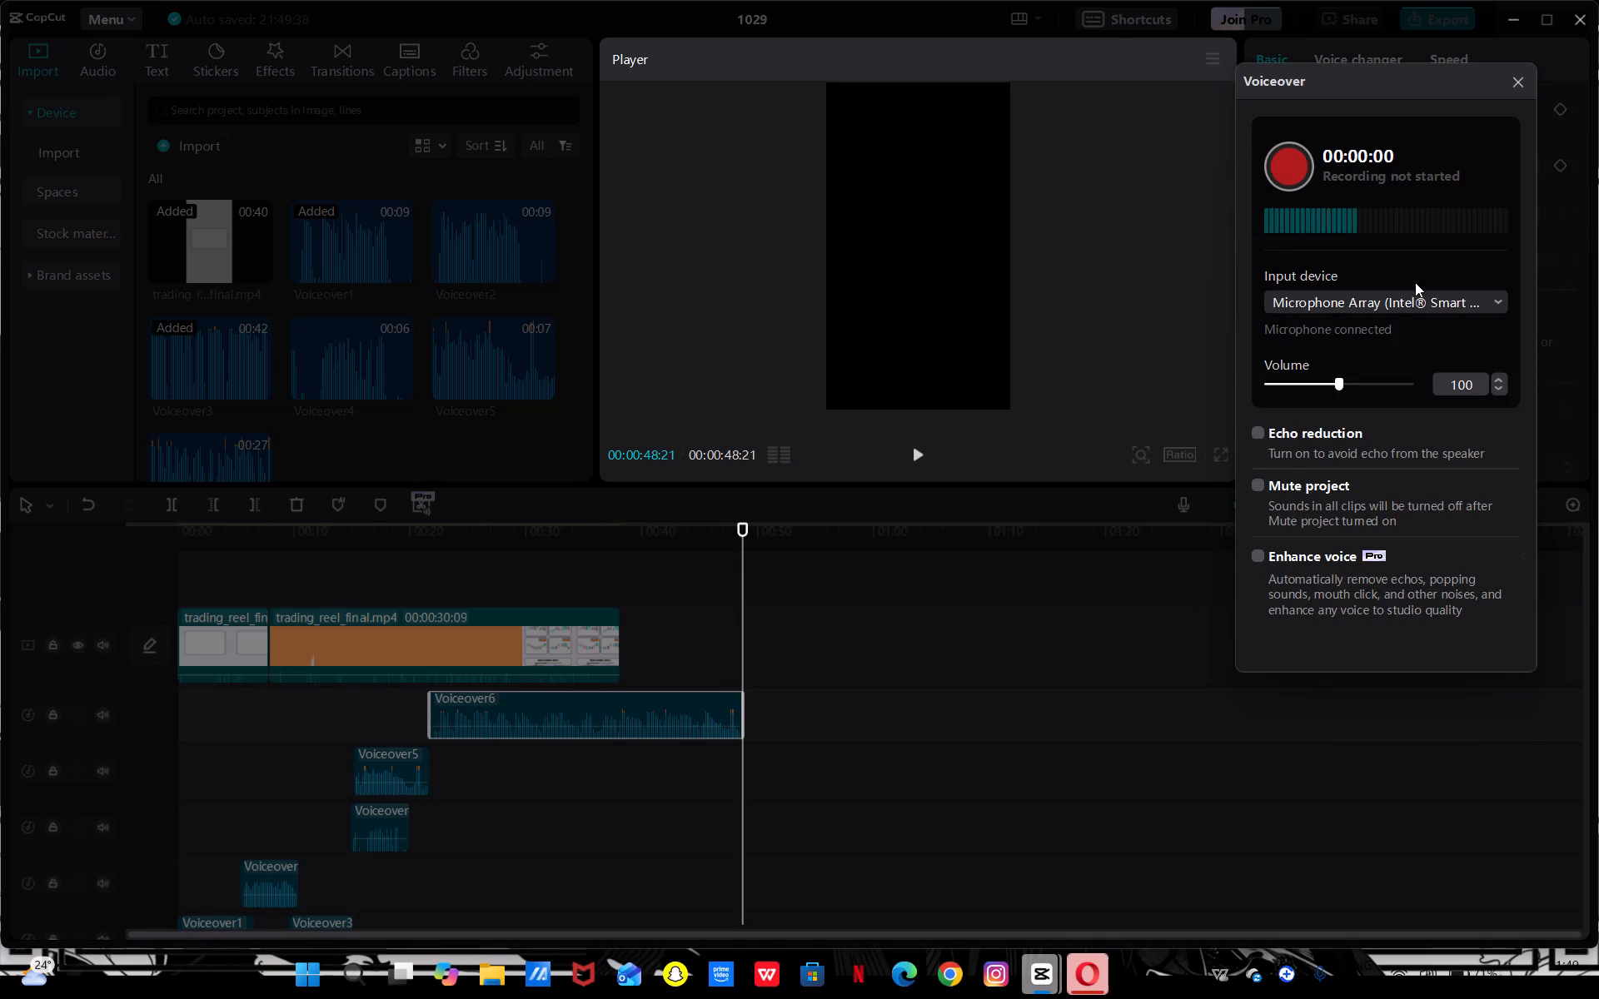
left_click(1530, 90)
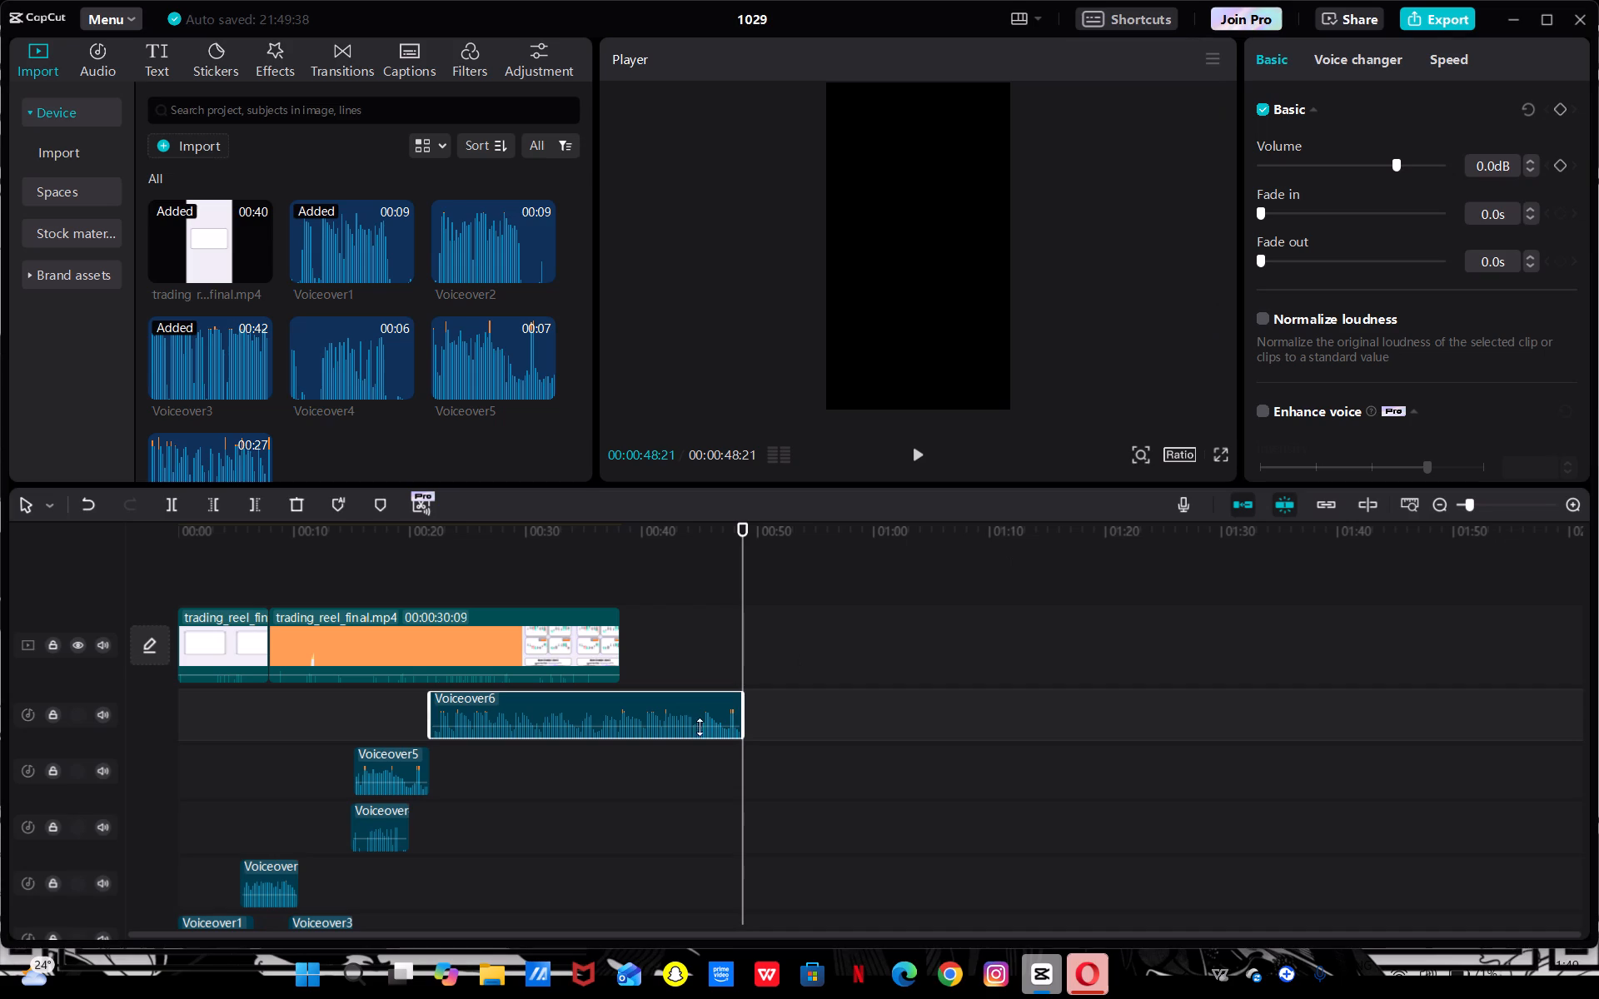
Return the playhead to 00:00:15:05 and delete the older short voiceover piece lying under Voiceover5.
left_click_drag(743, 531, 360, 715)
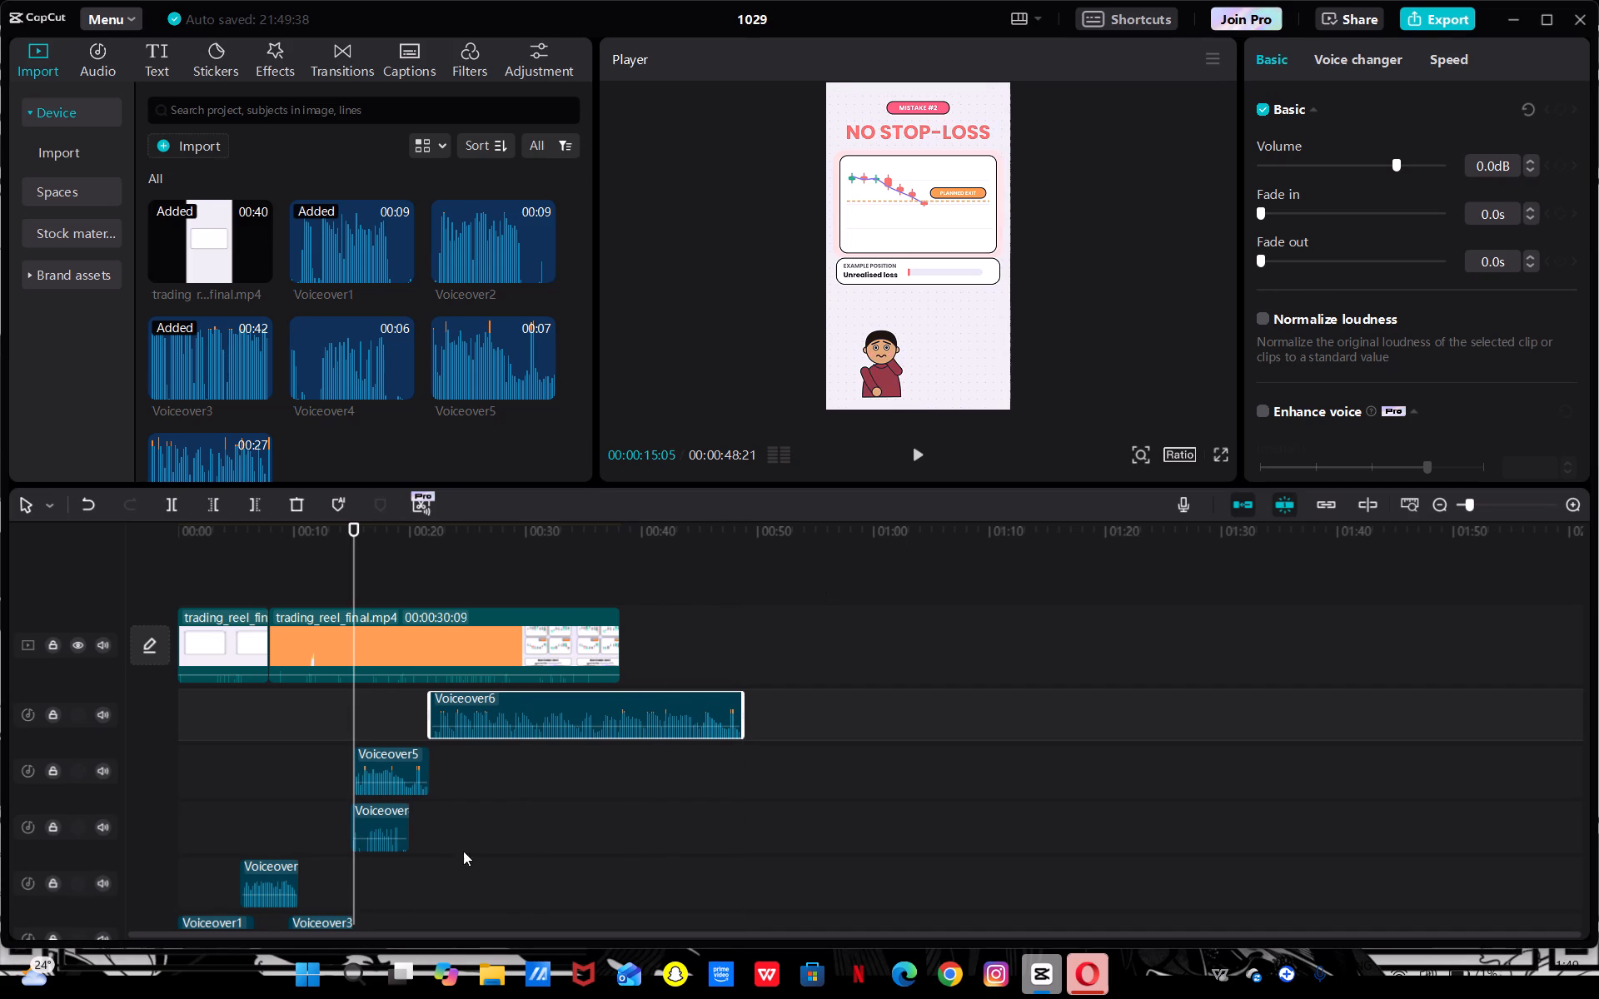
left_click(397, 837)
key("BackSpace")
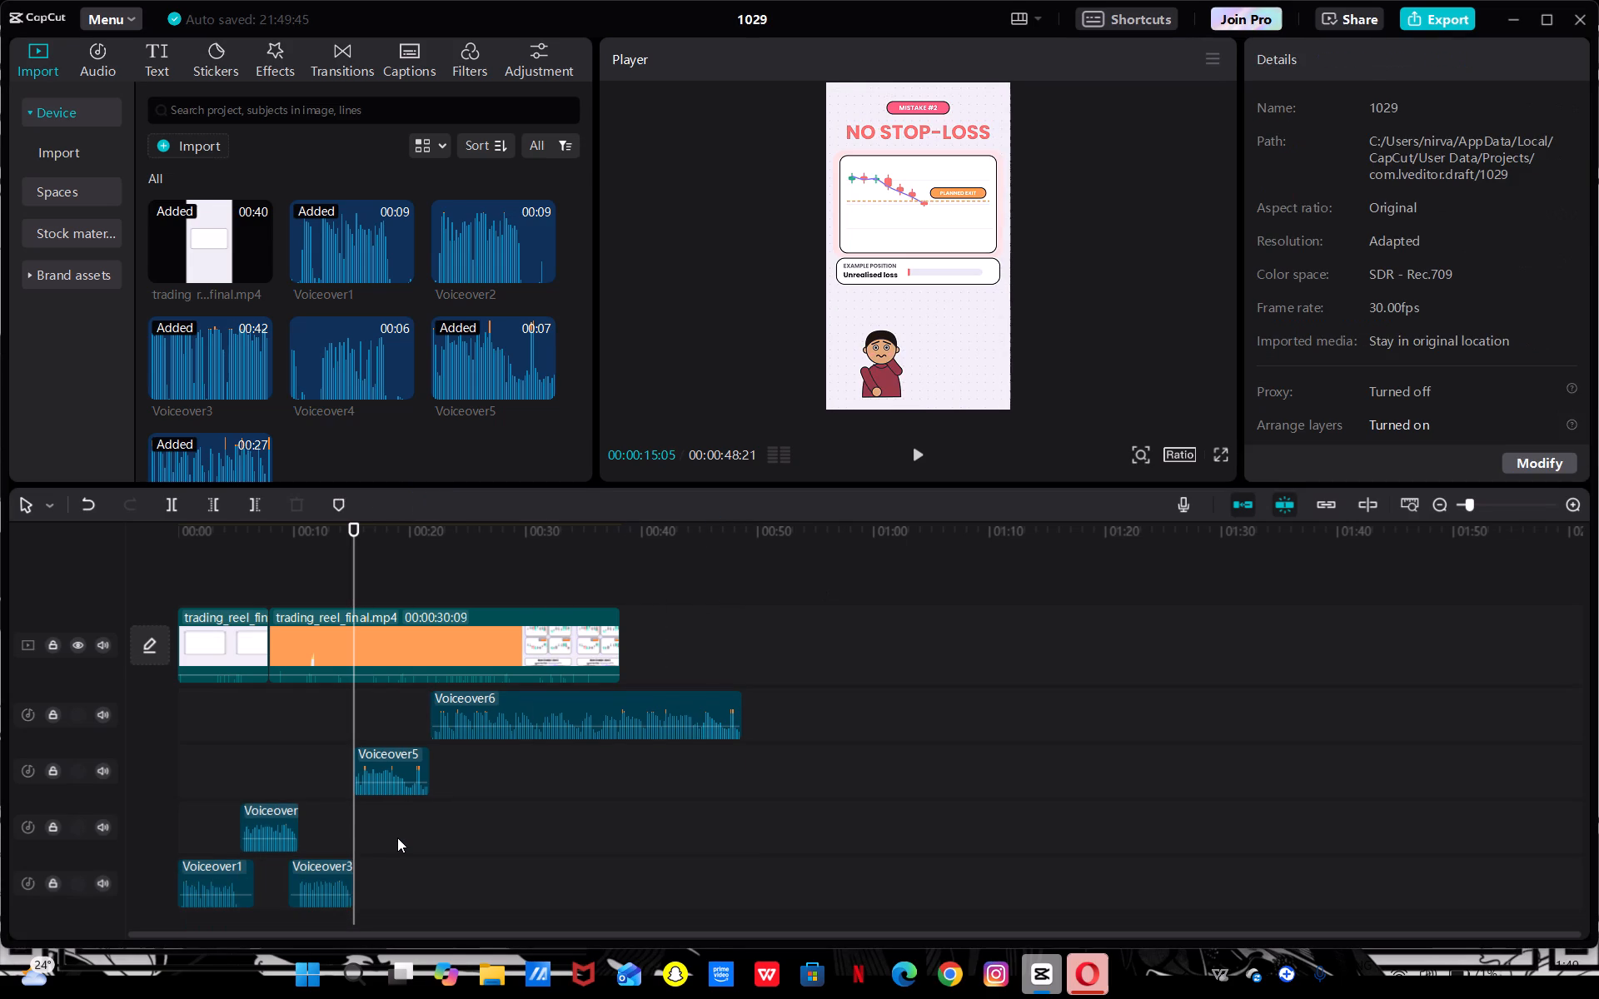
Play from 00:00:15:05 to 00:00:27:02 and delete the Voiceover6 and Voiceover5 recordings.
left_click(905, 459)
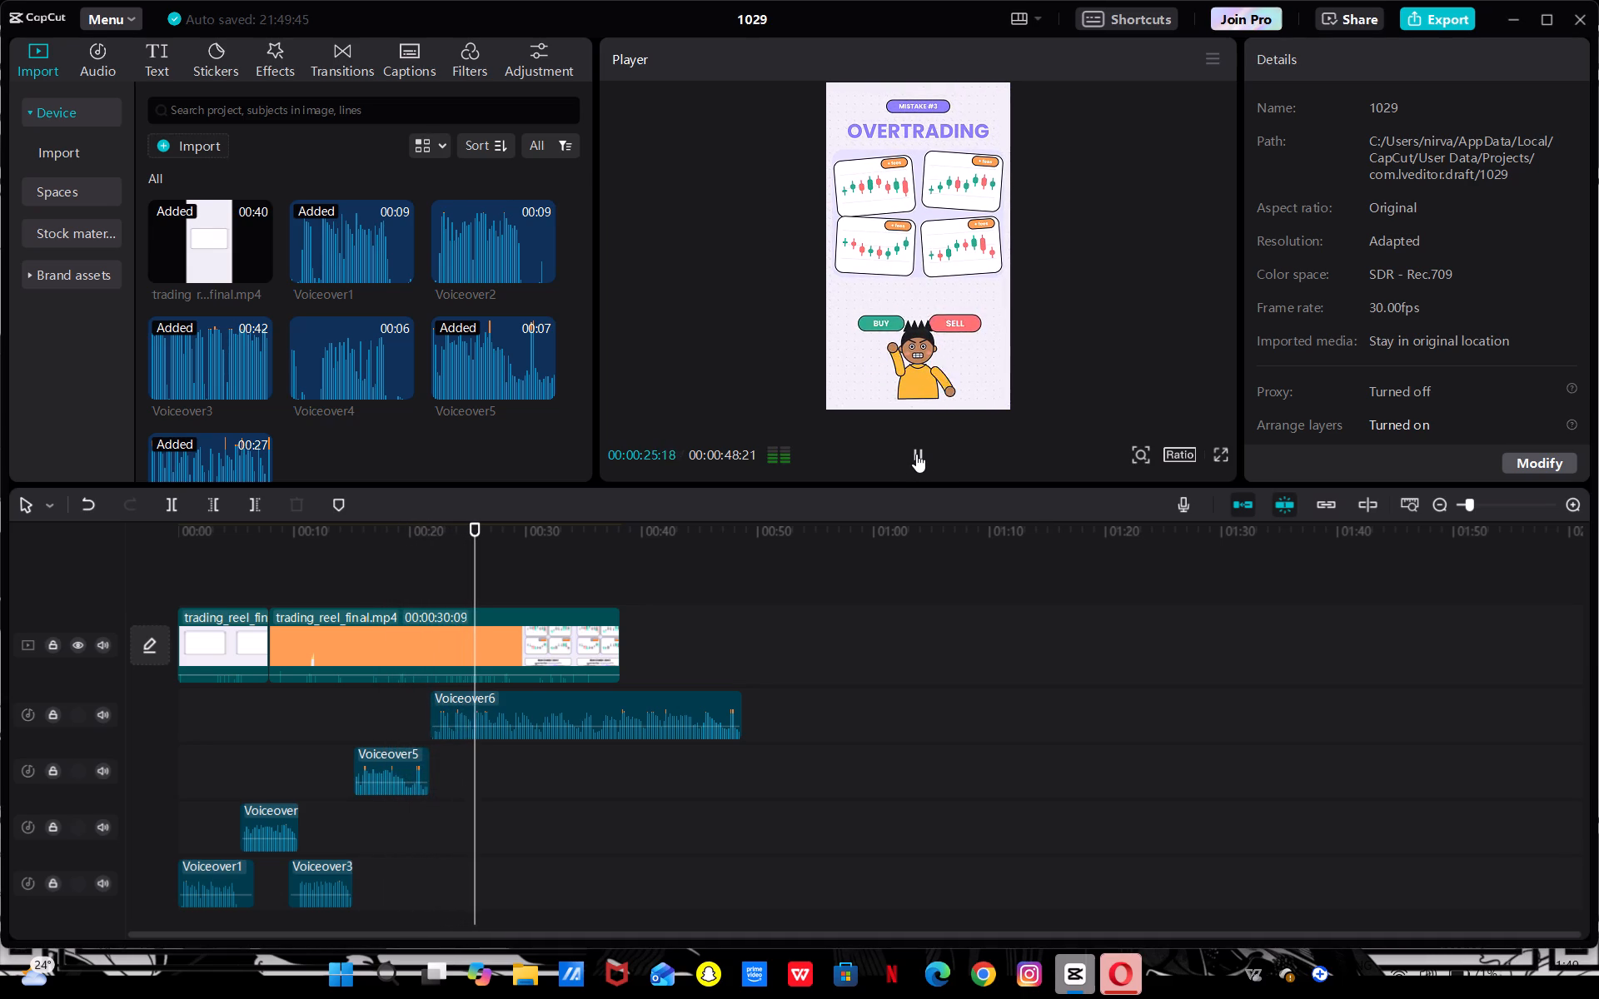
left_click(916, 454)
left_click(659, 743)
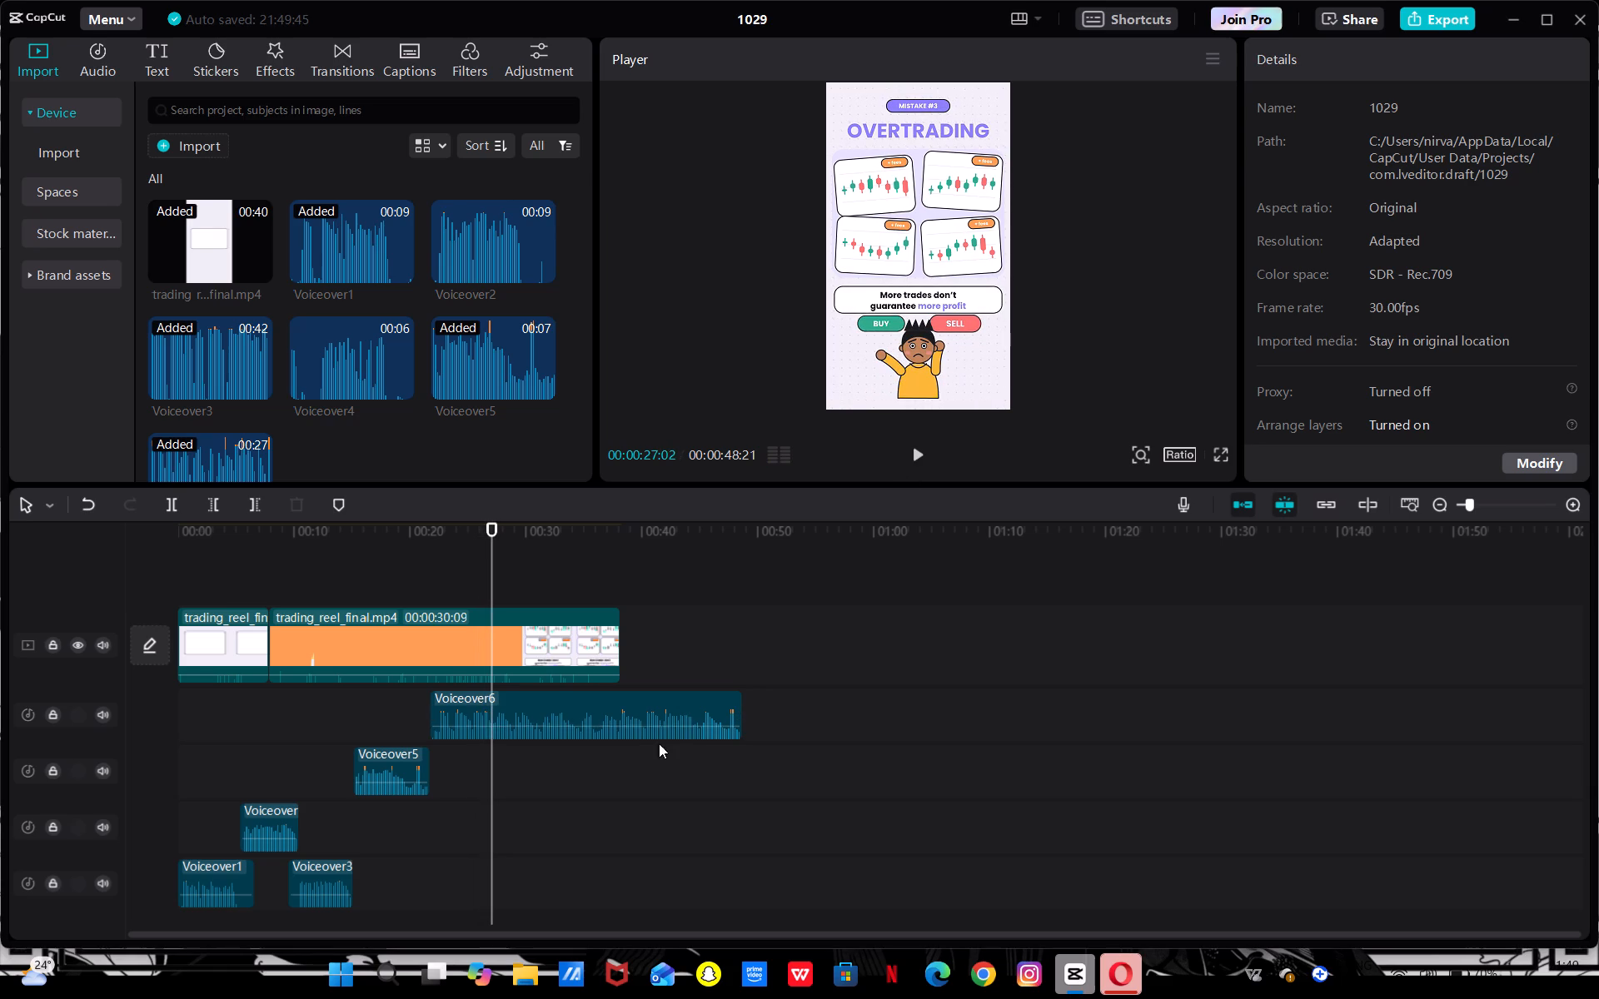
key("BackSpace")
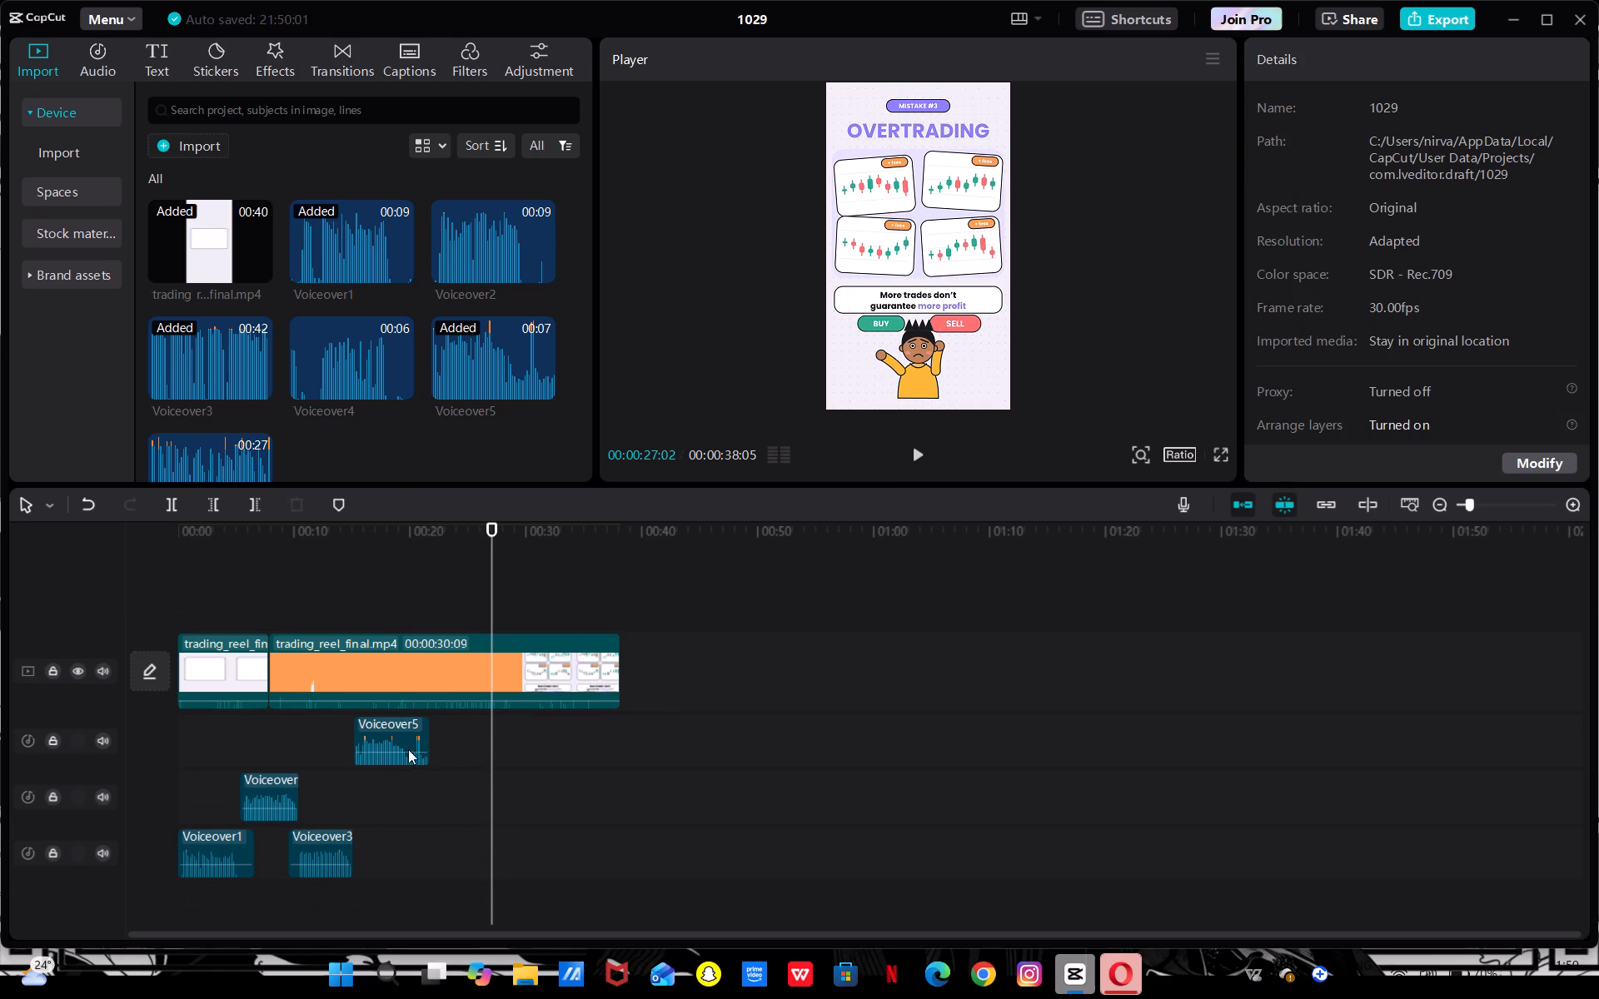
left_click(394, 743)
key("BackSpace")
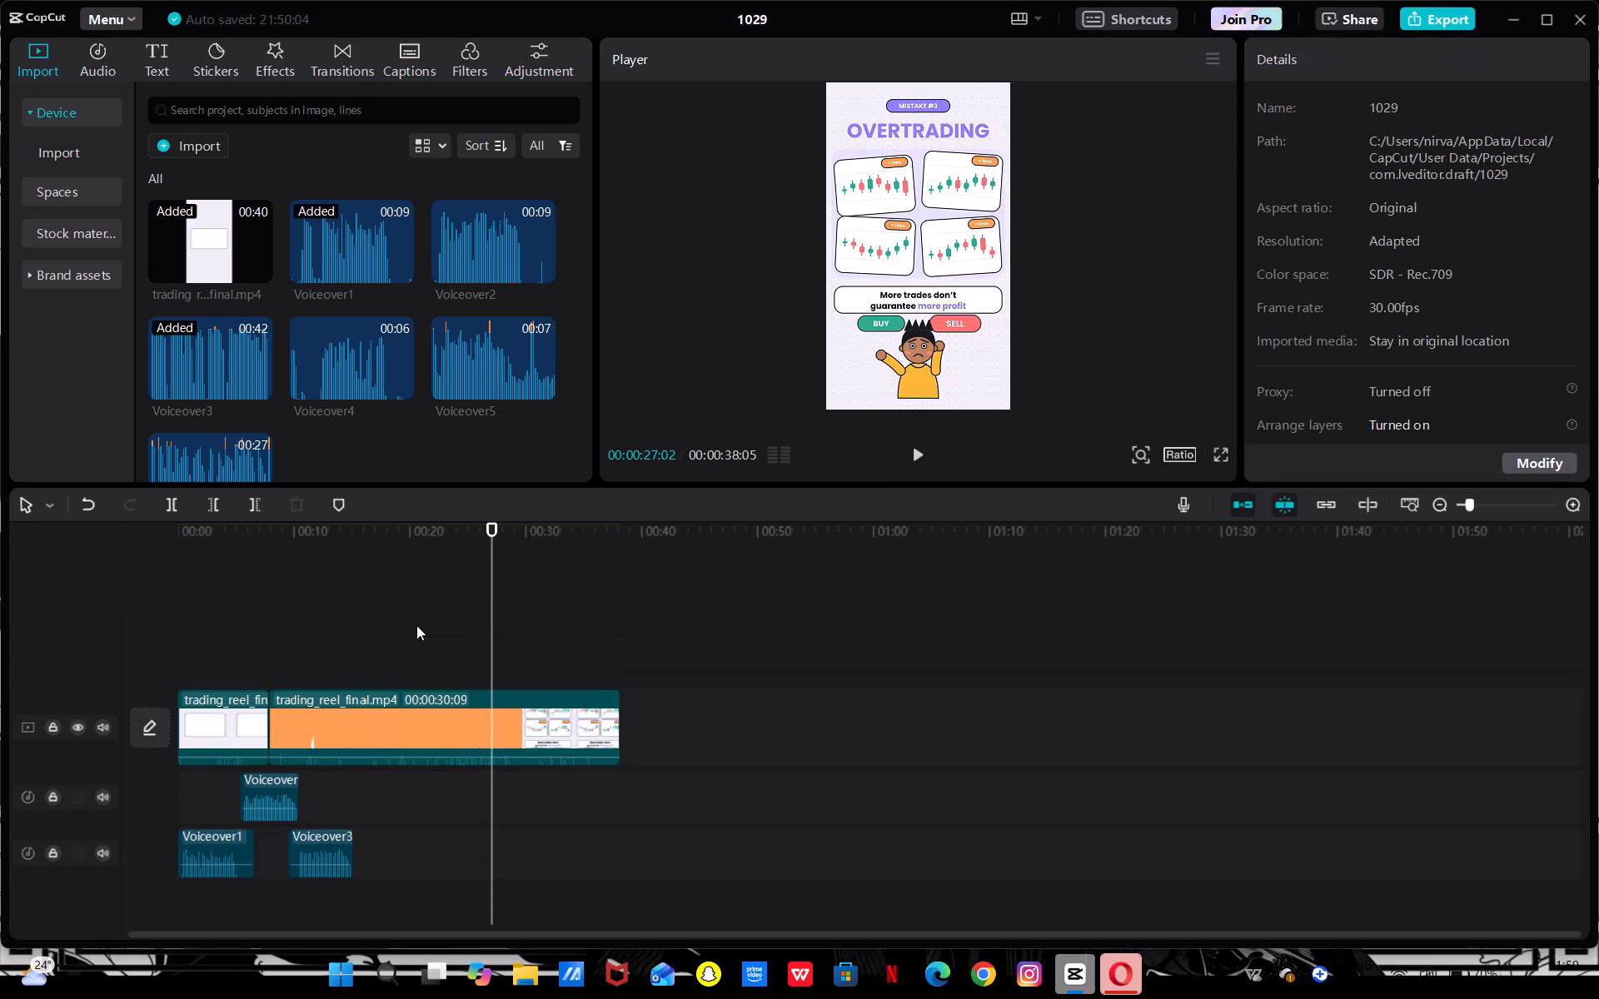
Play the No Stop-Loss section from 00:00:12:05 to 00:00:14:28 and record a new voiceover from there to 00:00:20:24.
left_click_drag(489, 529, 319, 609)
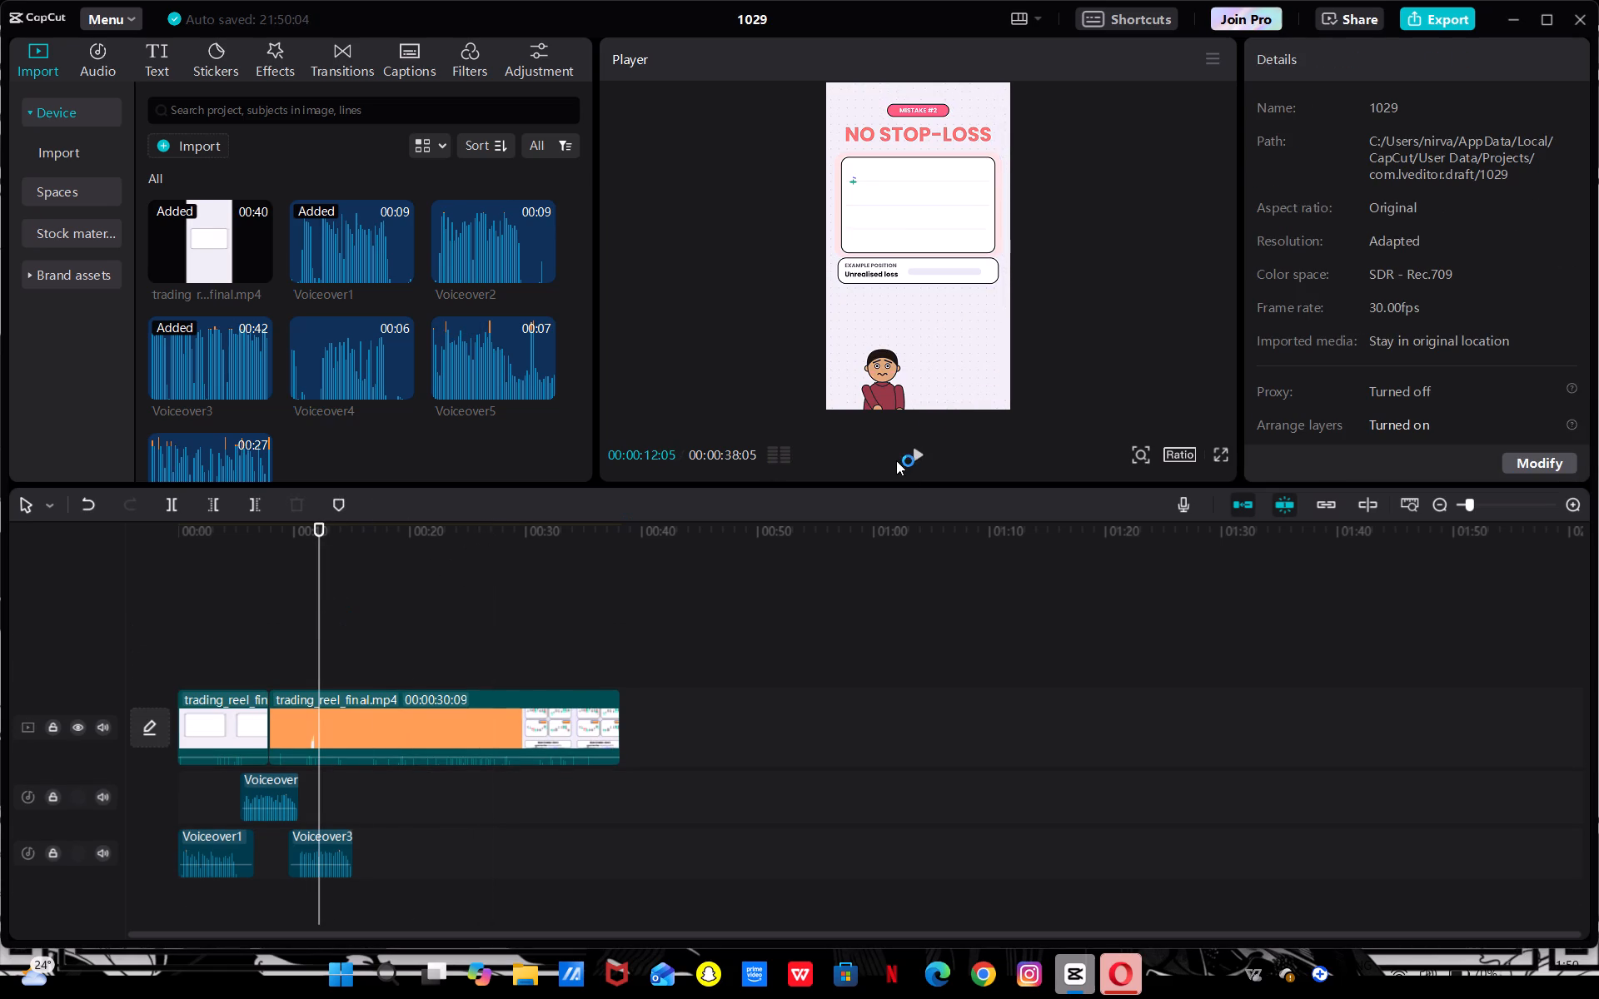
left_click(896, 460)
left_click(909, 455)
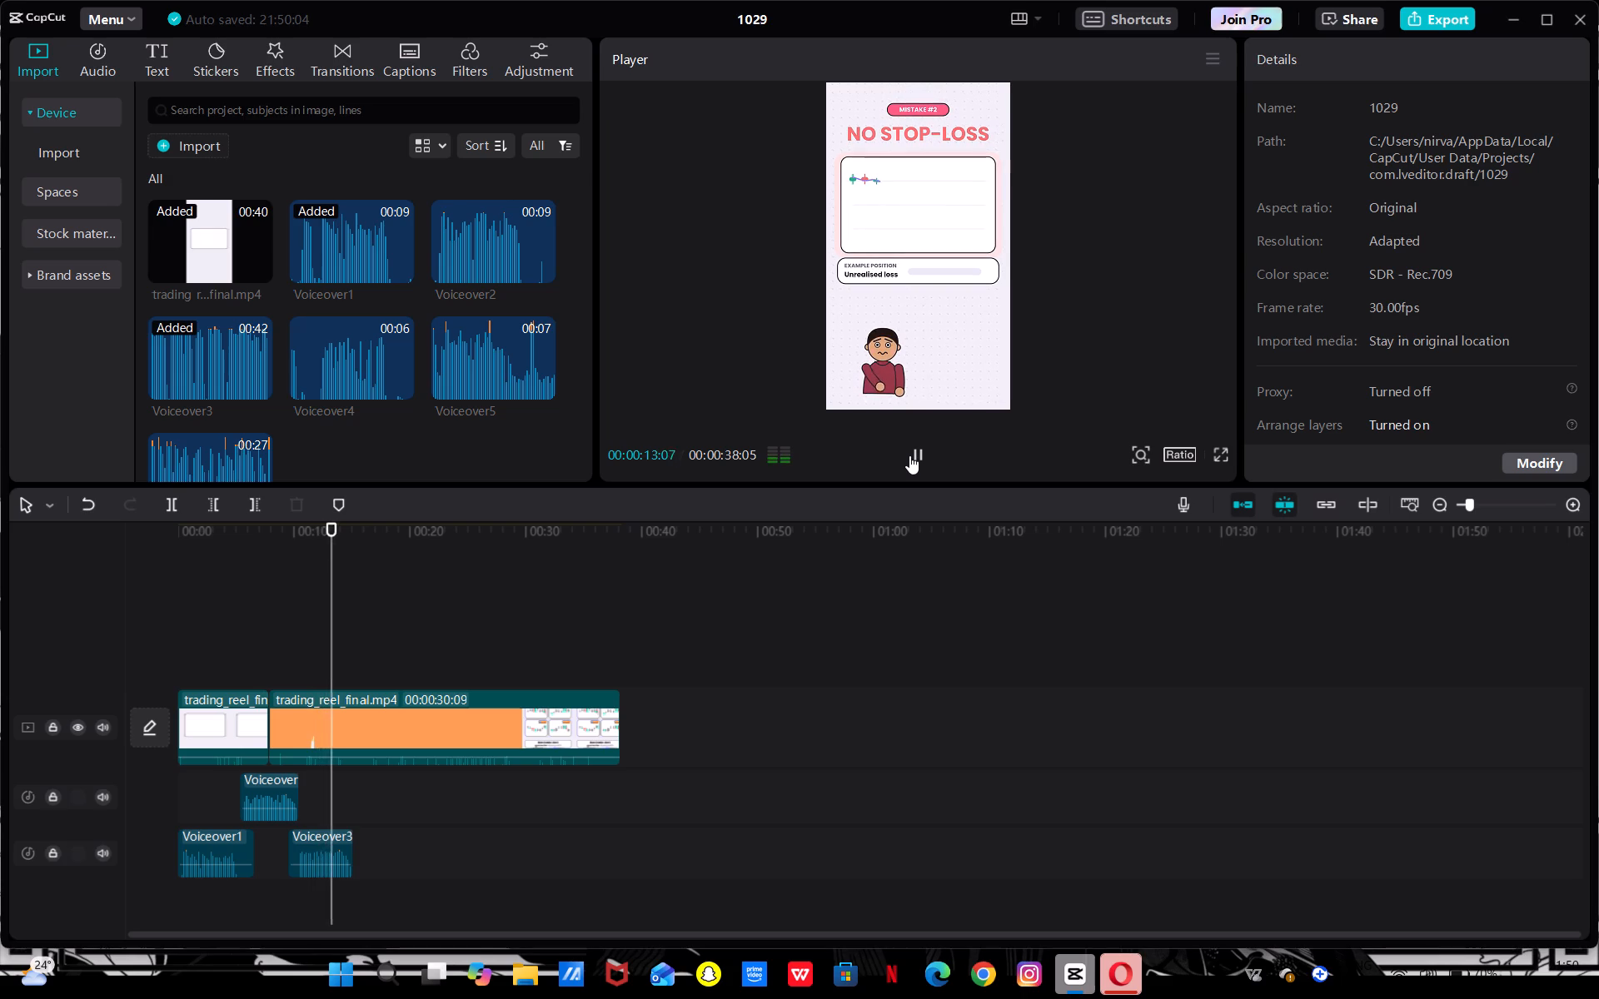
left_click(923, 456)
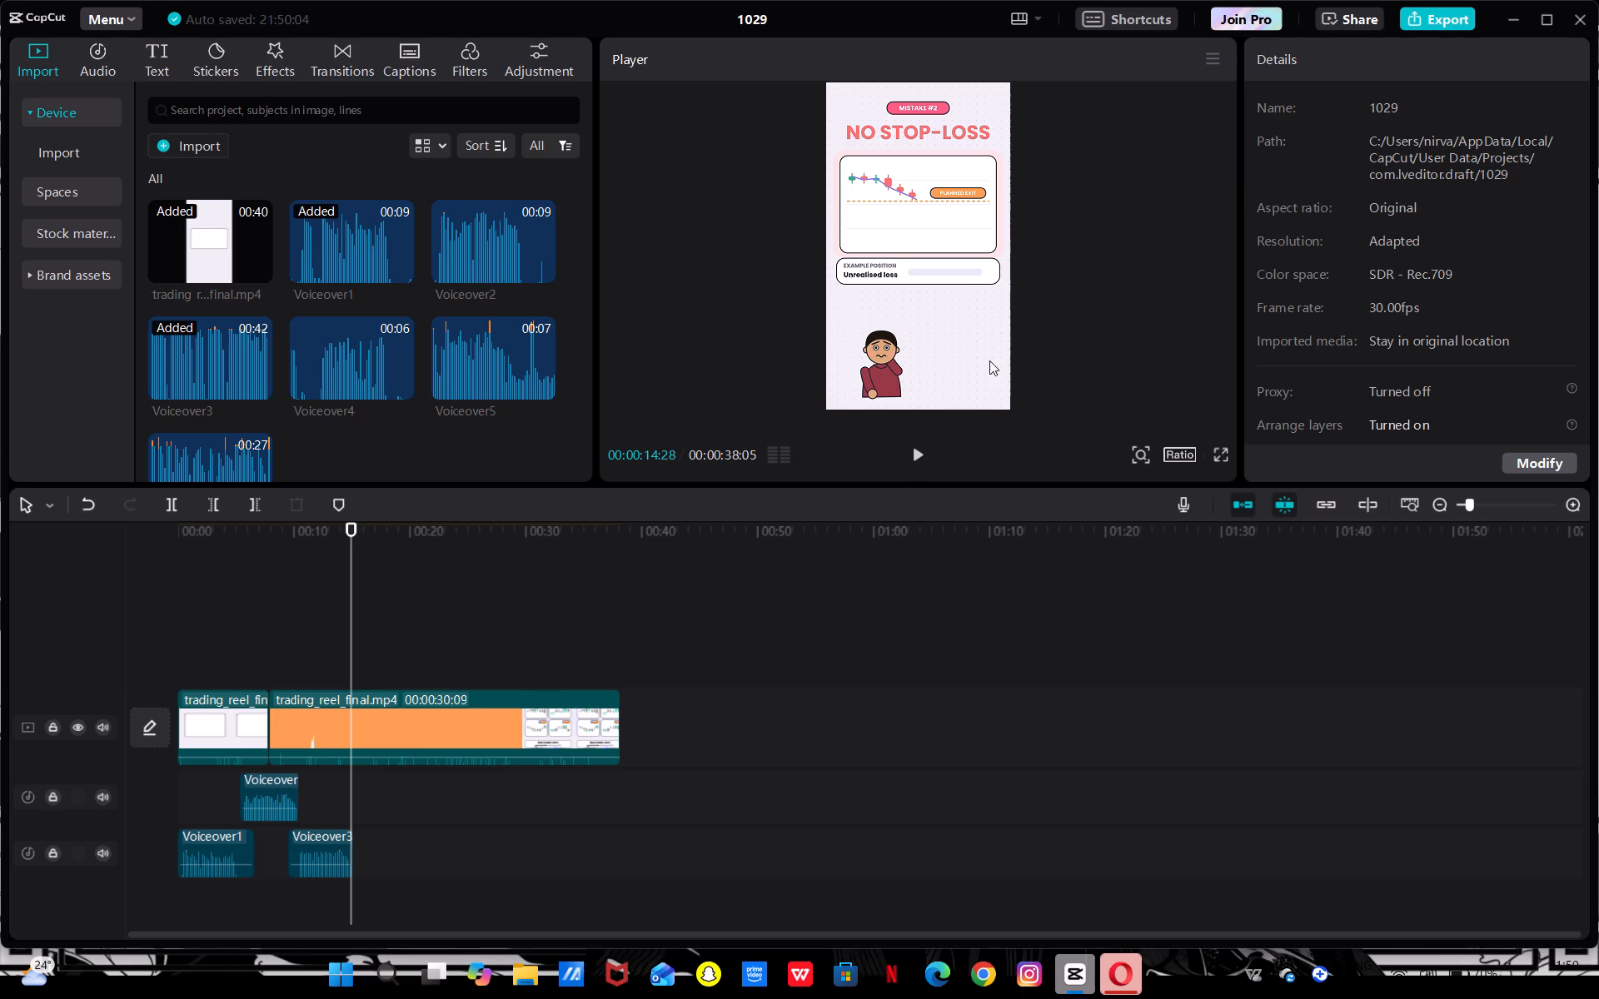
left_click(1183, 505)
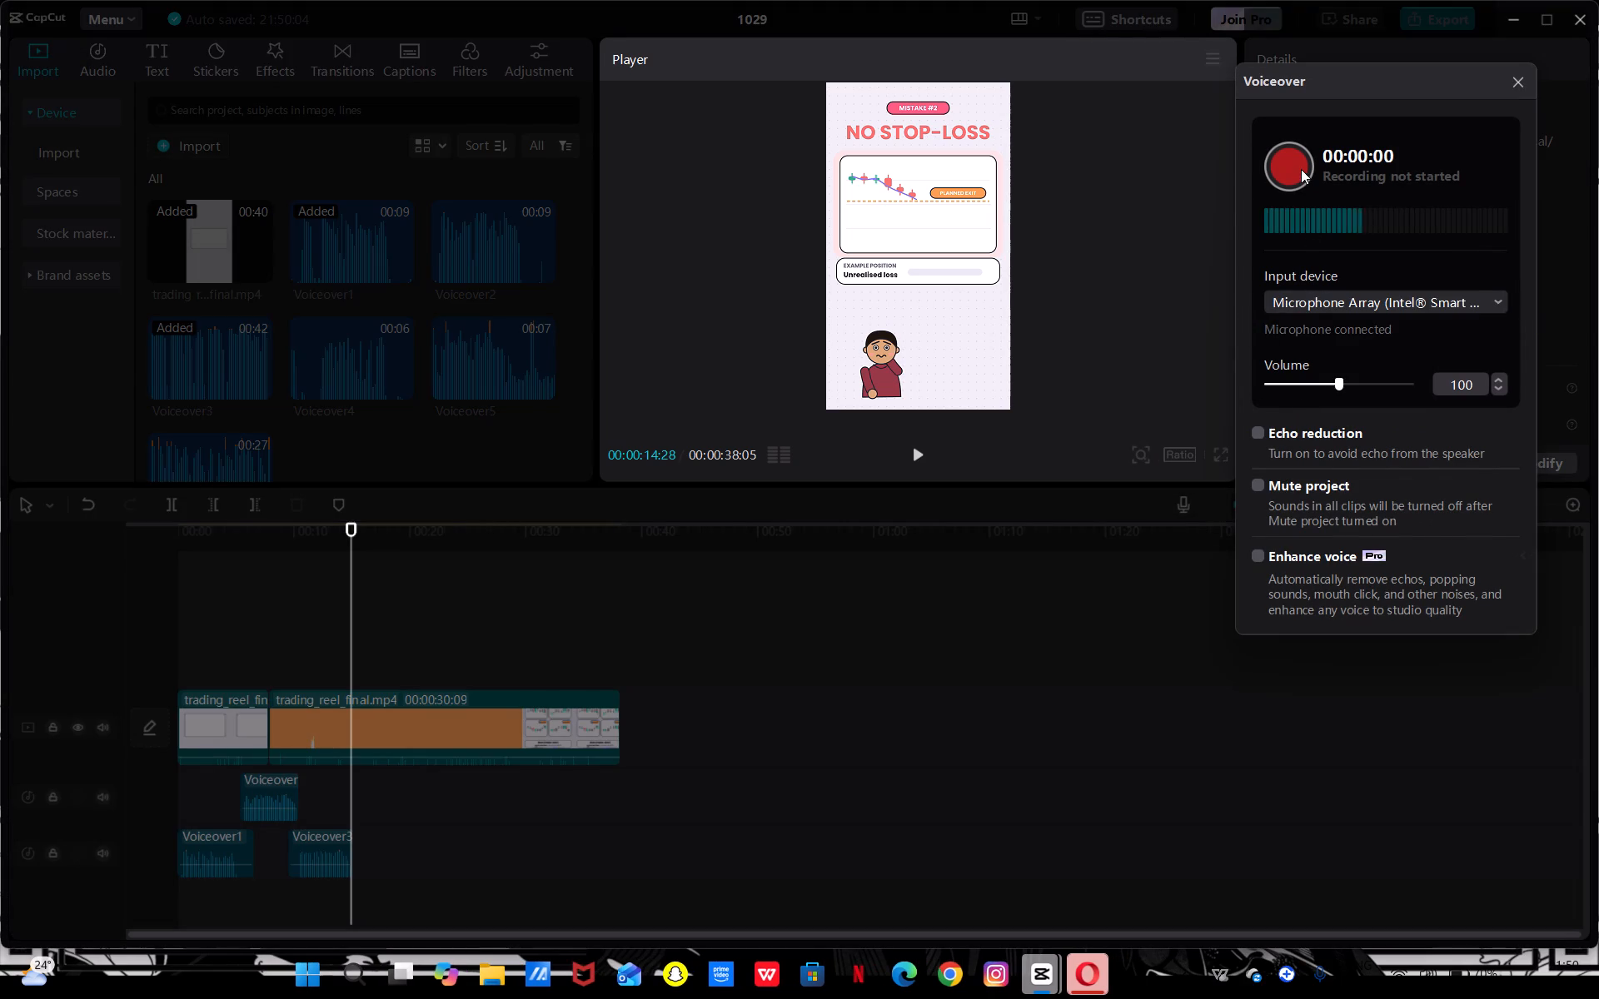
left_click(1301, 169)
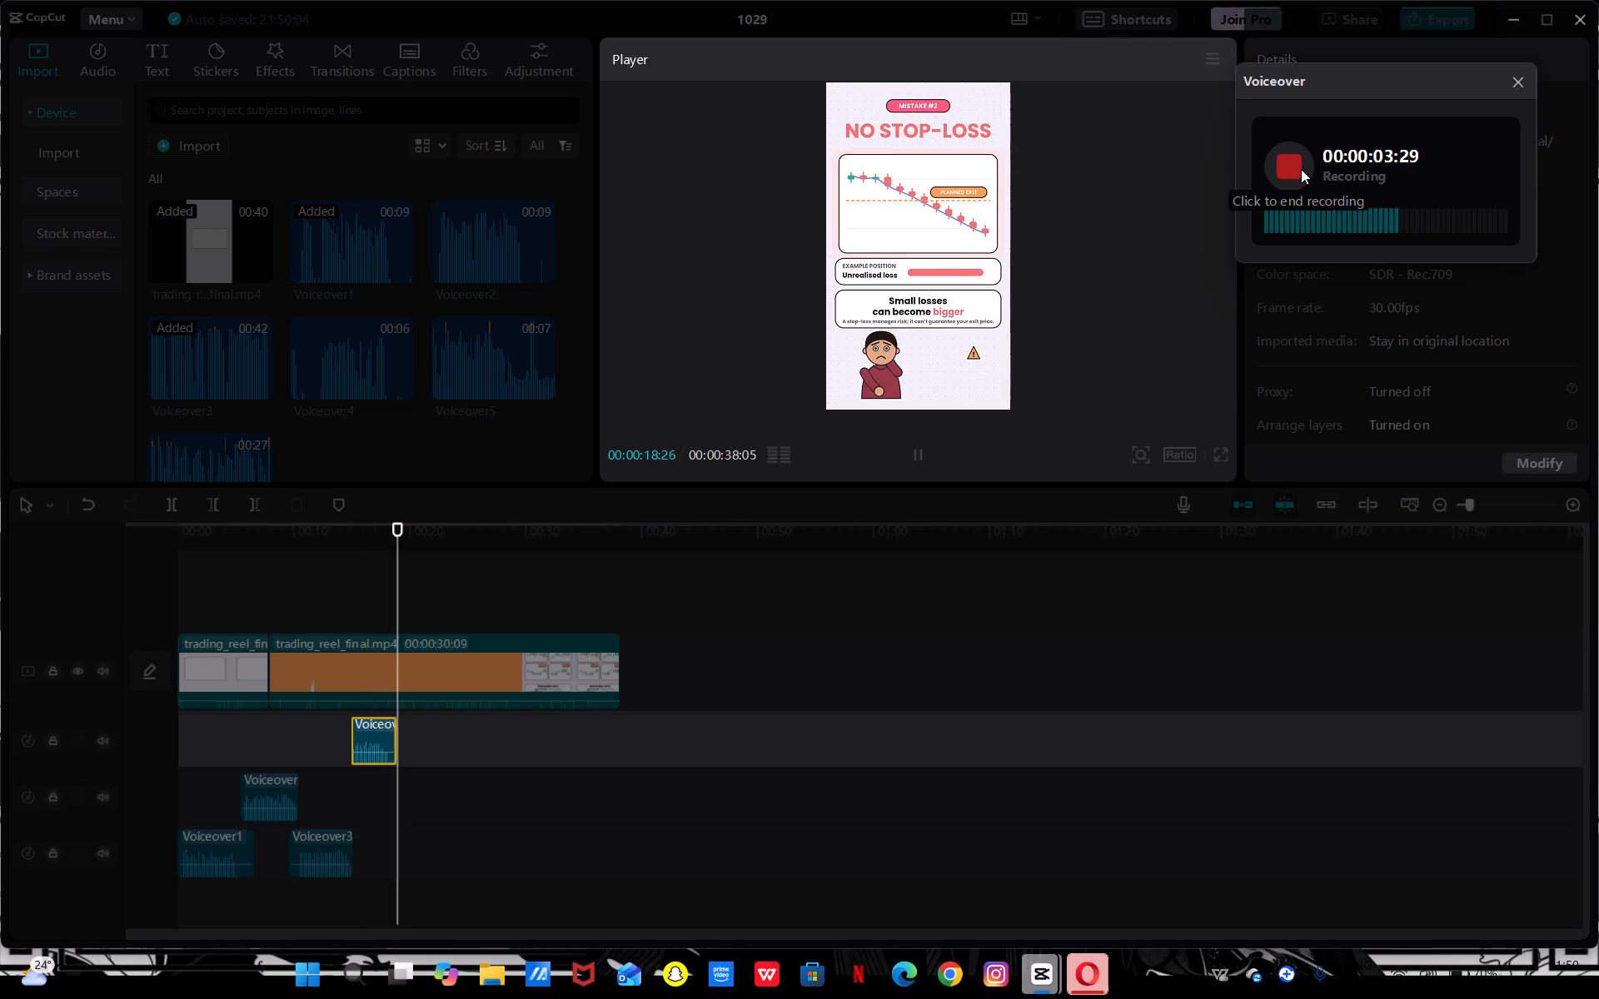
left_click(1301, 169)
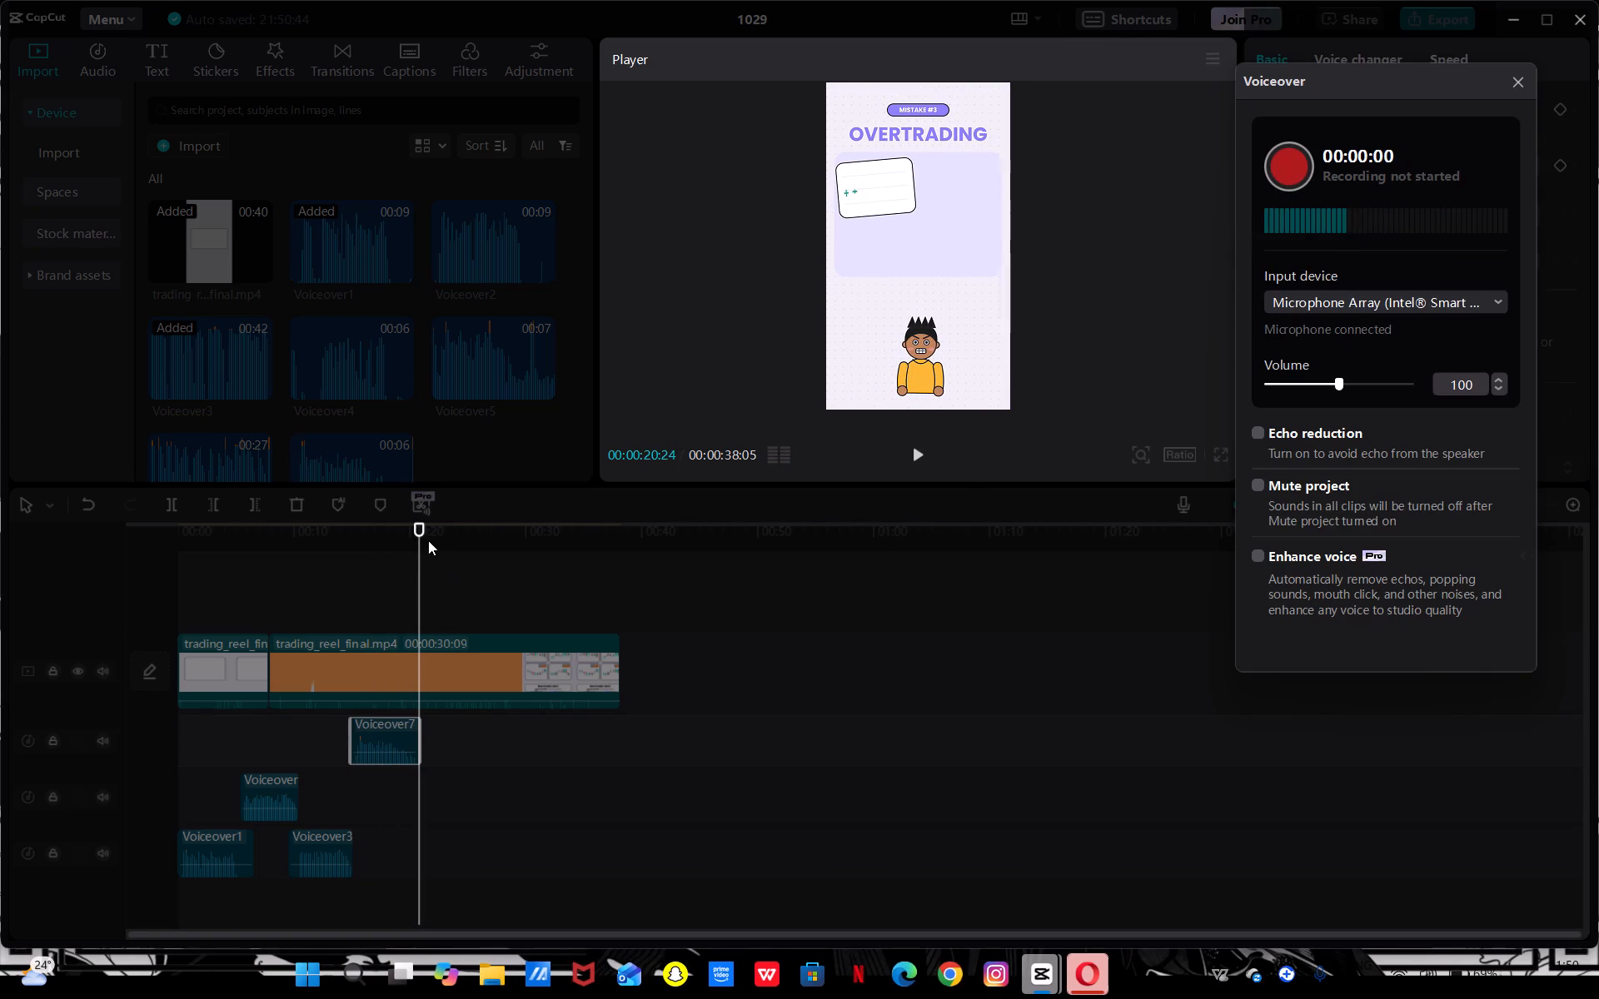
Replay the new recording from 00:00:12:00 to 00:00:19:17 and switch the voiceover input device to Microphone (fifine Microphone).
left_click_drag(414, 535, 317, 589)
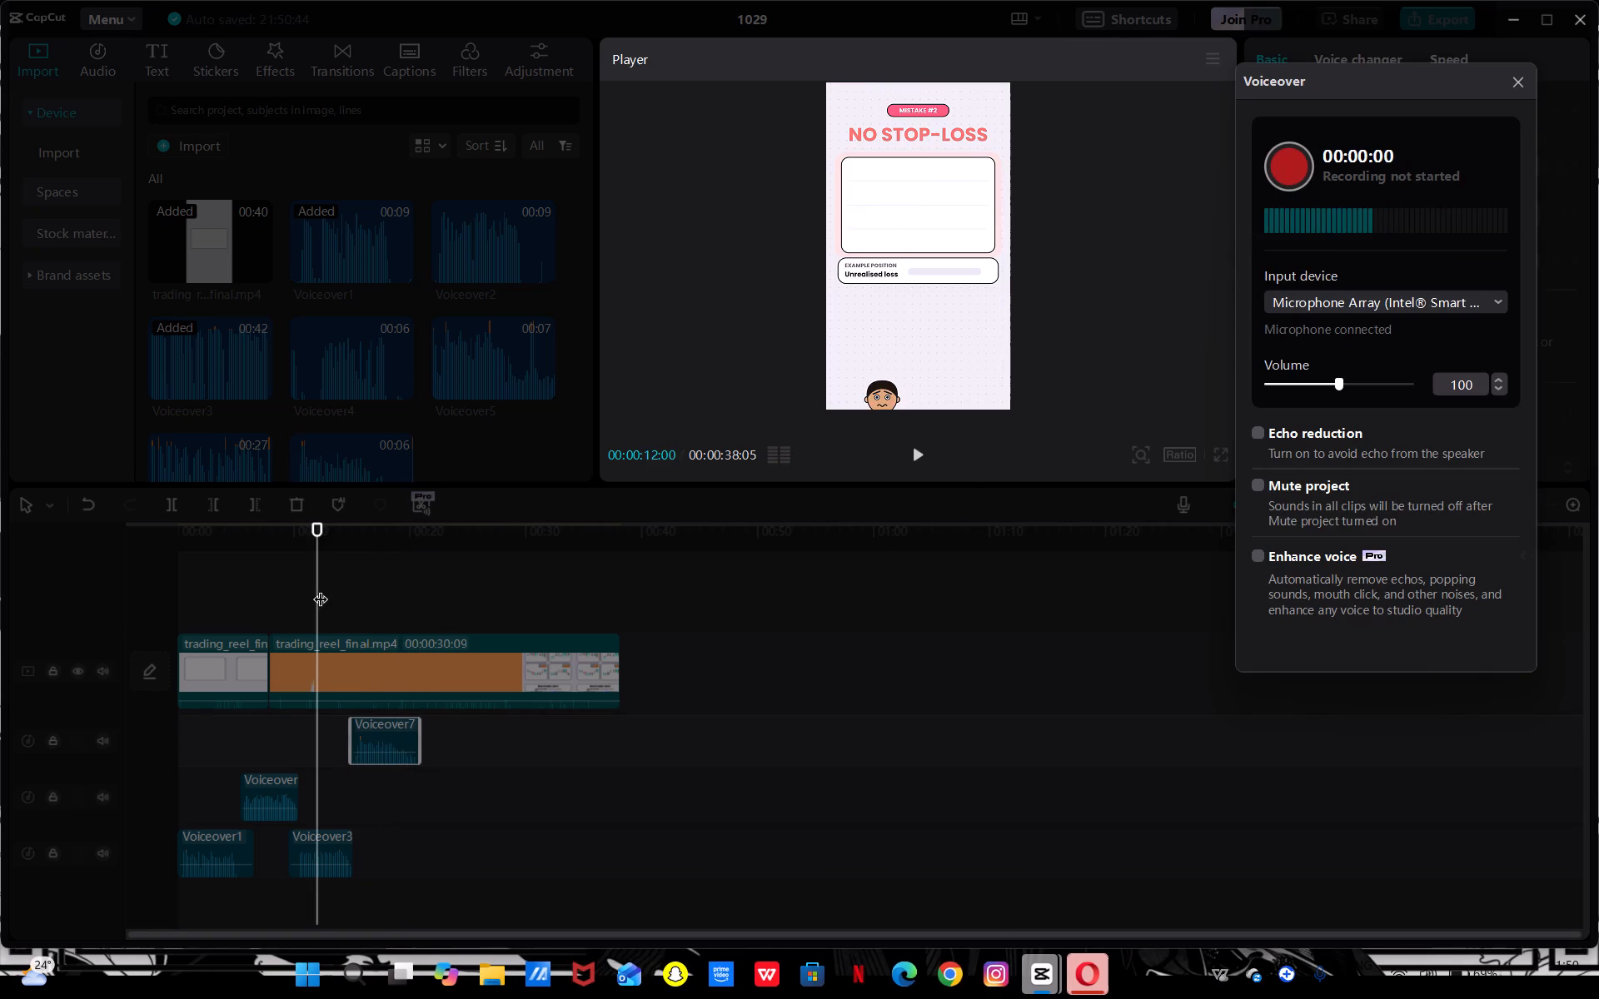
key("space")
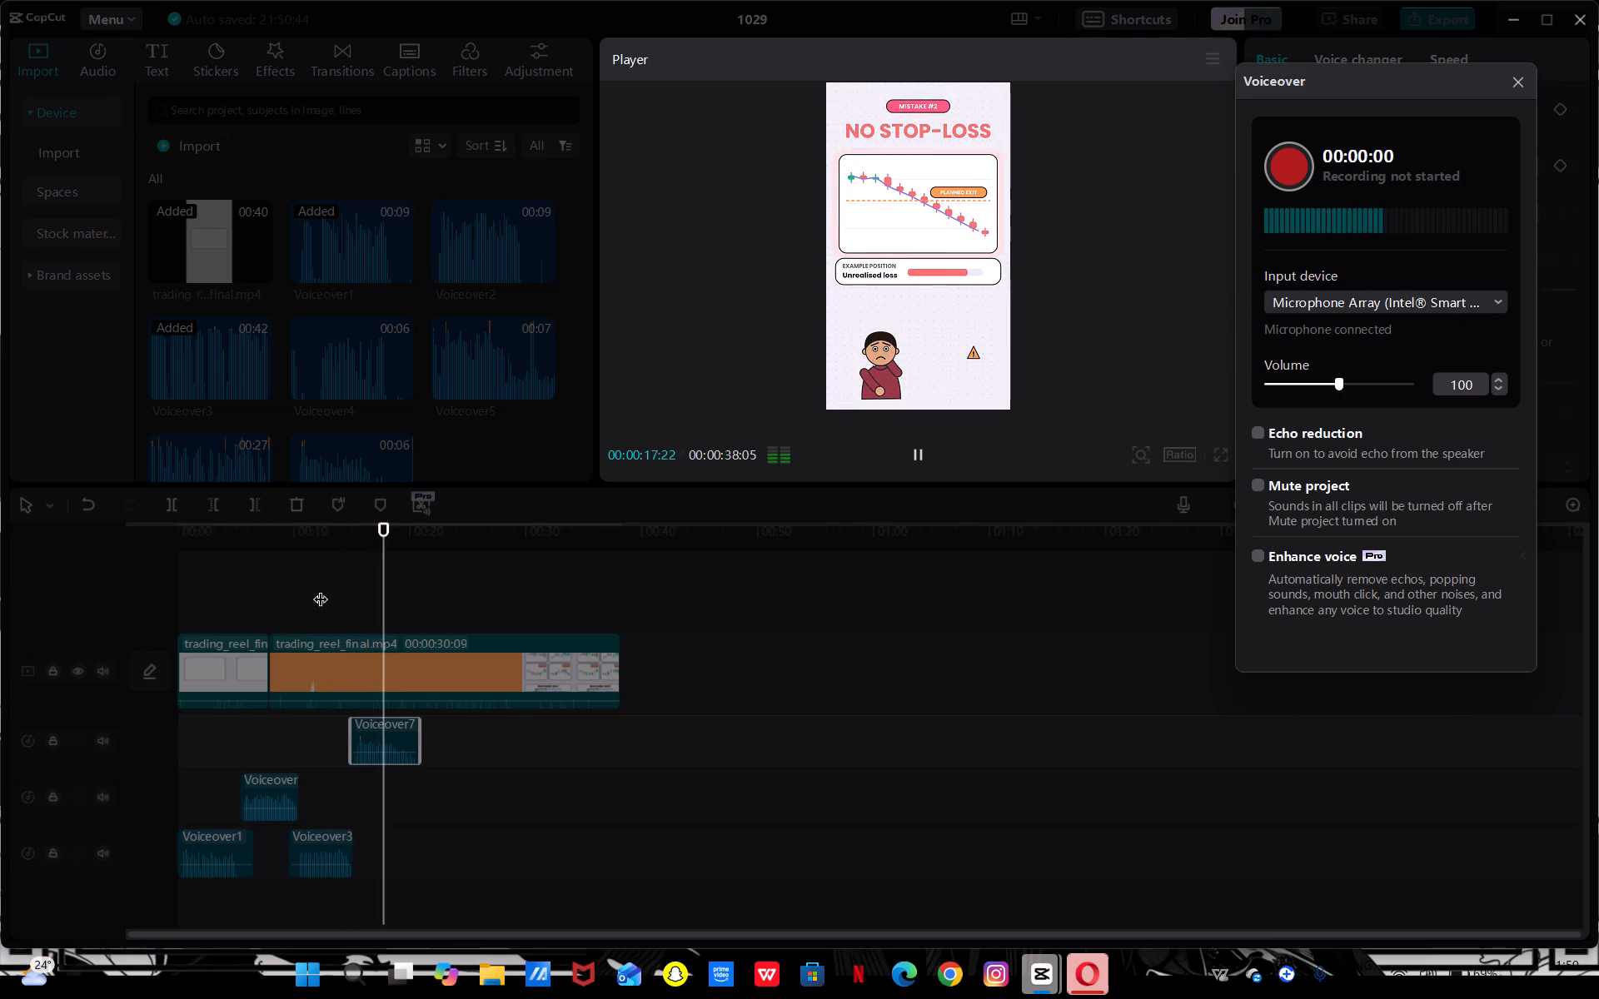
key("space")
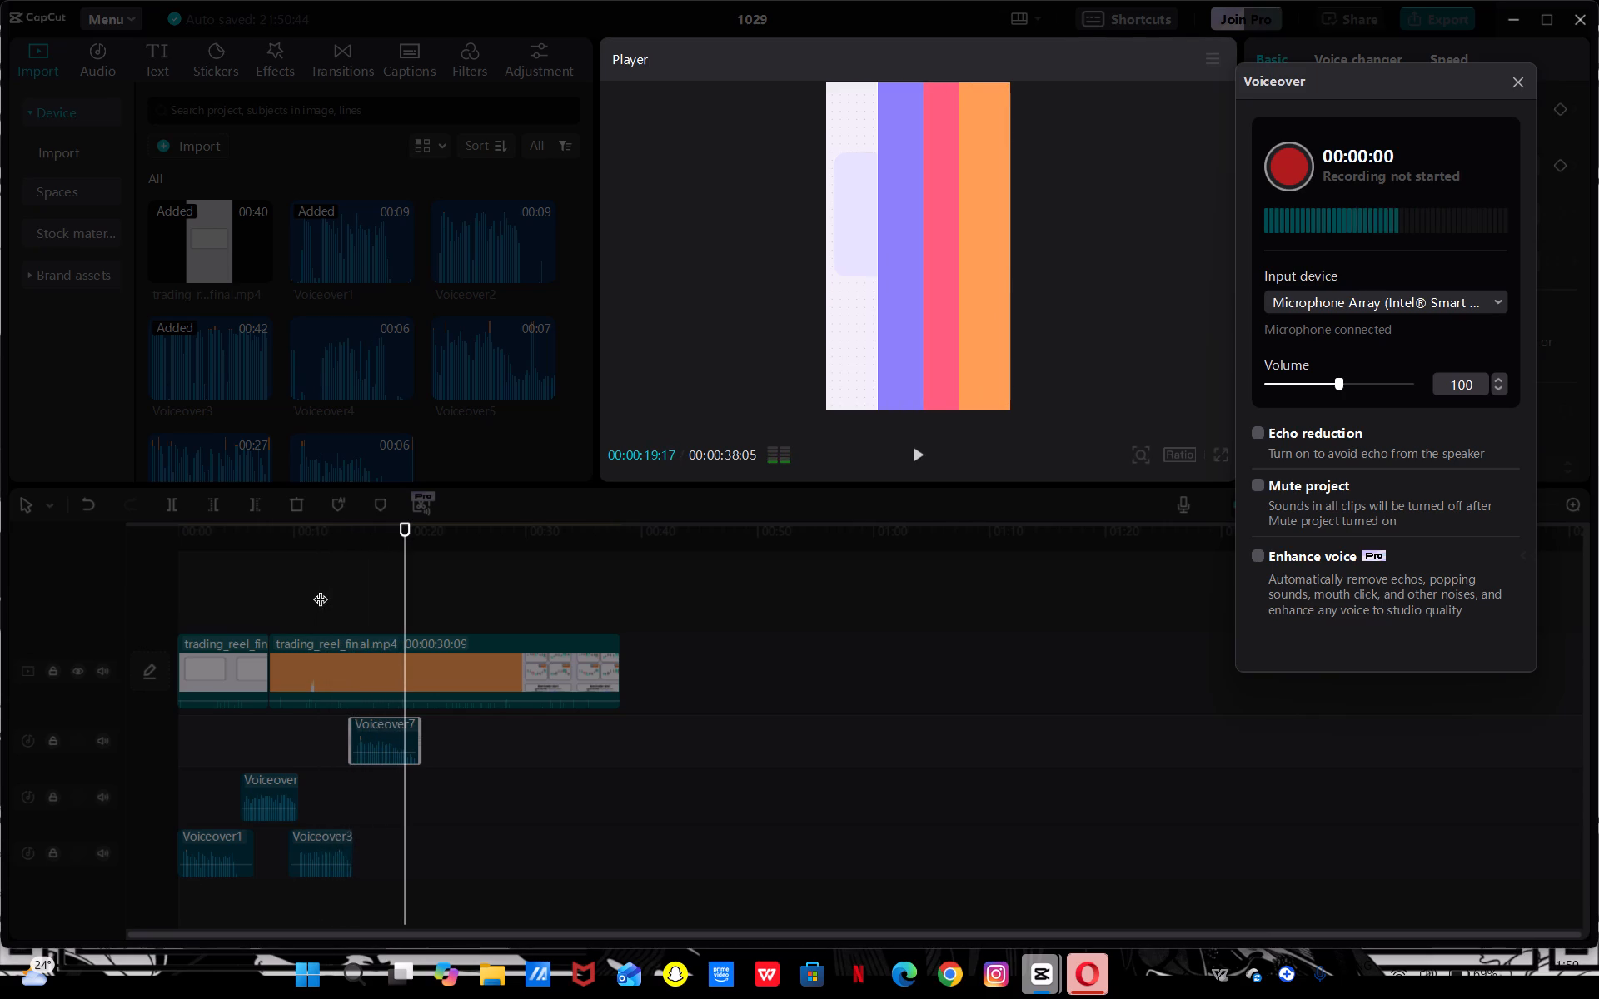
left_click(1375, 303)
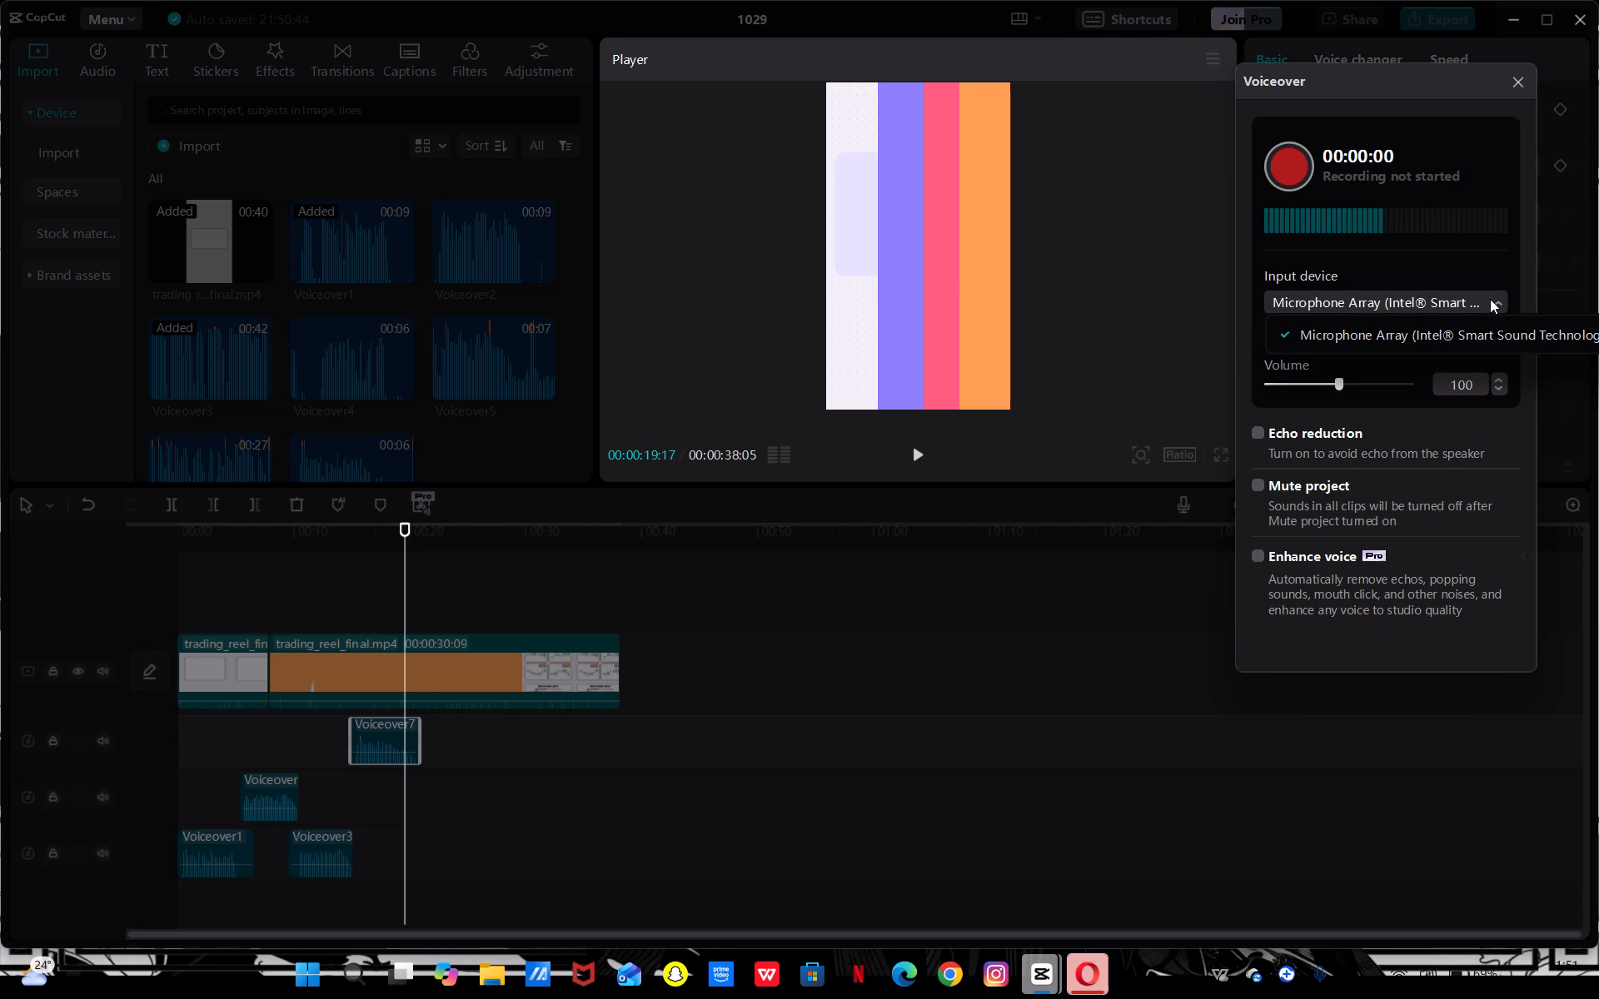
left_click(1490, 299)
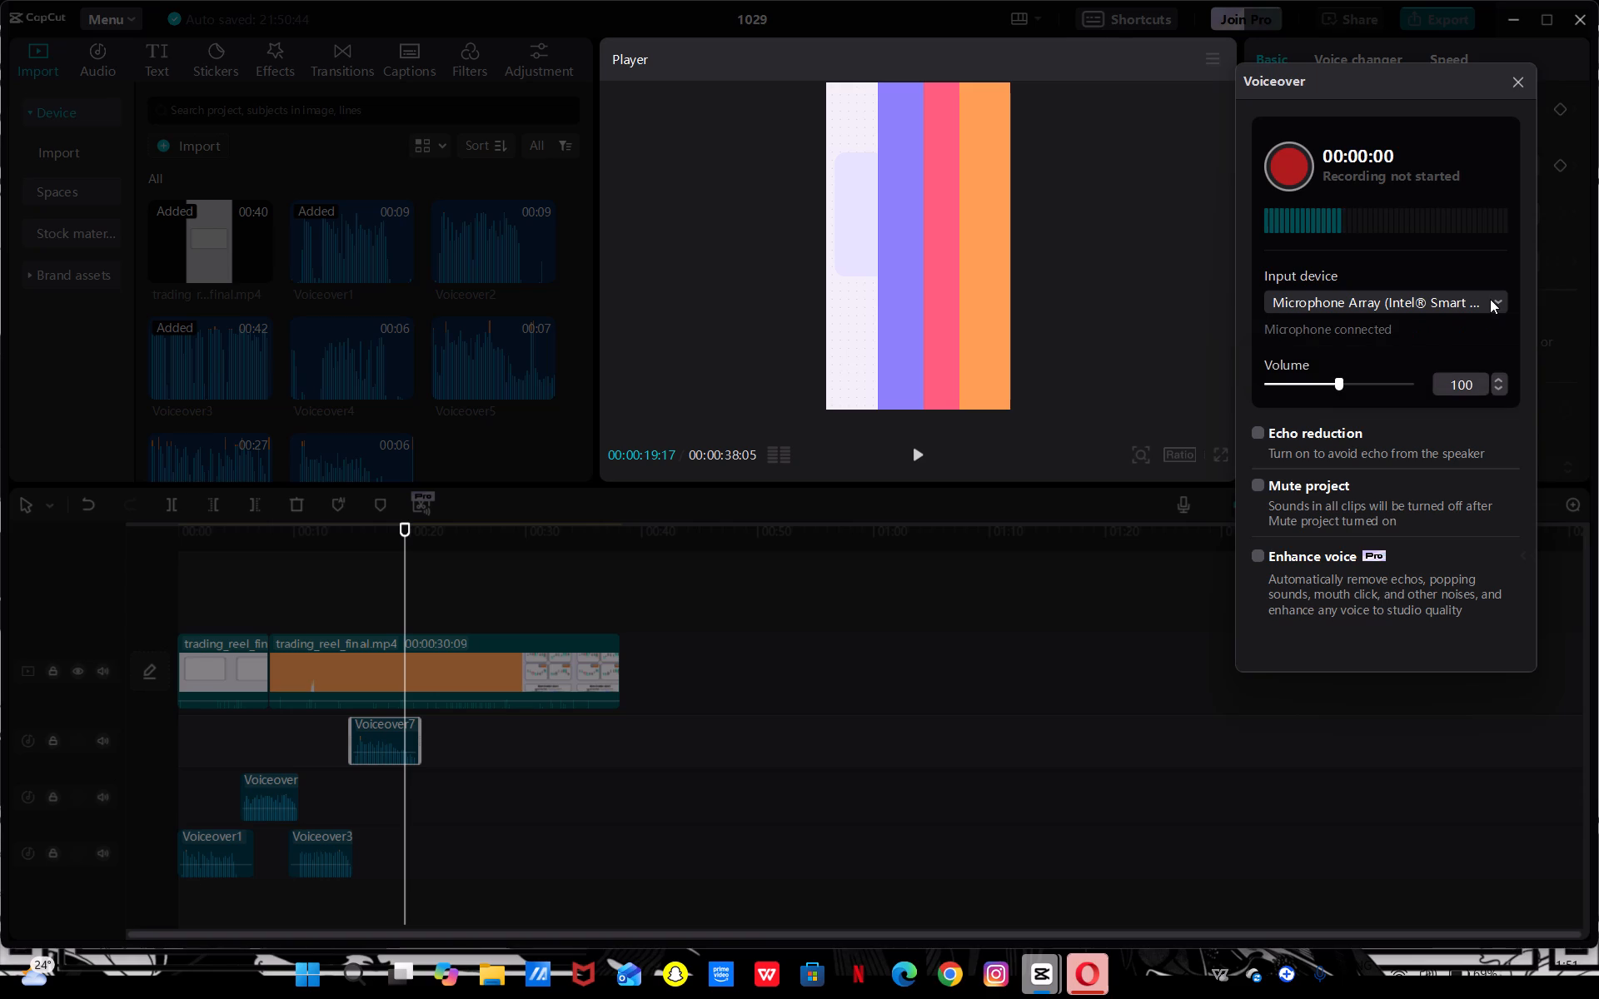
left_click(1490, 299)
left_click(1445, 341)
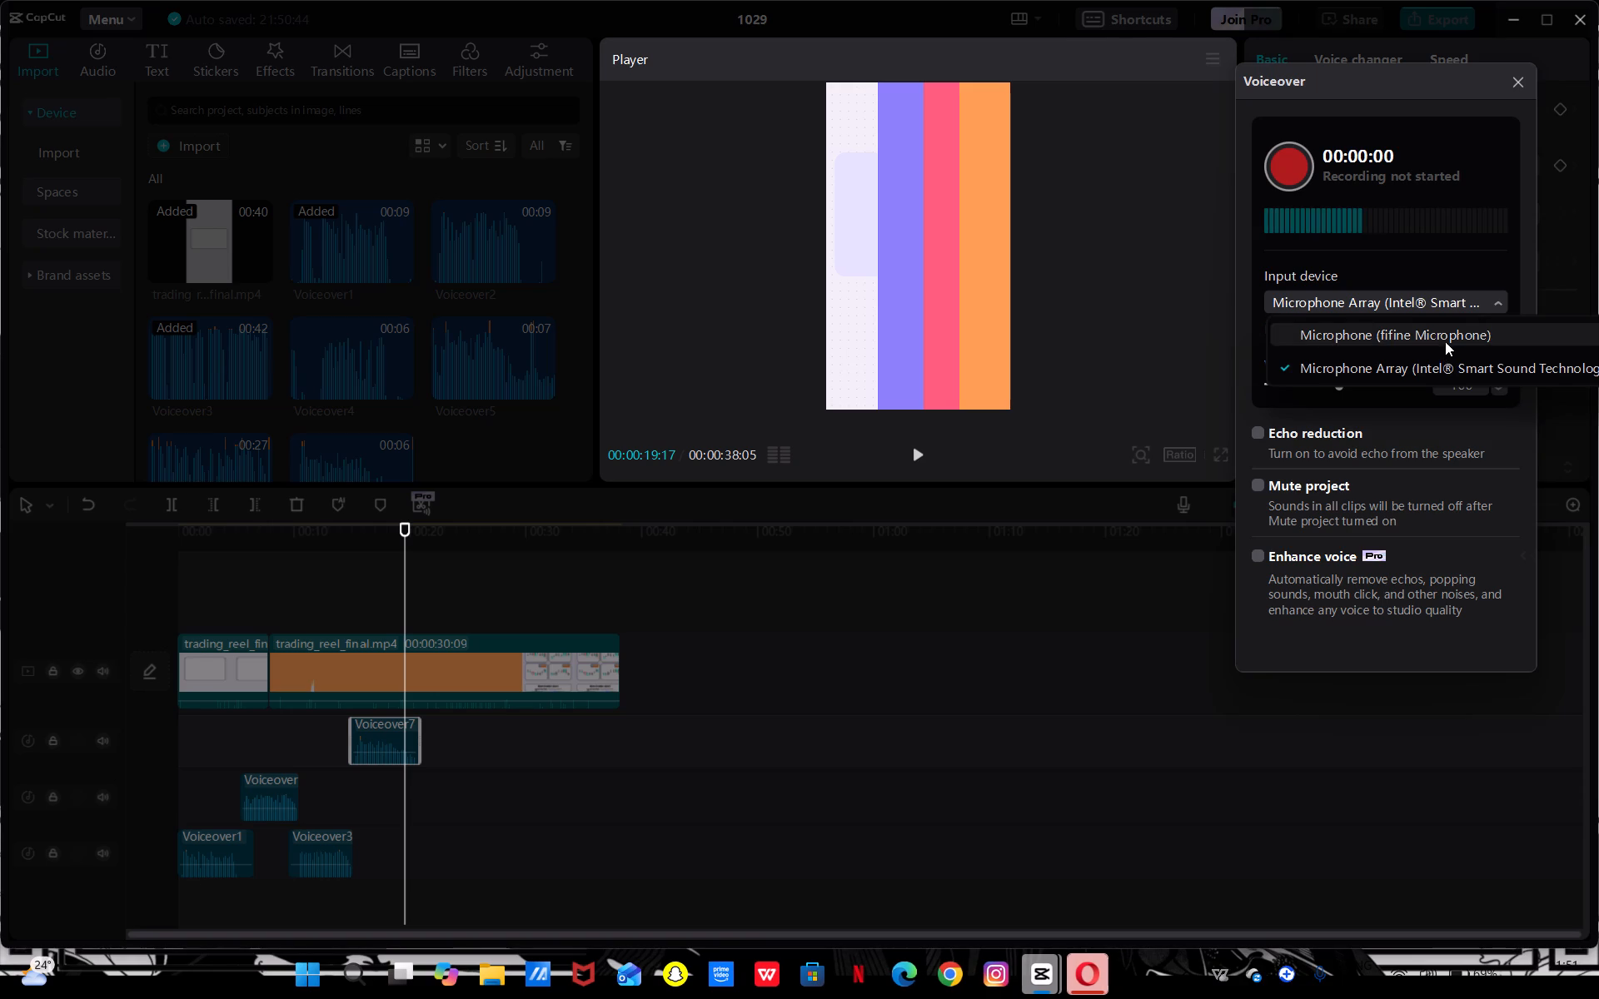
Record a voiceover with the fifine microphone from about 00:00:15 through the end of the reel to 00:00:41:28.
left_click_drag(403, 539, 346, 599)
left_click(1276, 175)
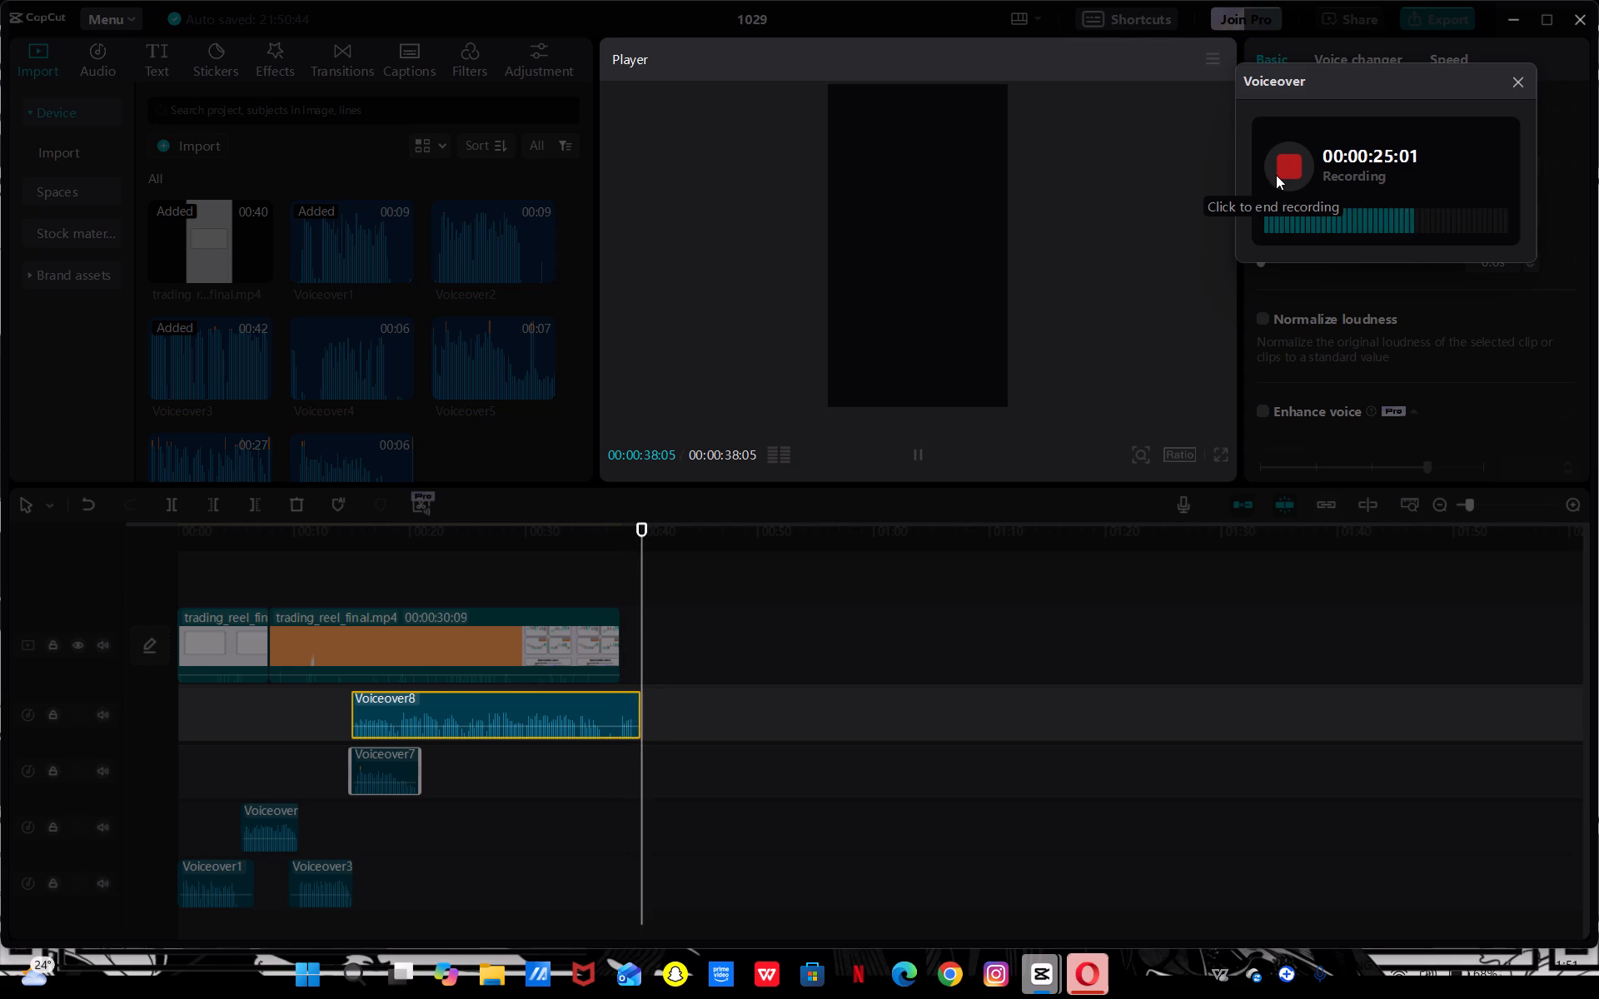
left_click(1276, 175)
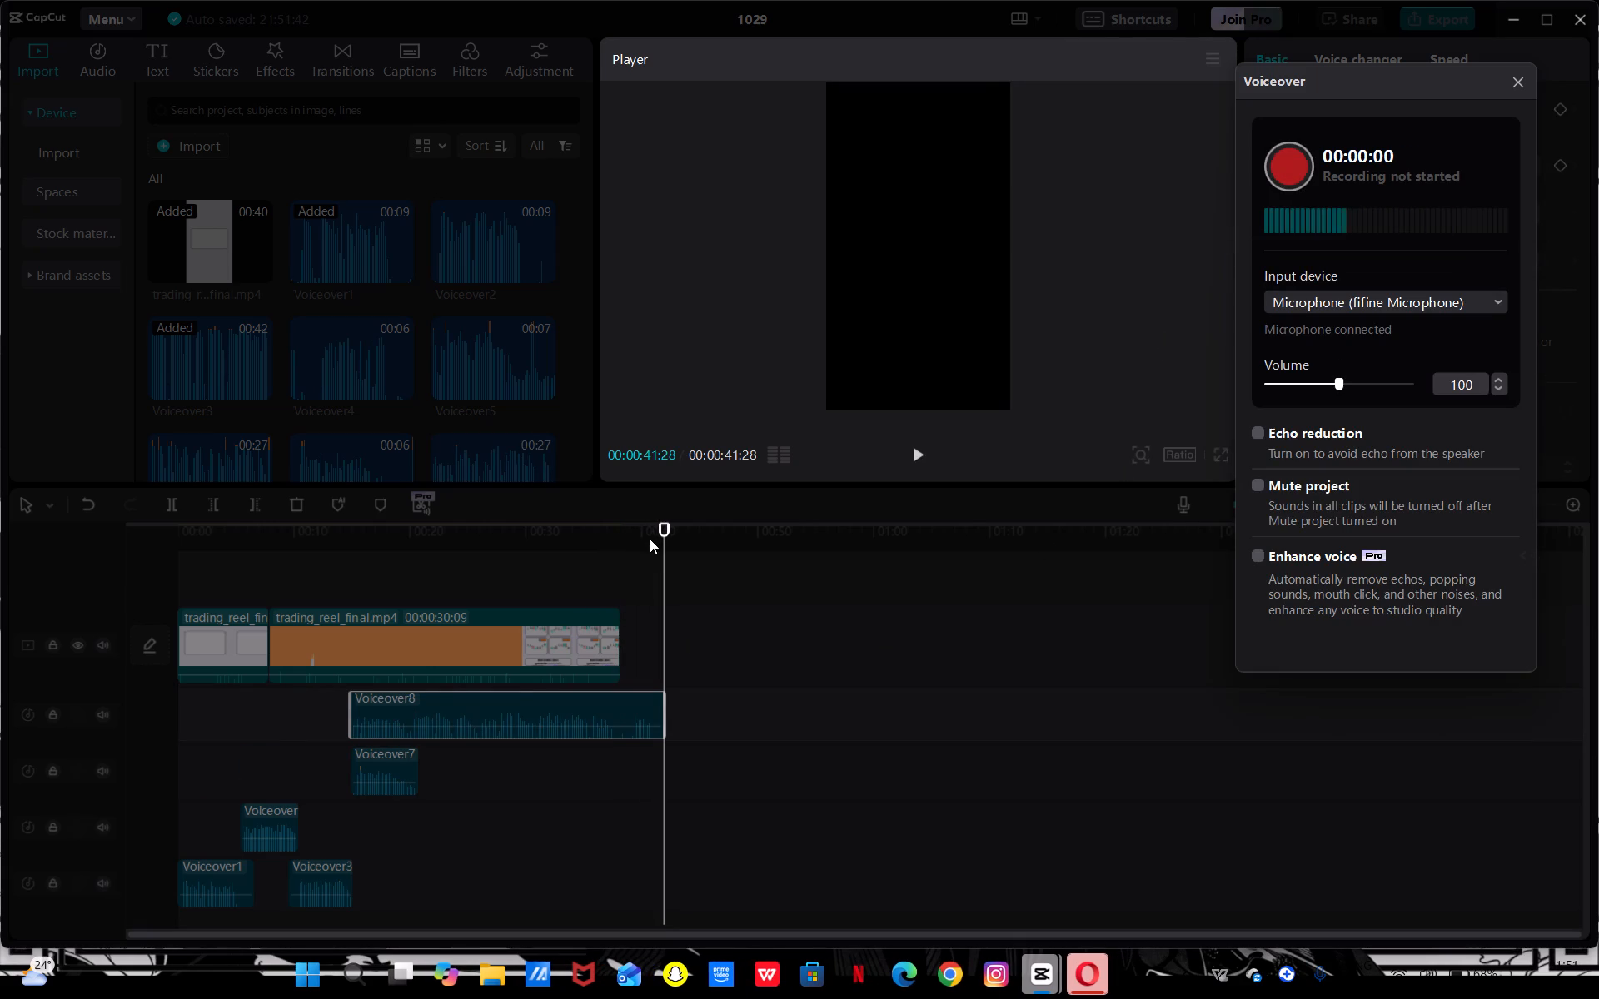
Record a voiceover with the fifine microphone over the Trade Smarter ending, from 00:00:35:09 to 00:00:43:17, and close the recorder.
left_click_drag(660, 537, 587, 567)
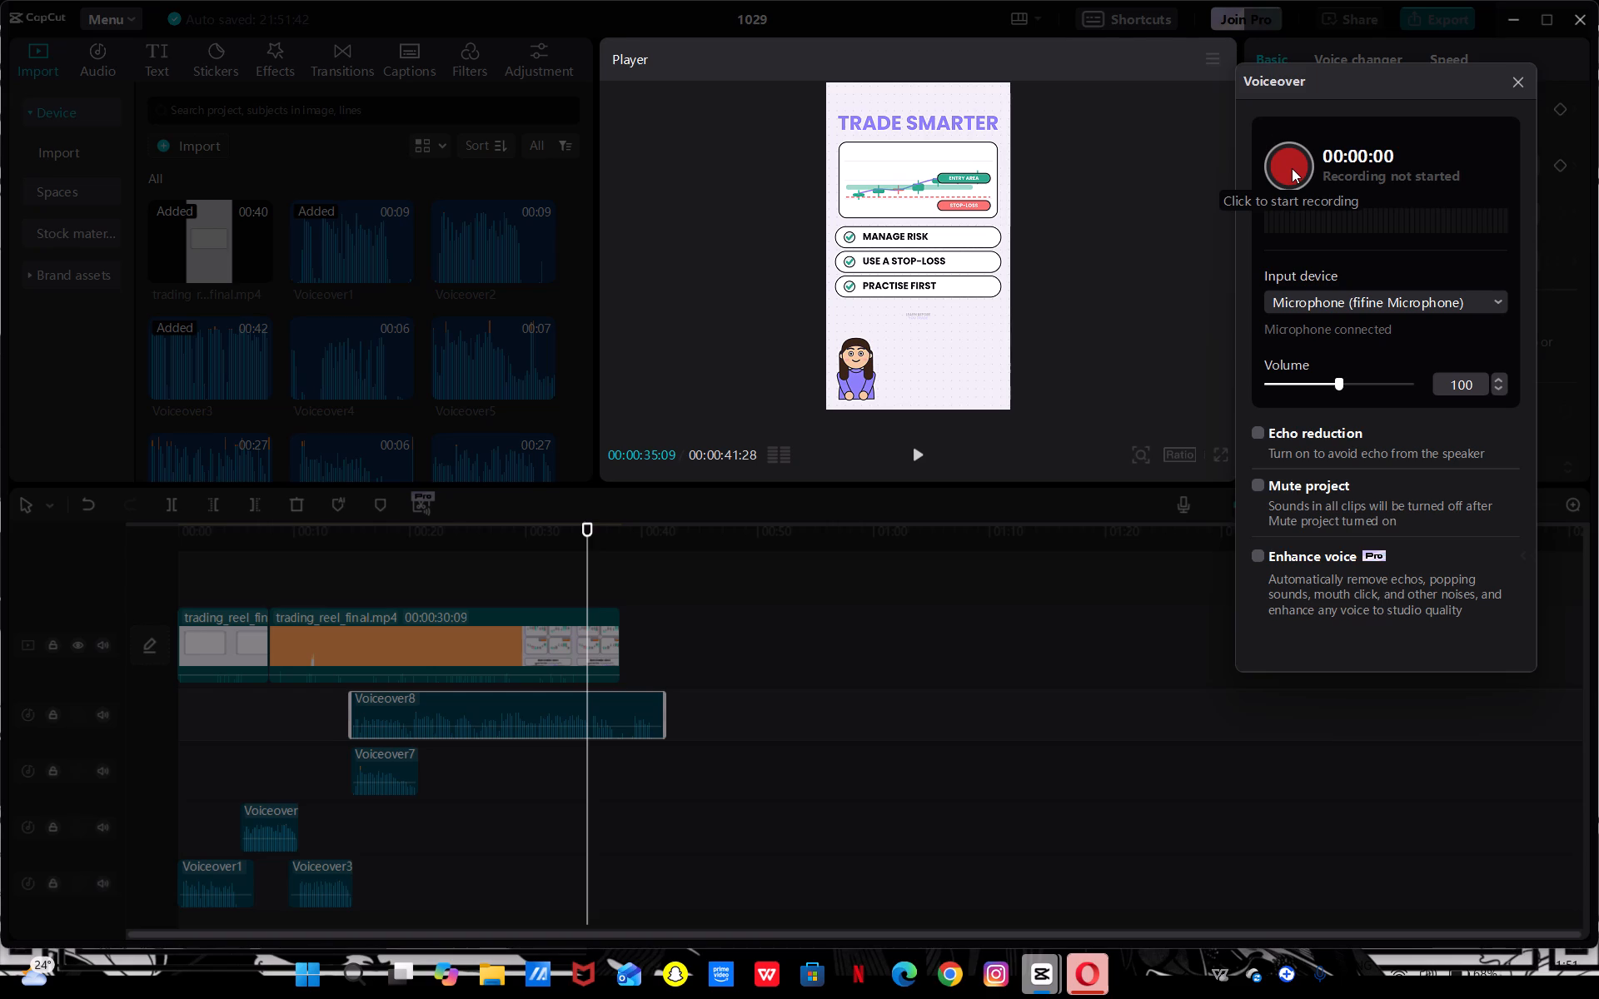
left_click(1292, 168)
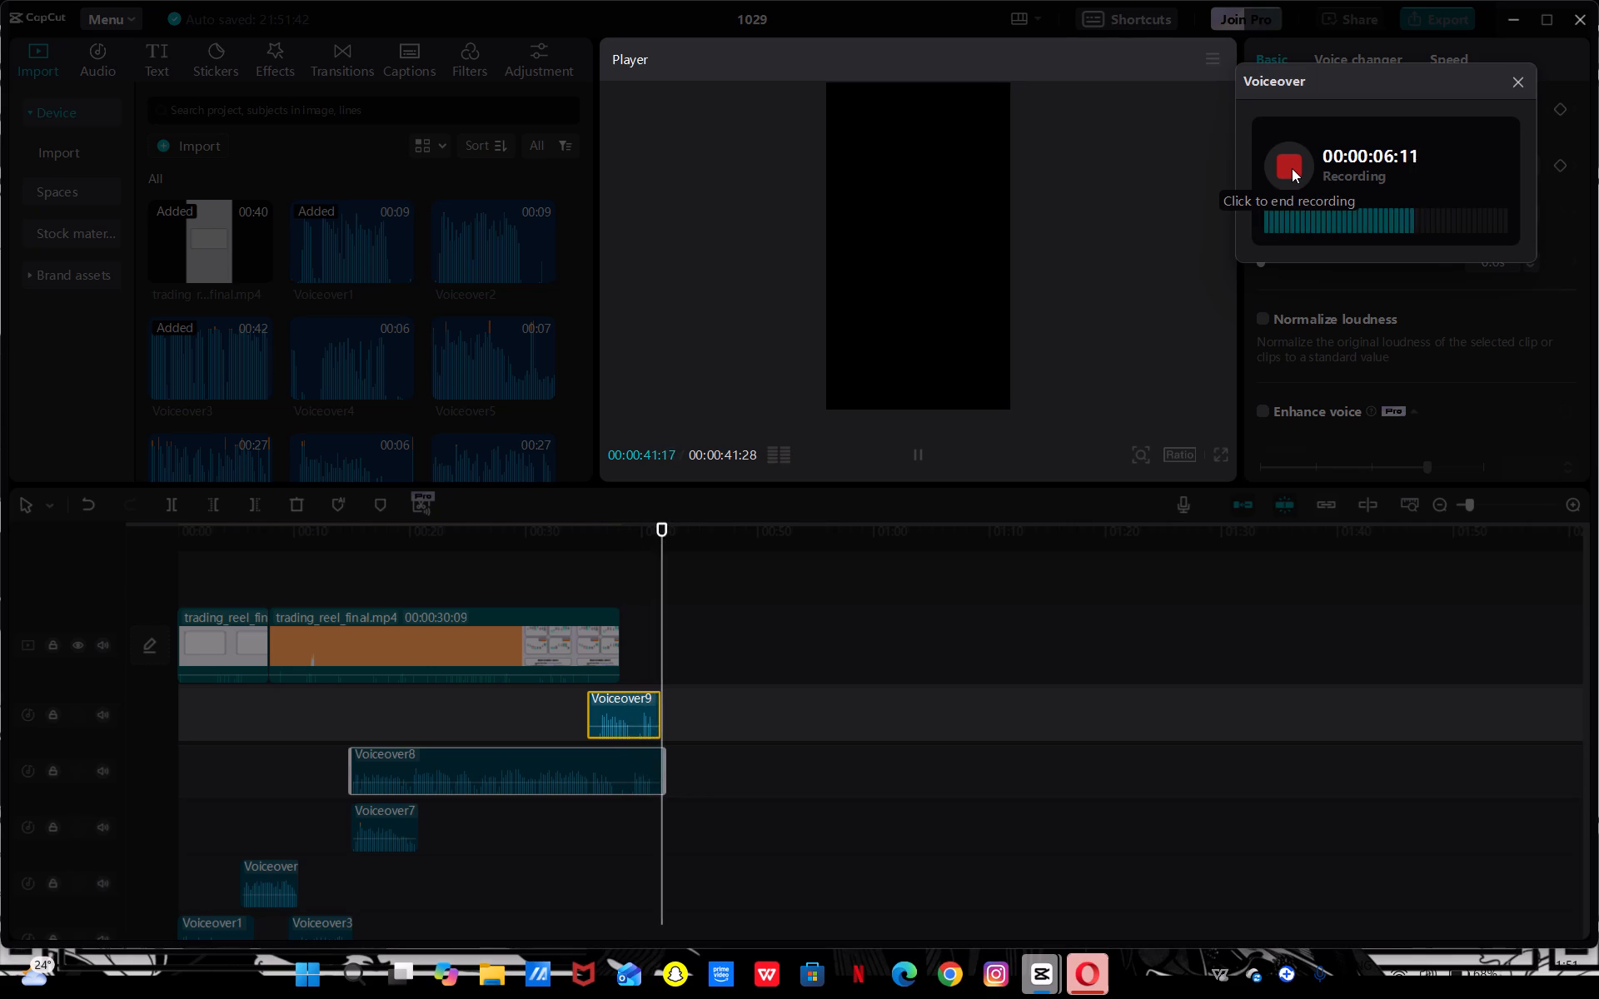
left_click(1292, 168)
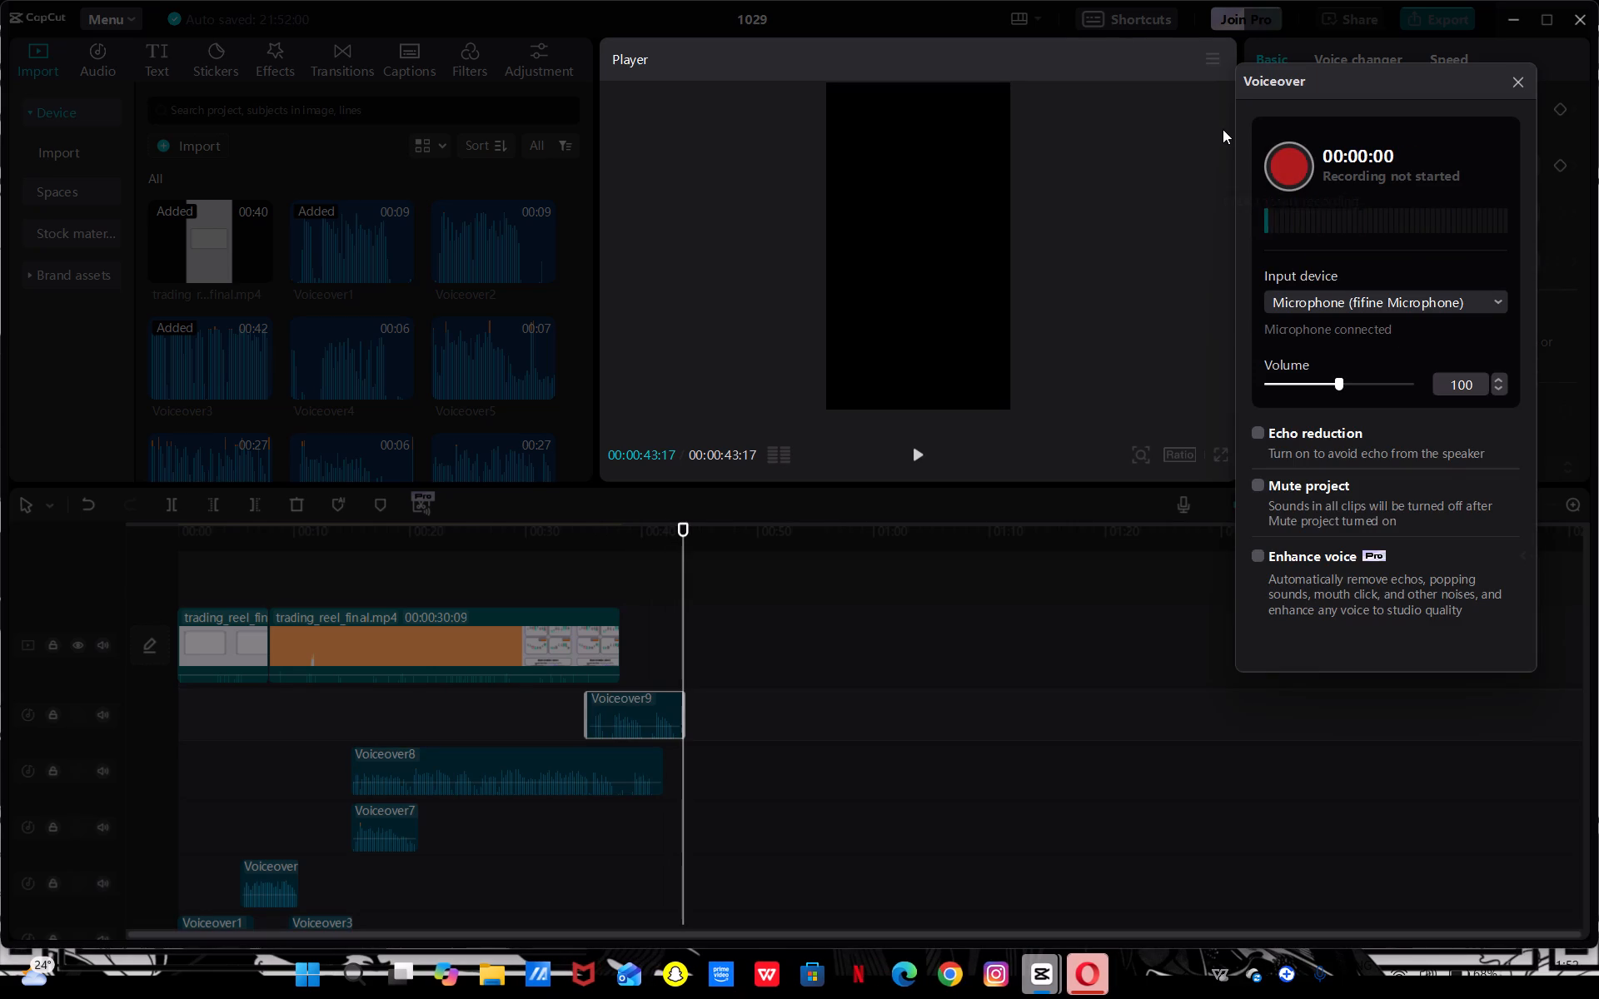
left_click(1527, 76)
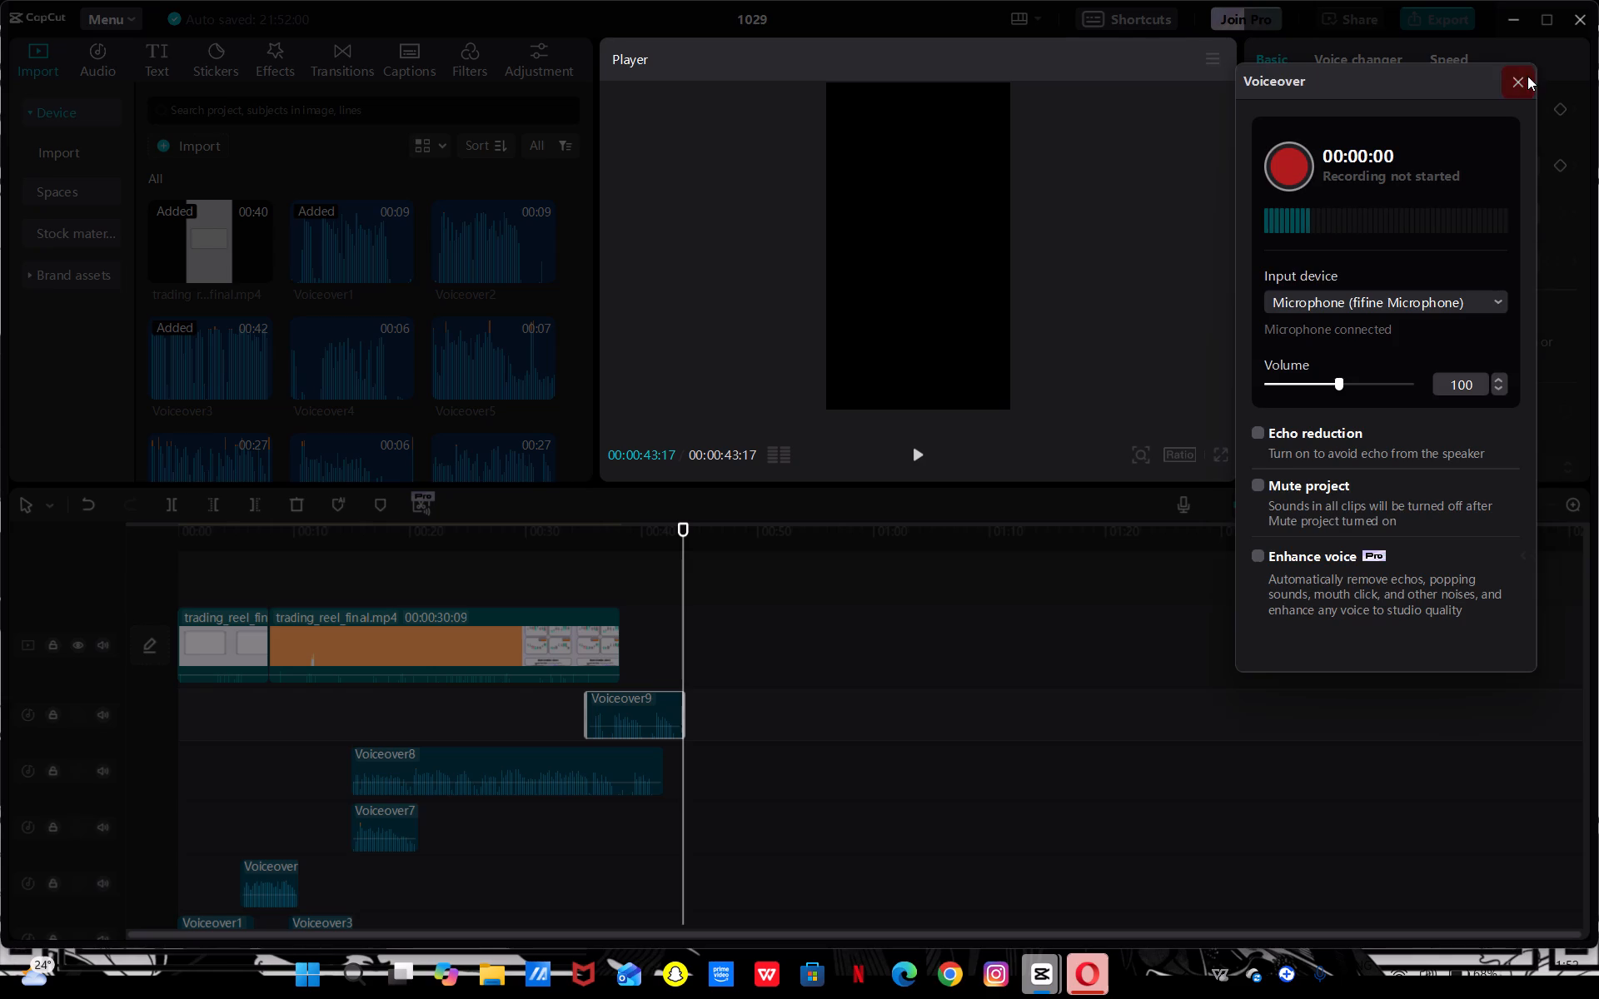
Return to 00:00:15:04 and delete the Voiceover7 recording.
left_click_drag(675, 549, 375, 689)
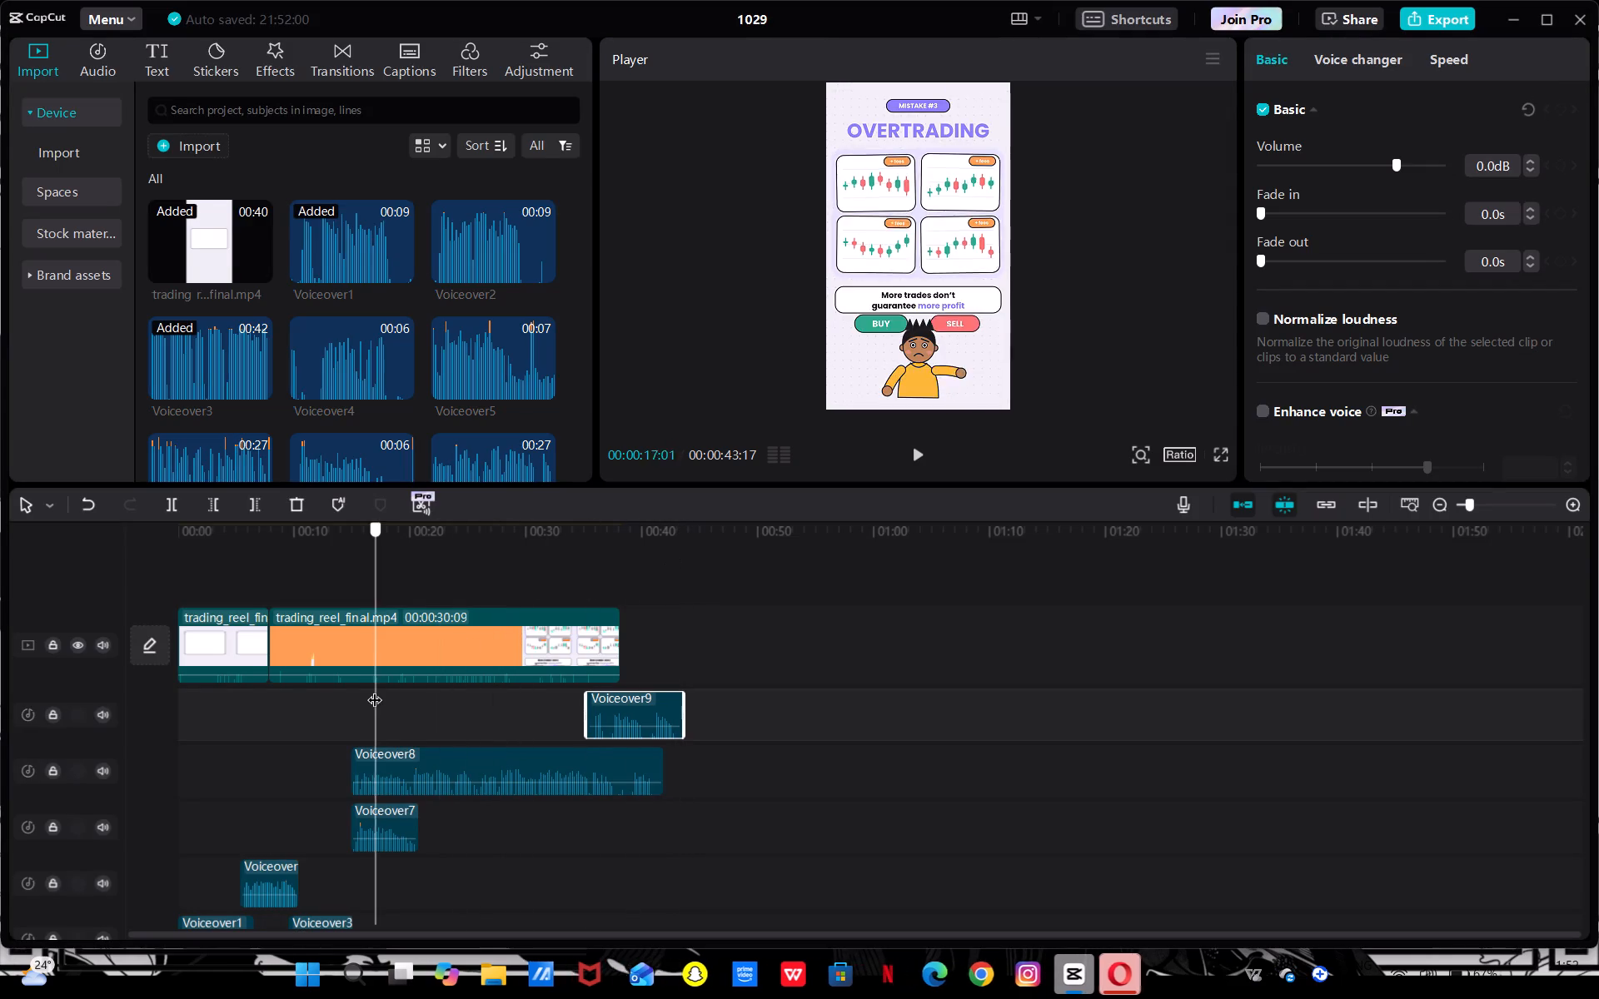
left_click_drag(375, 689, 350, 708)
left_click(377, 832)
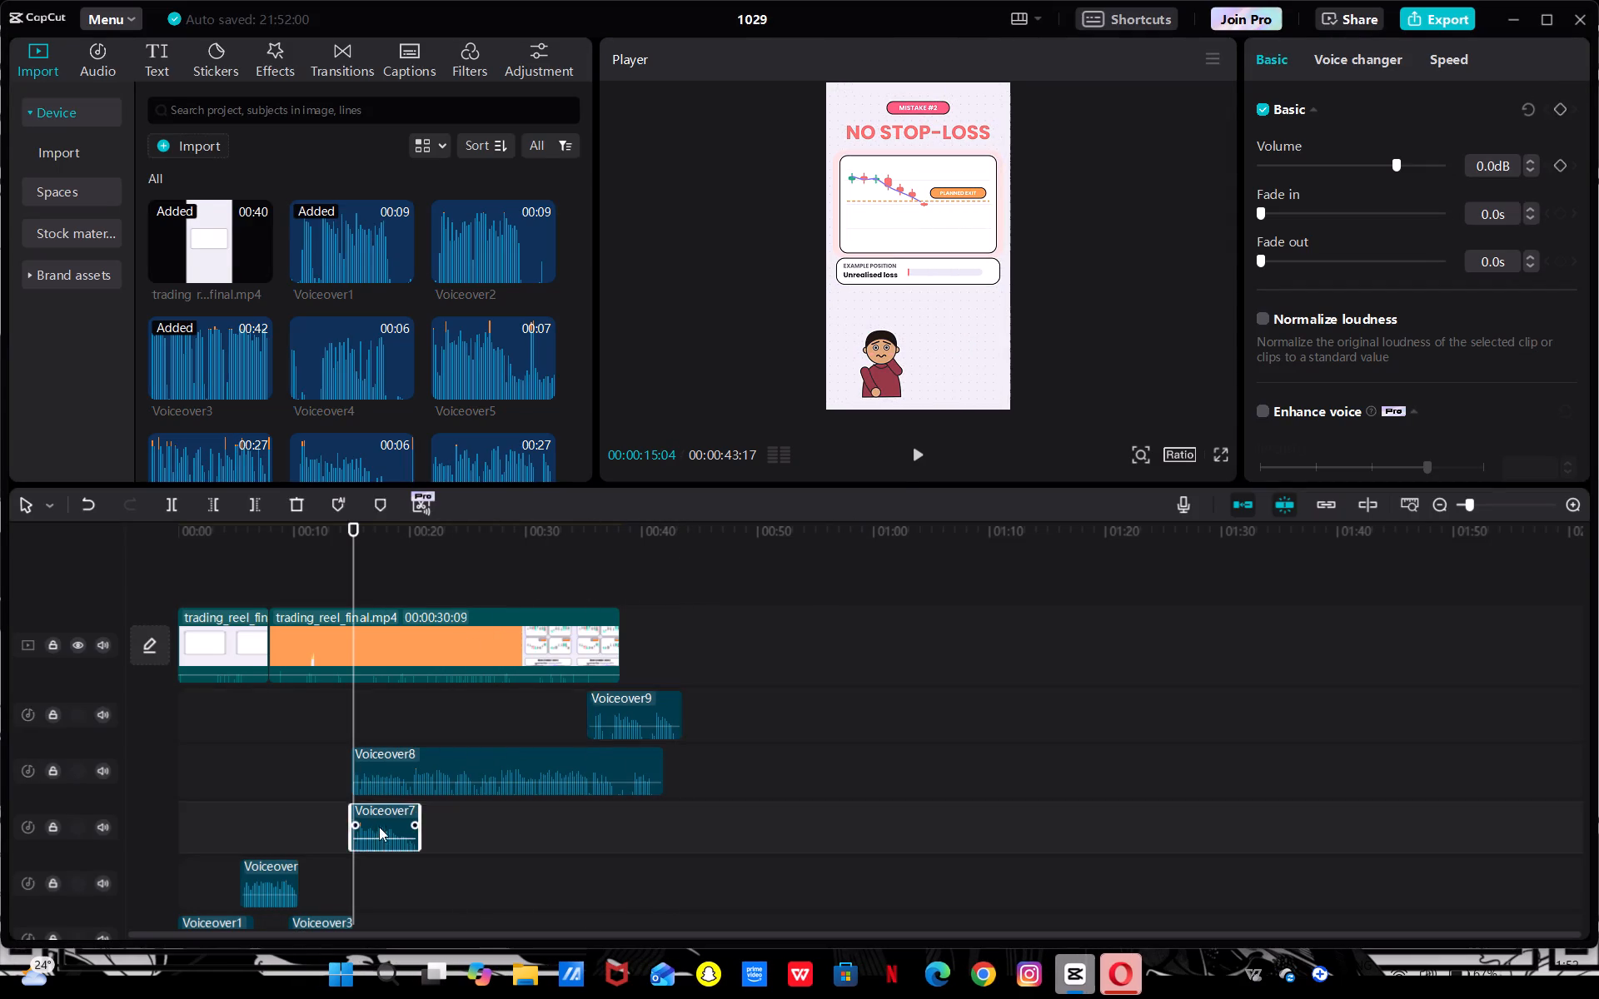
key("BackSpace")
scroll(389, 815, "up", 1)
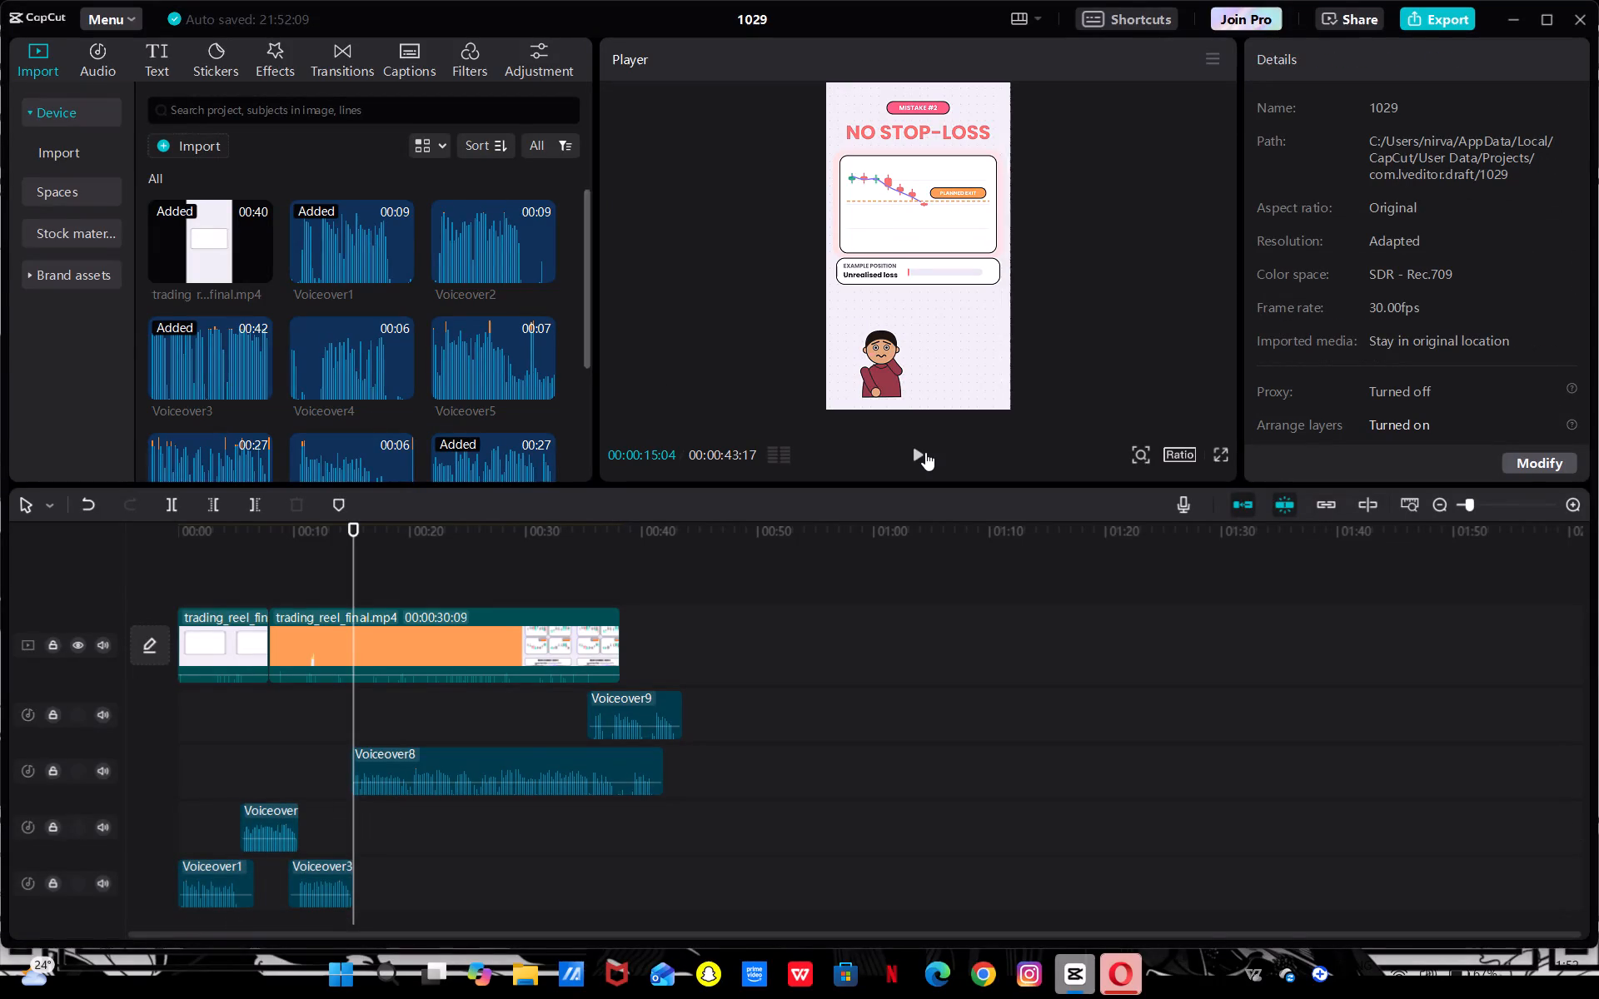
Play from 00:00:15:04 to 00:00:26:26 and split Voiceover8 in the Overtrading section at about 00:00:25:18.
left_click(925, 453)
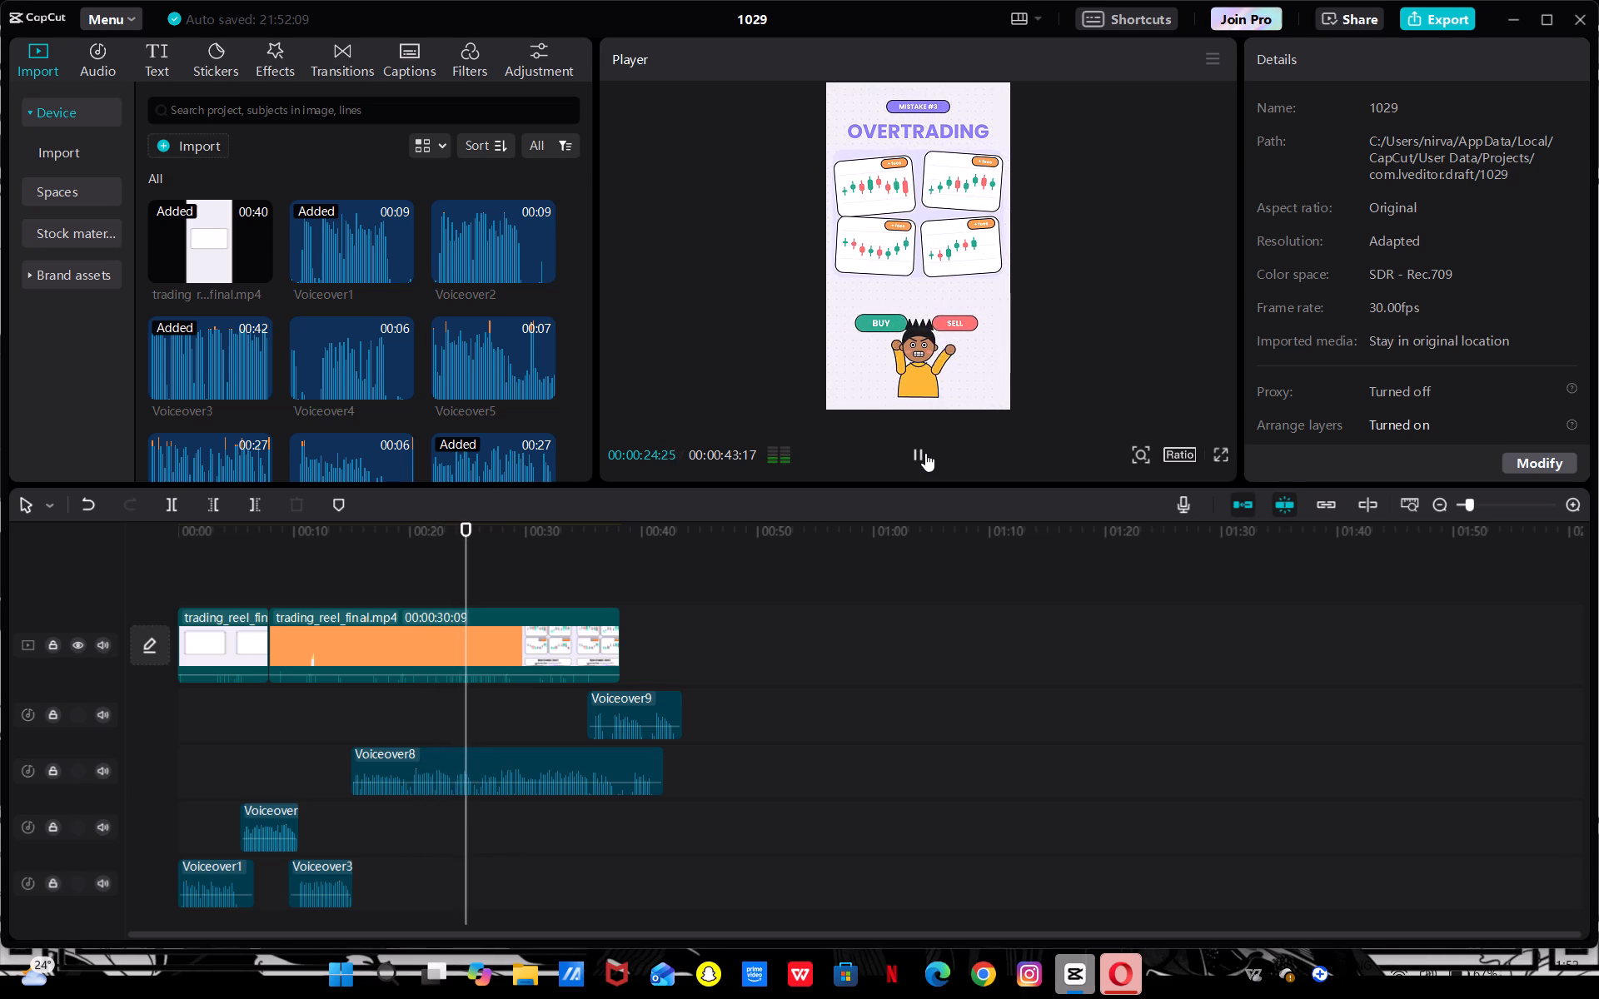
left_click(925, 453)
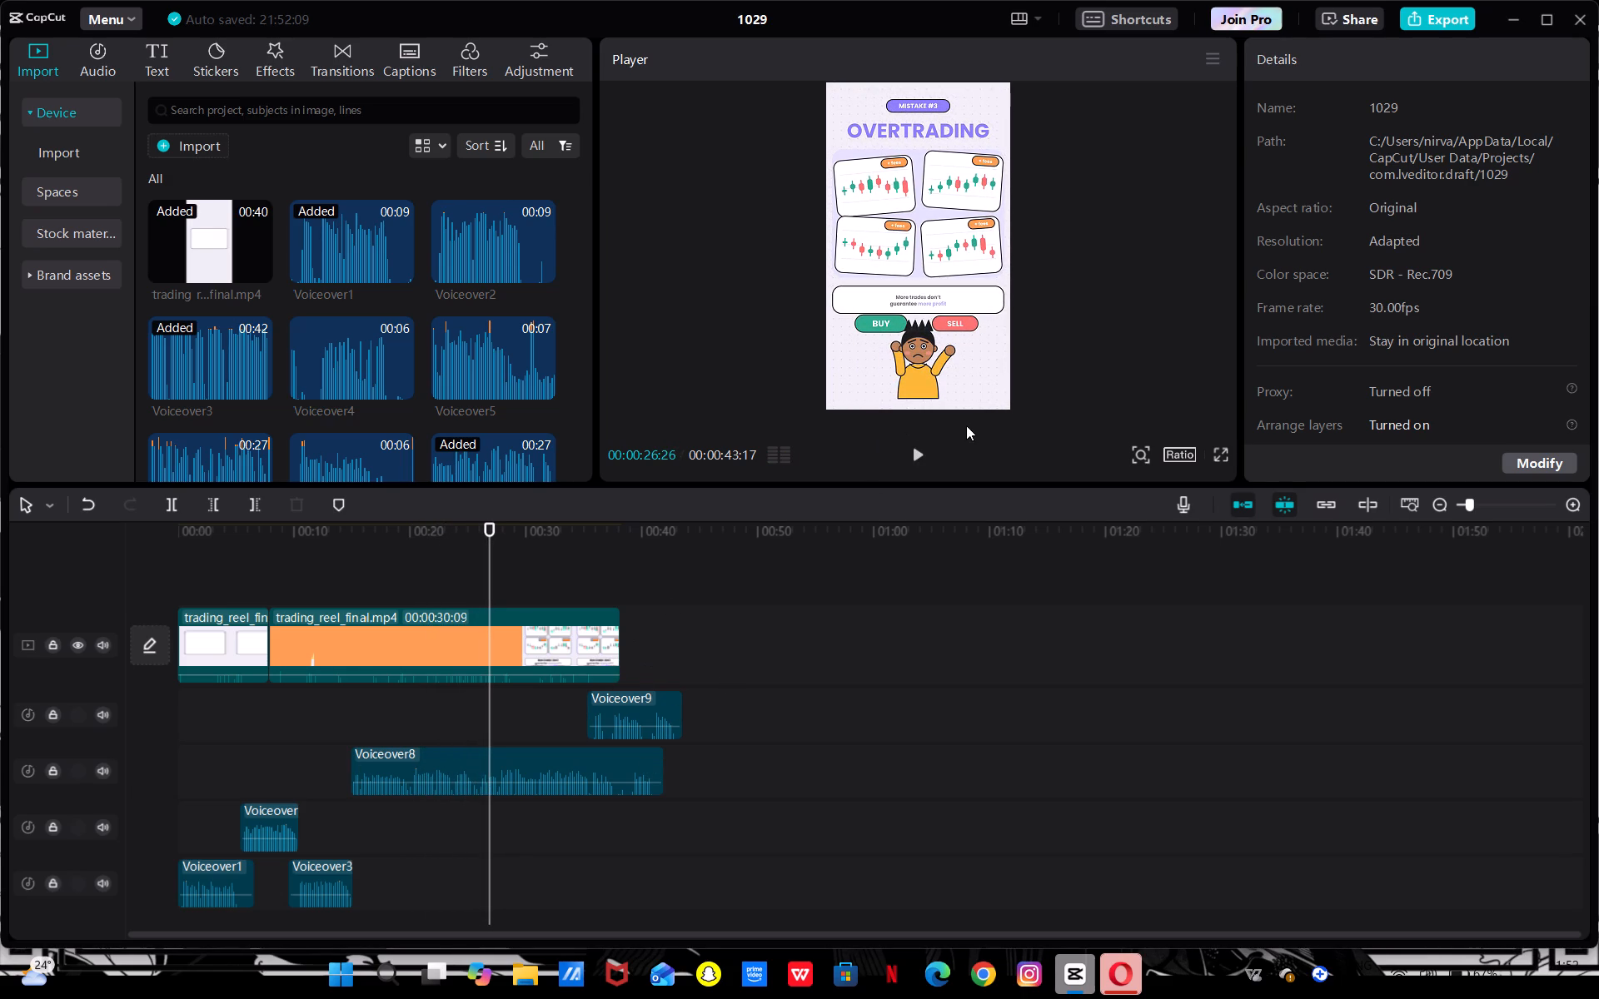
left_click(534, 758)
scroll(685, 770, "up", 6)
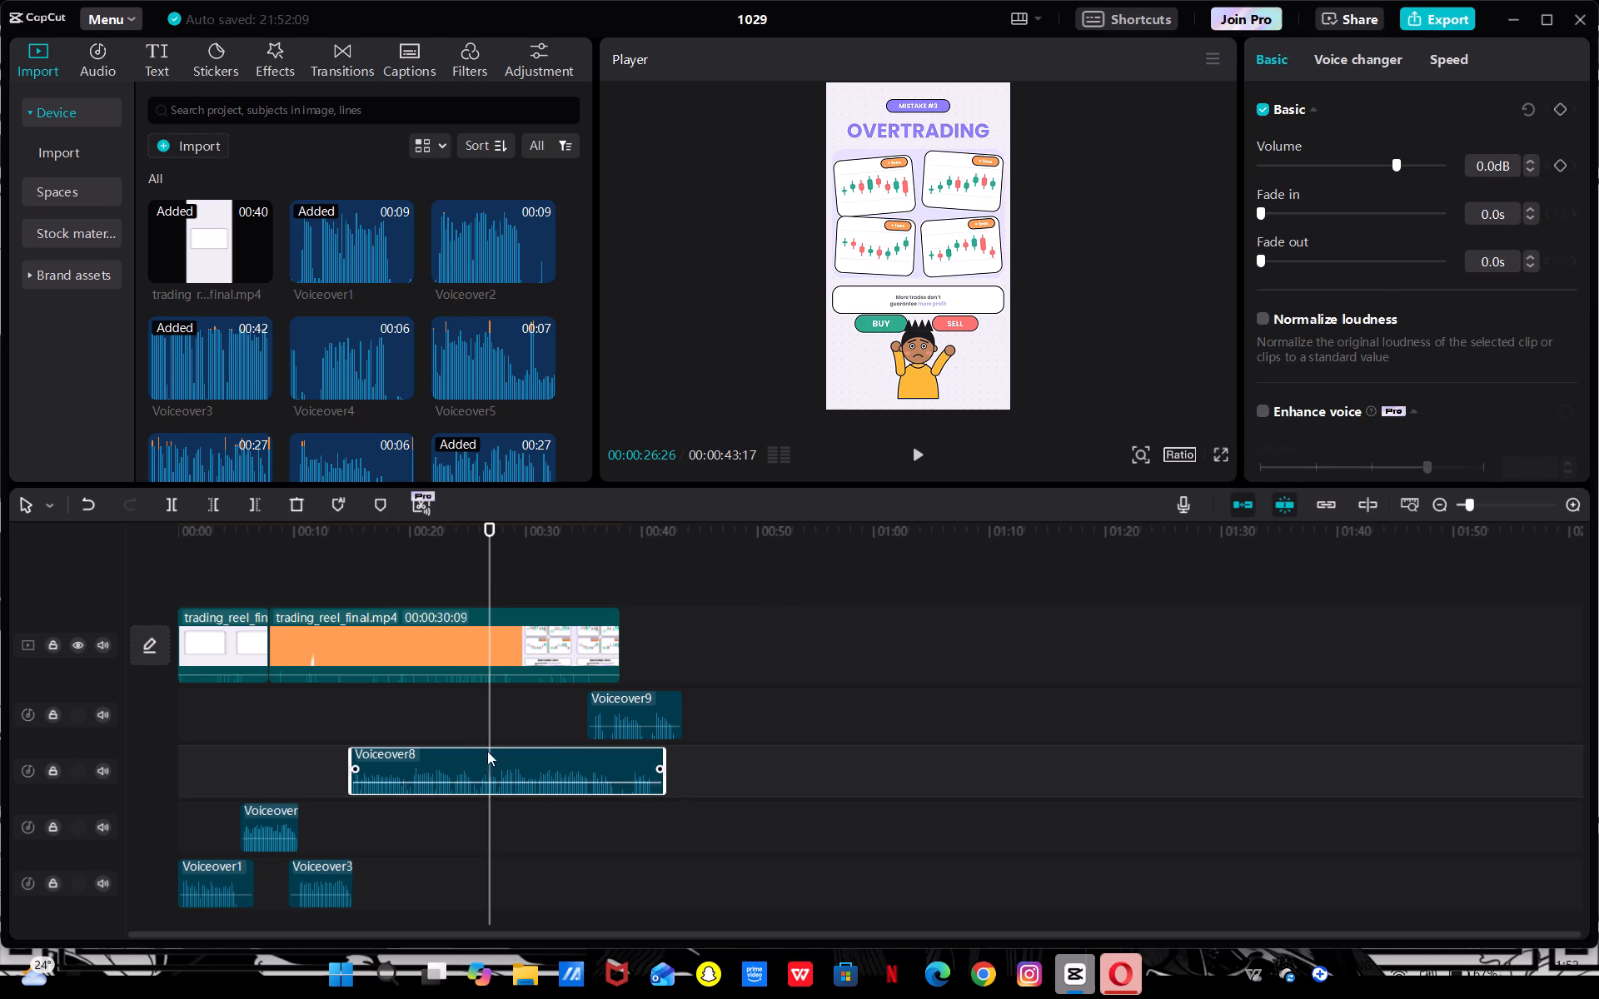
left_click_drag(494, 521, 475, 559)
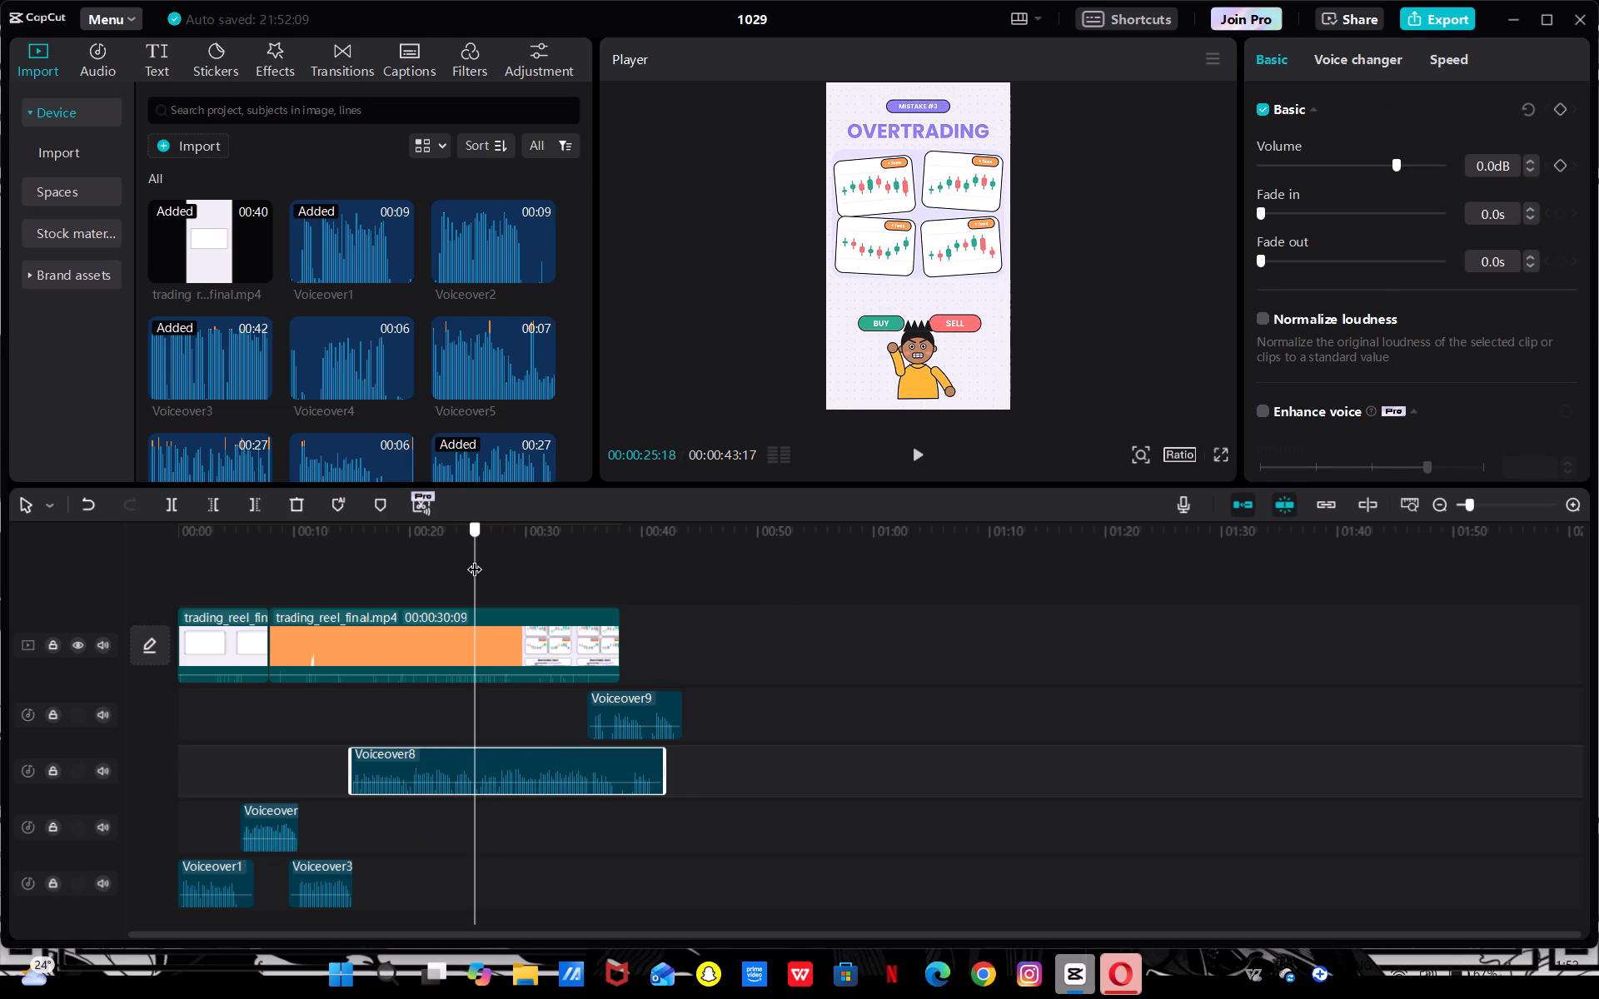
left_click_drag(475, 559, 479, 564)
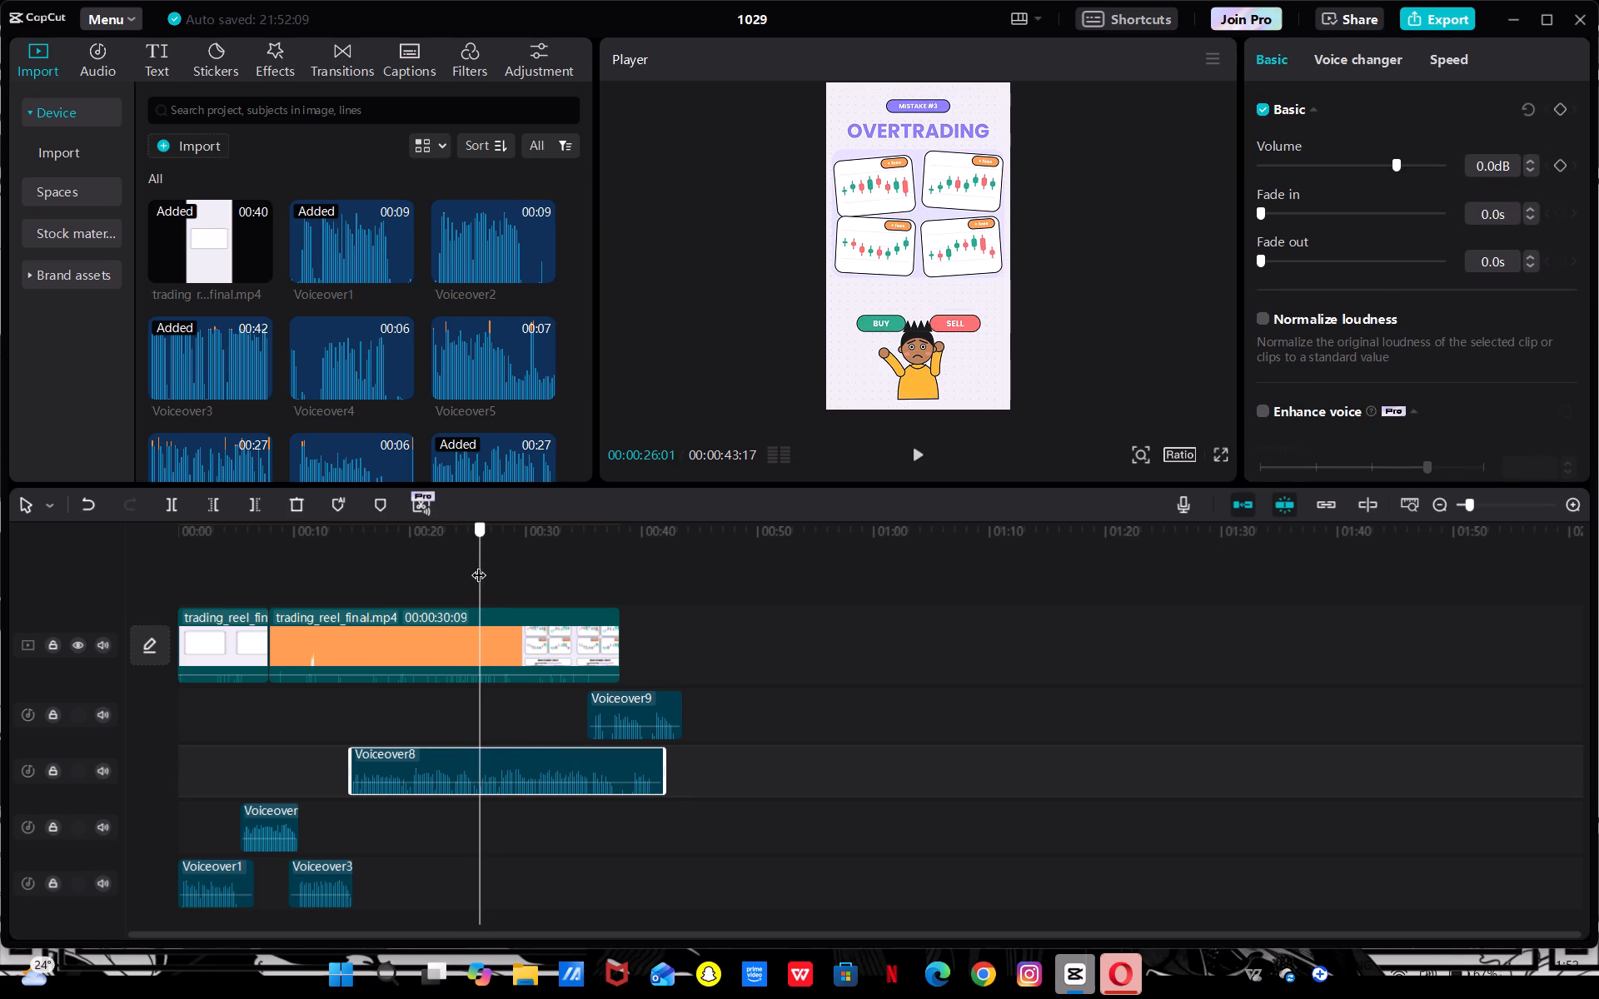
left_click_drag(479, 564, 455, 616)
key("w")
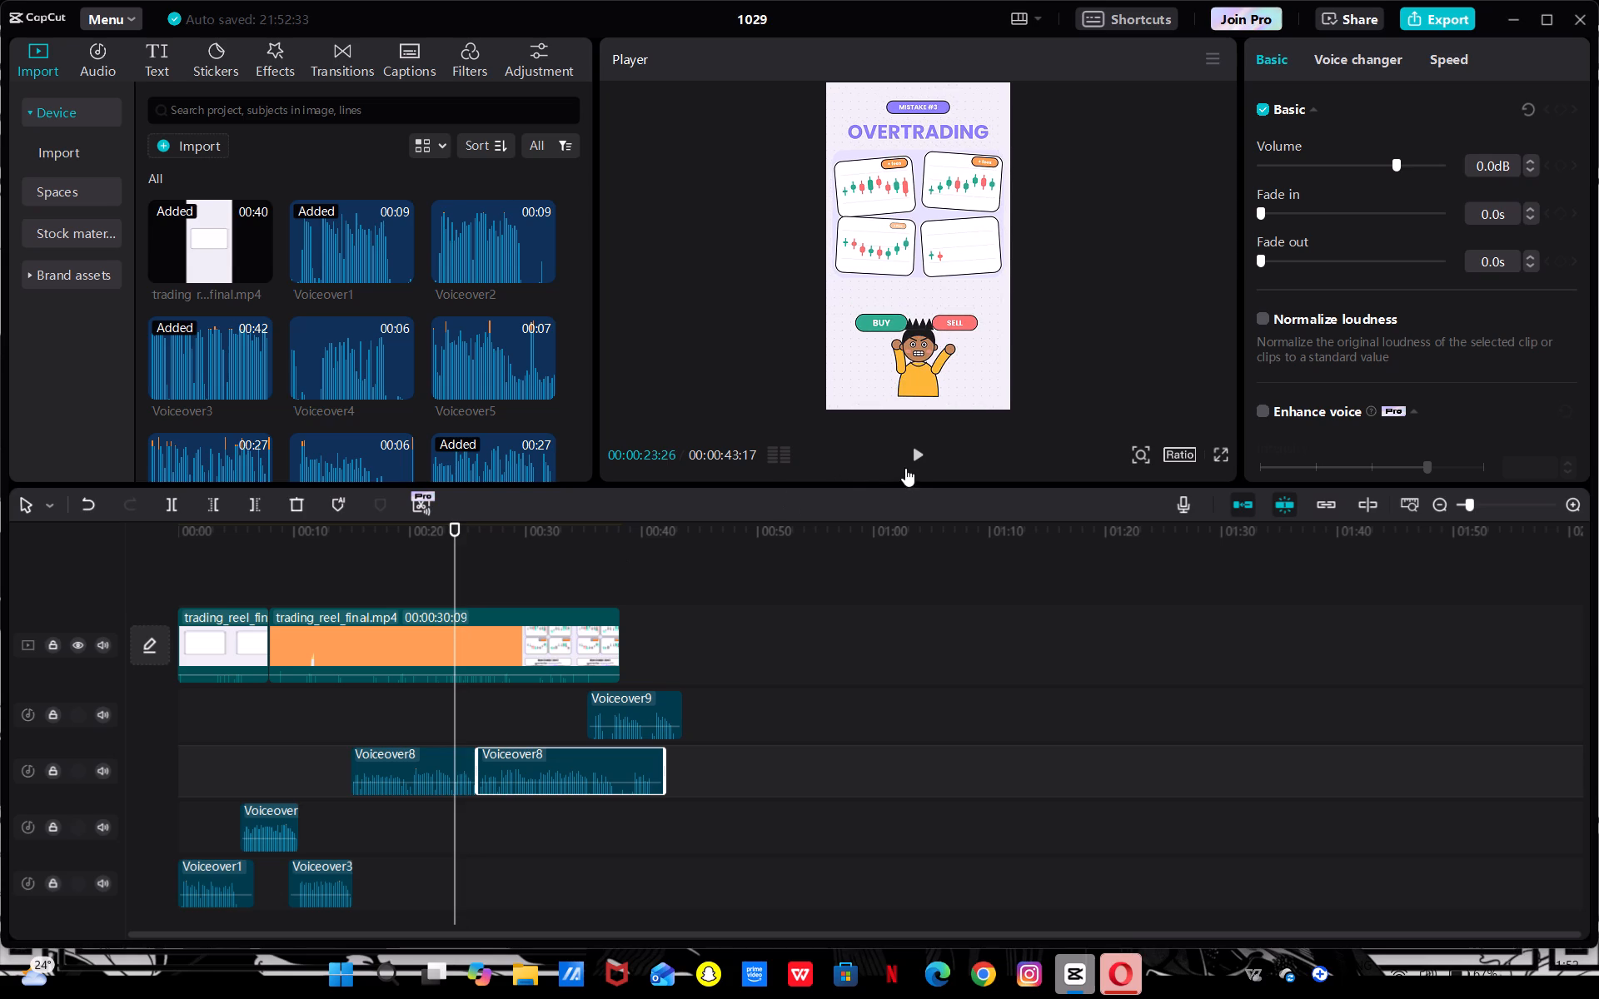
Replay the second Voiceover8 piece, trim its start to 00:00:27:16, and move it back against the first piece.
left_click(916, 460)
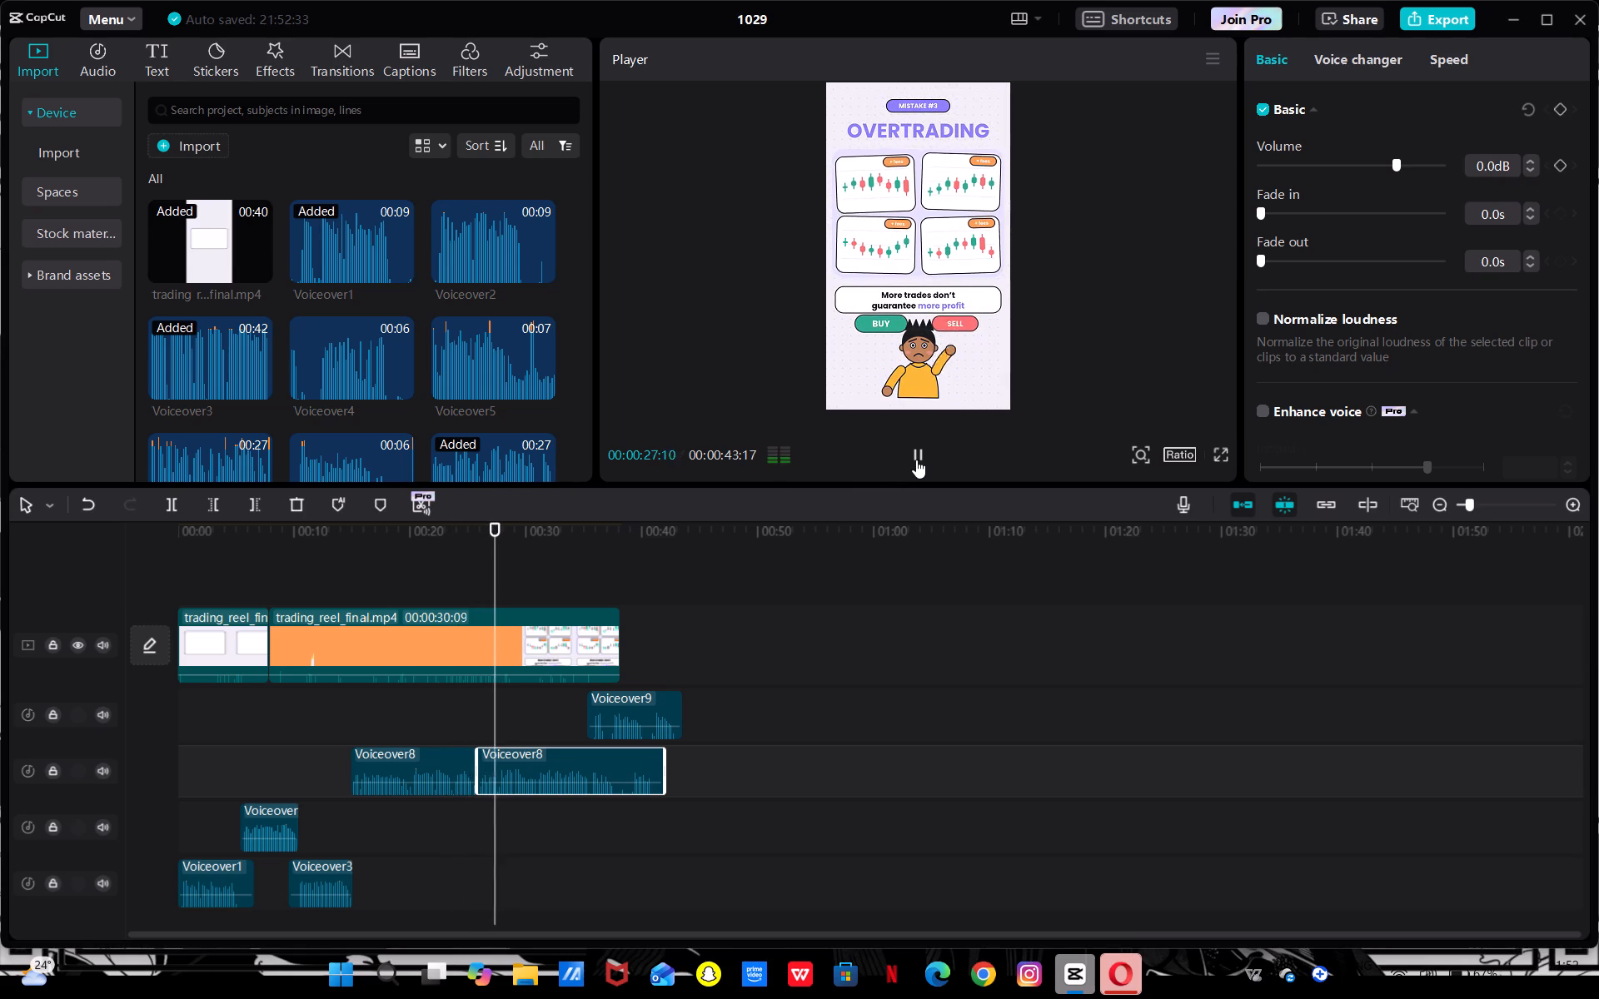
left_click(916, 460)
left_click(916, 460)
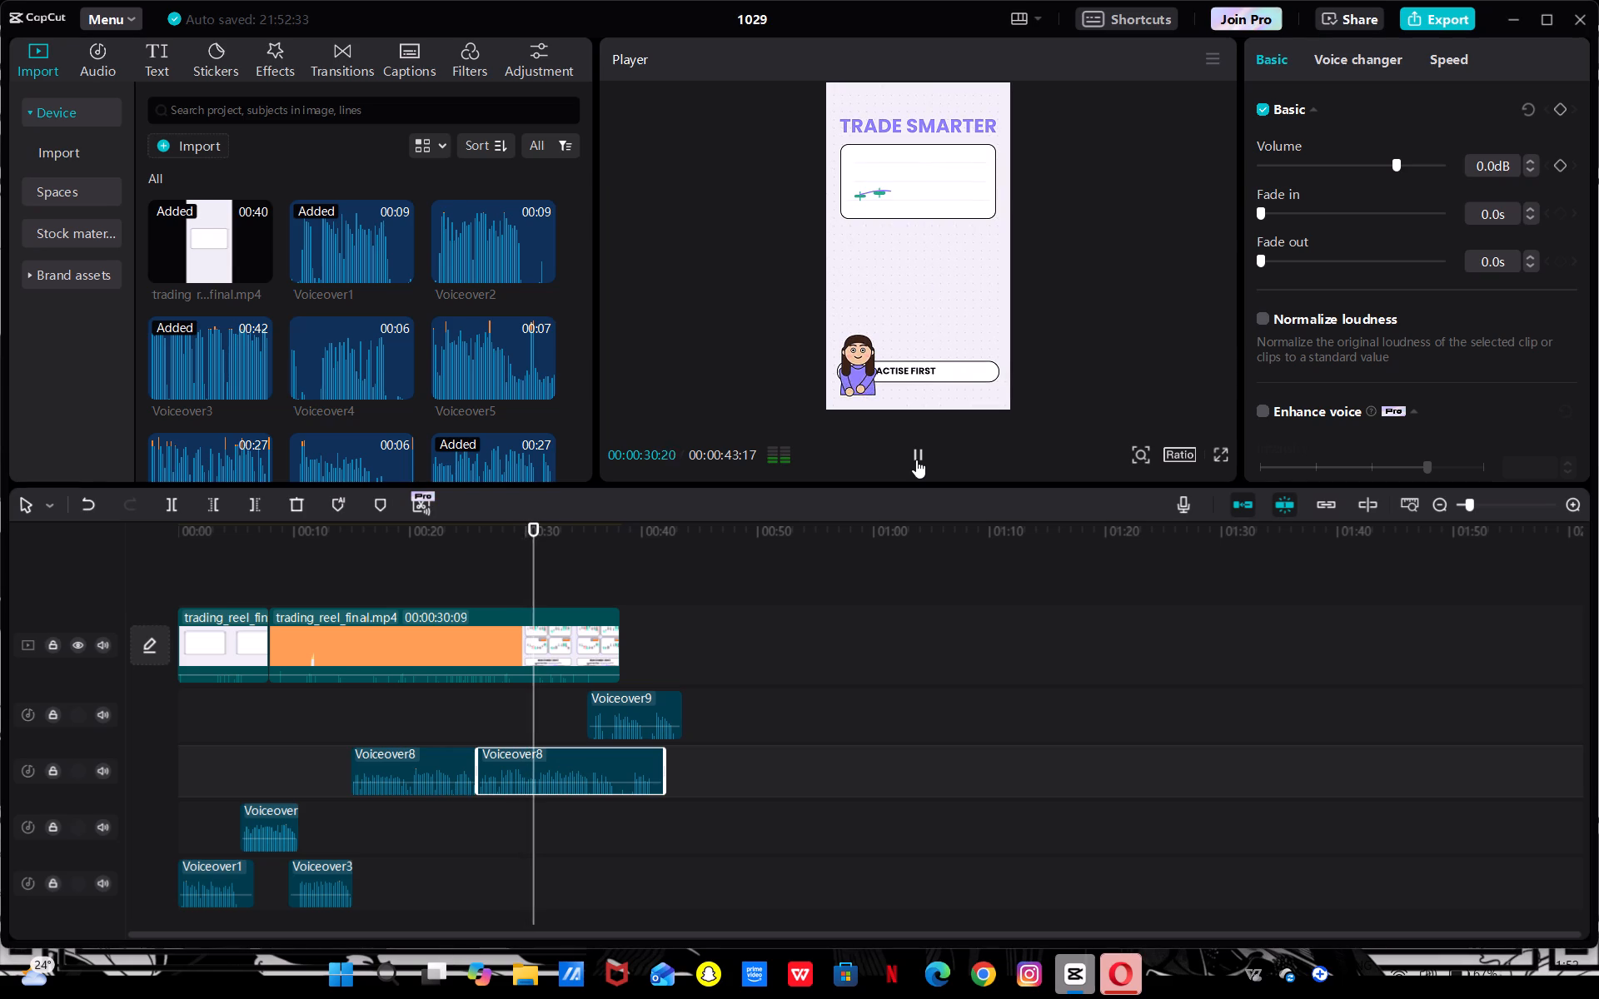
left_click(916, 460)
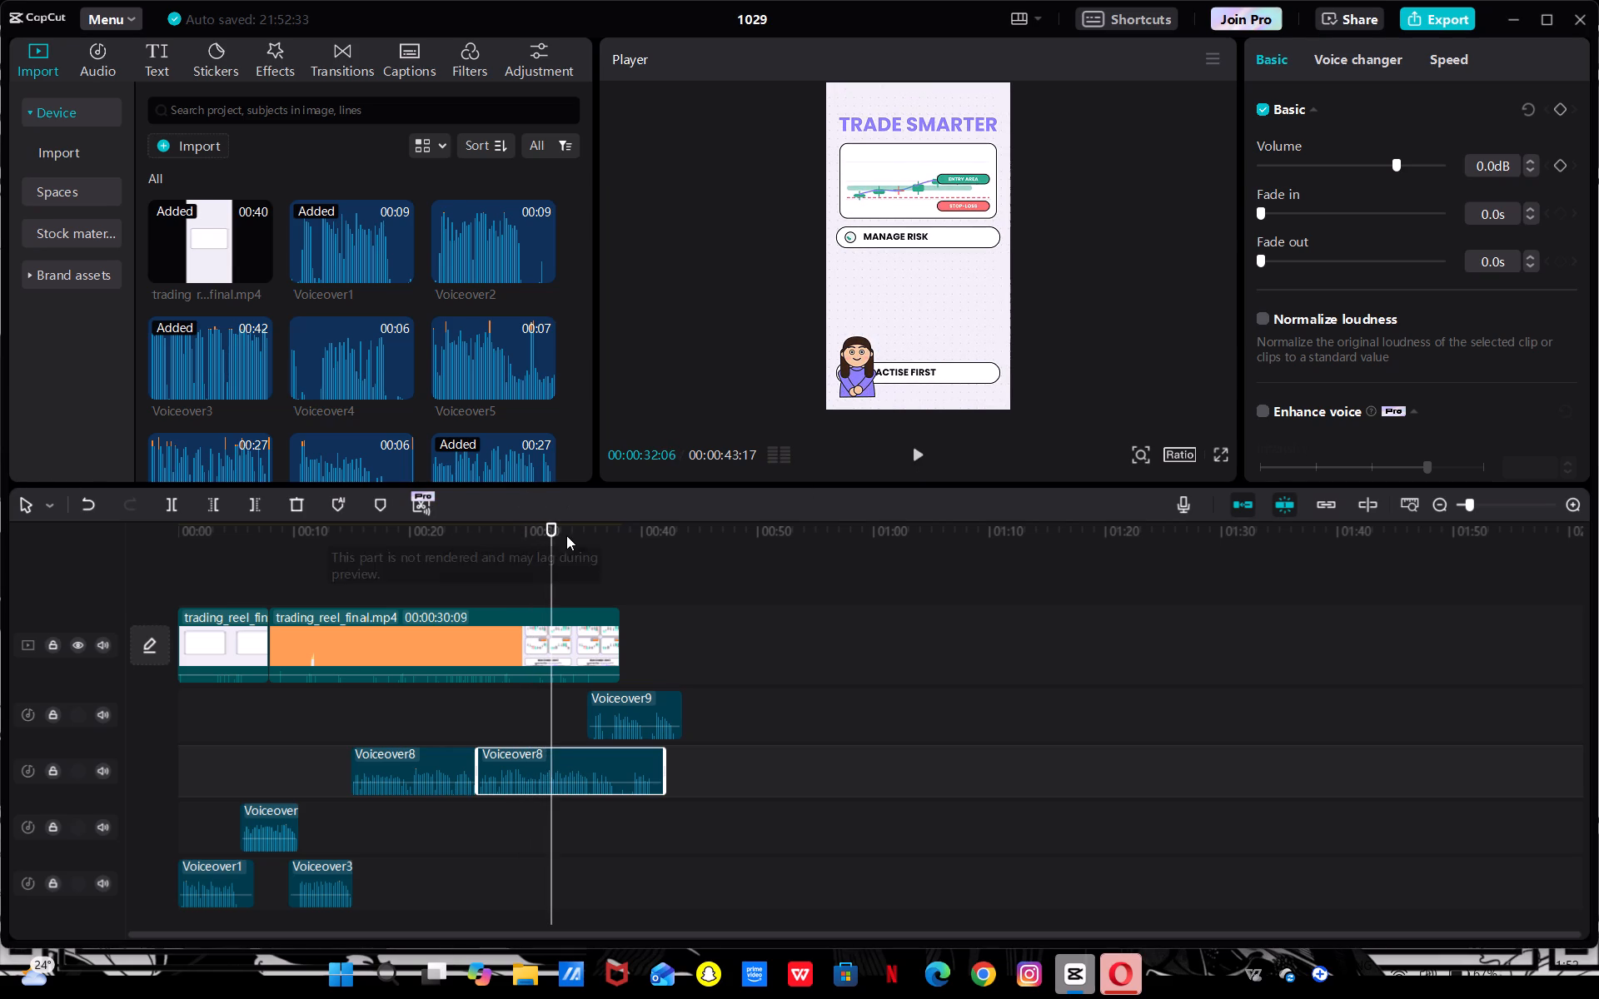
left_click_drag(558, 535, 496, 590)
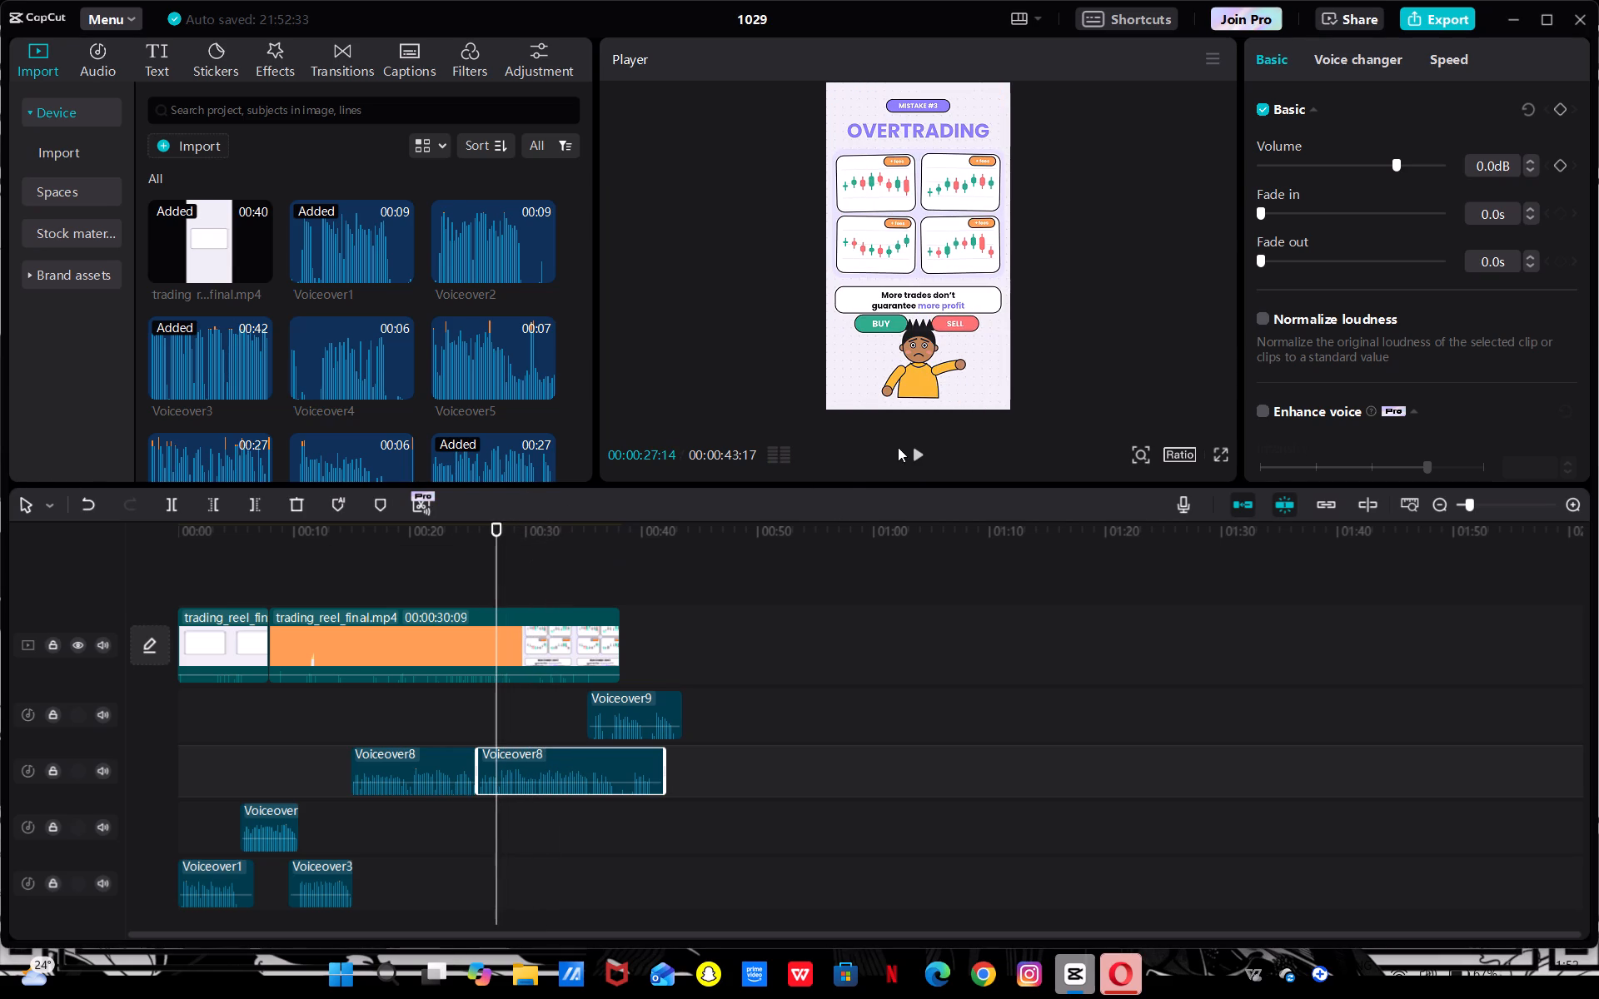
left_click(916, 455)
left_click(916, 455)
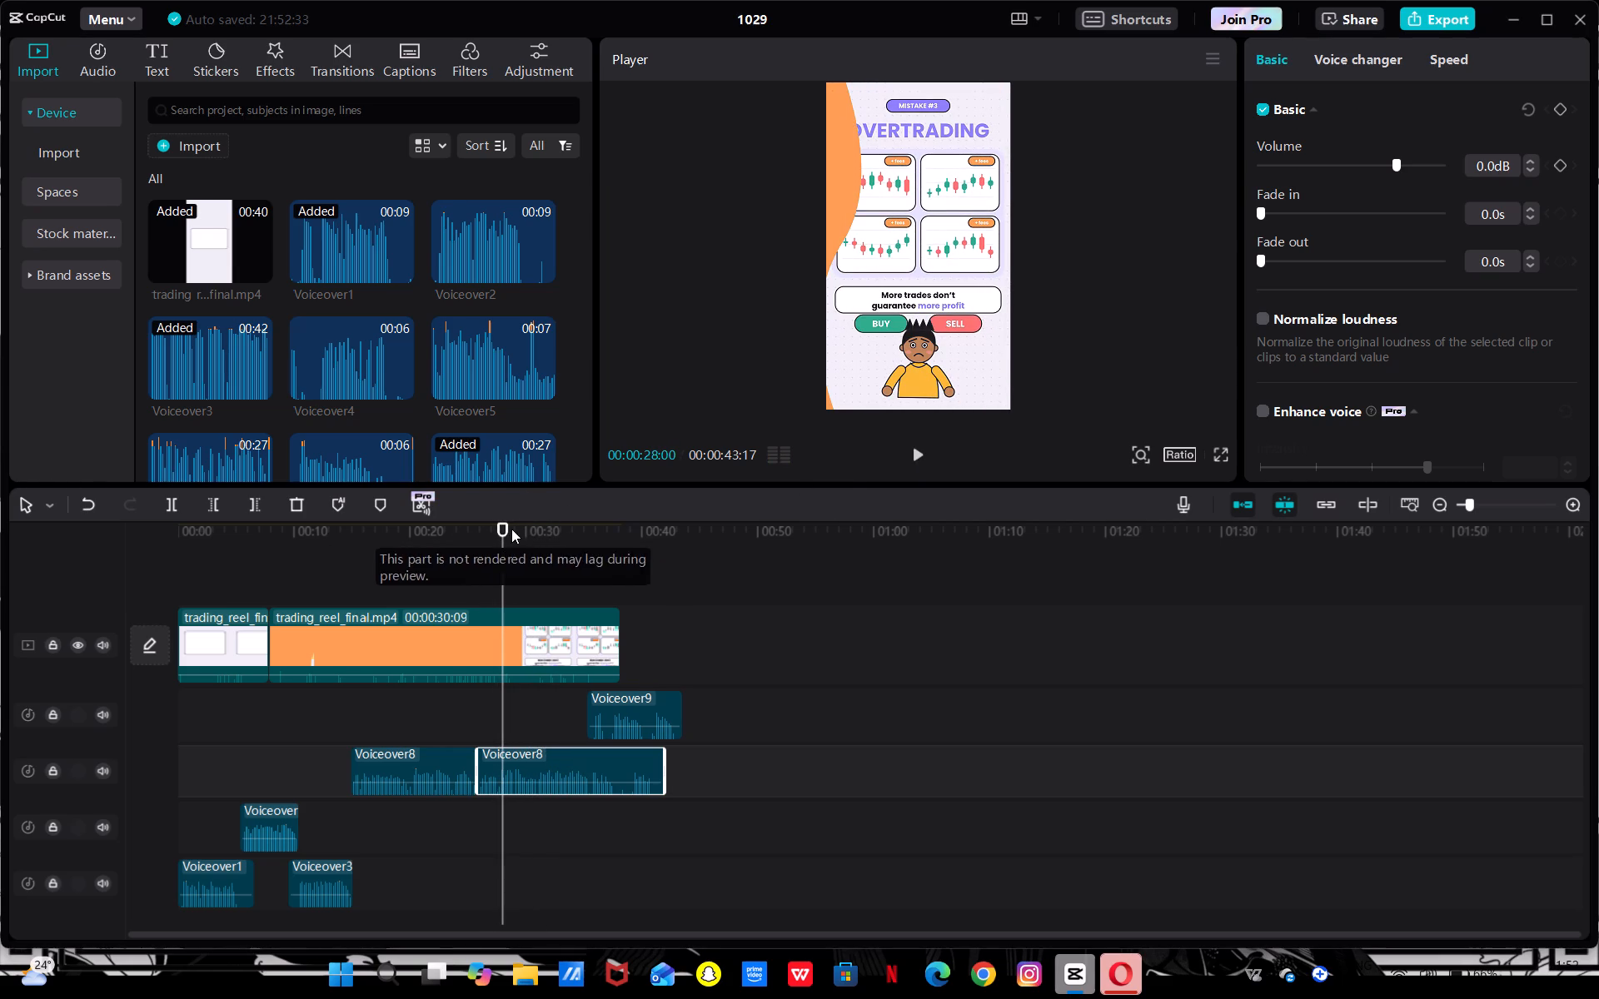
left_click_drag(503, 536, 499, 550)
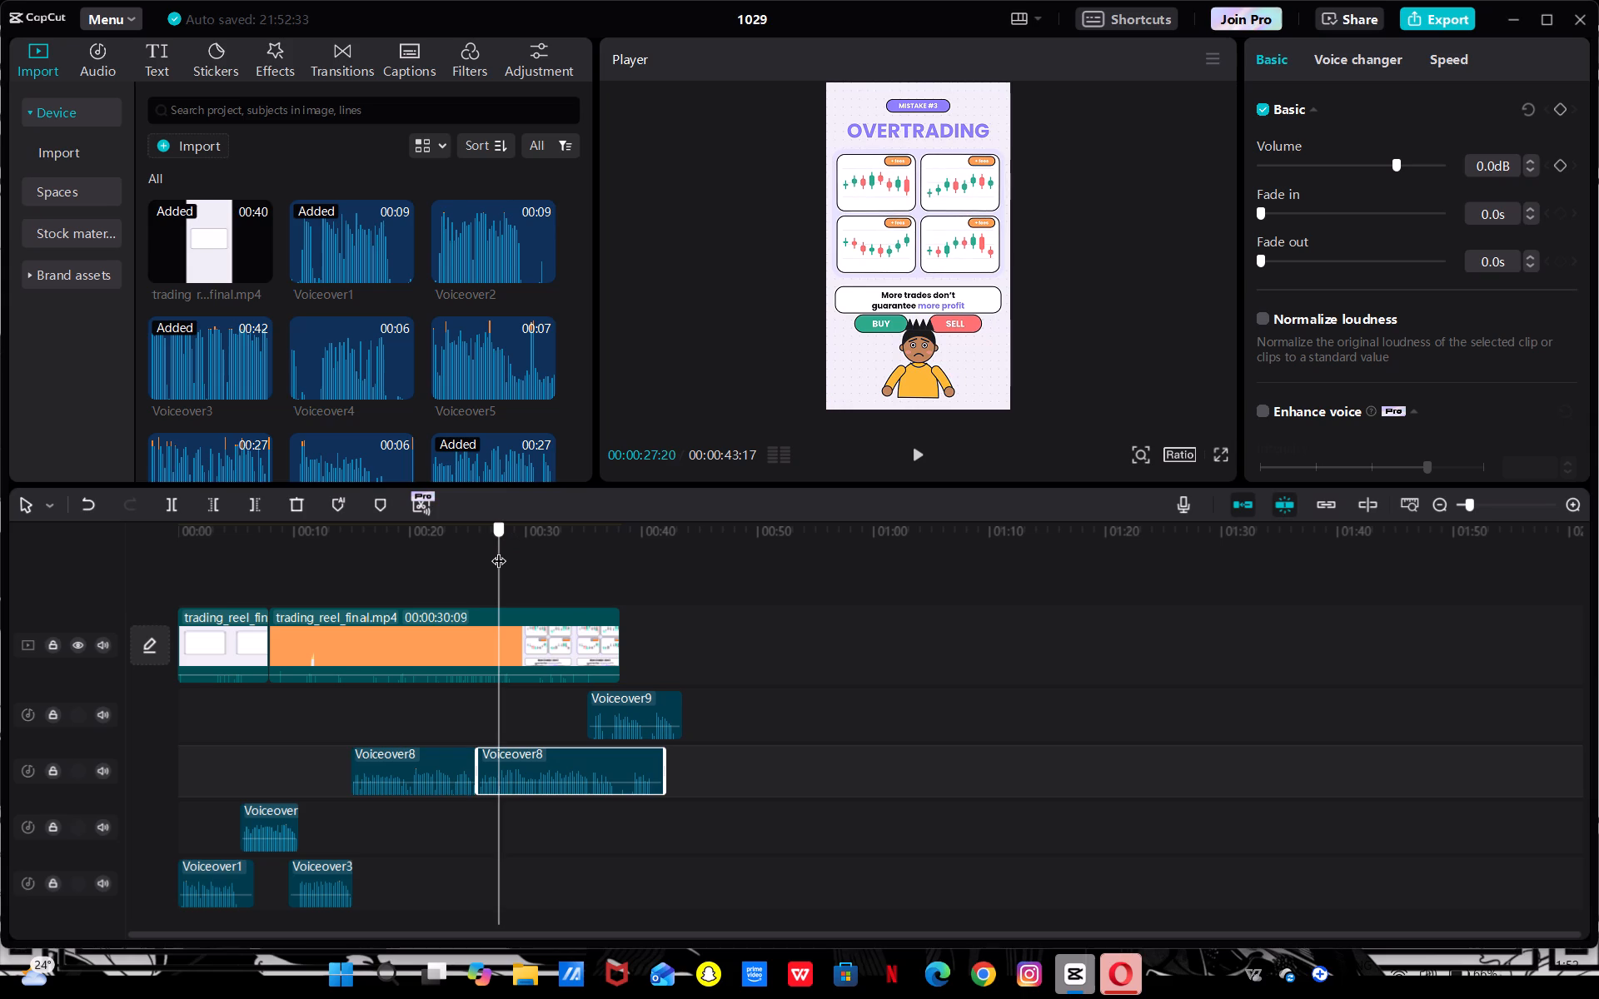
left_click_drag(499, 550, 497, 552)
key("q")
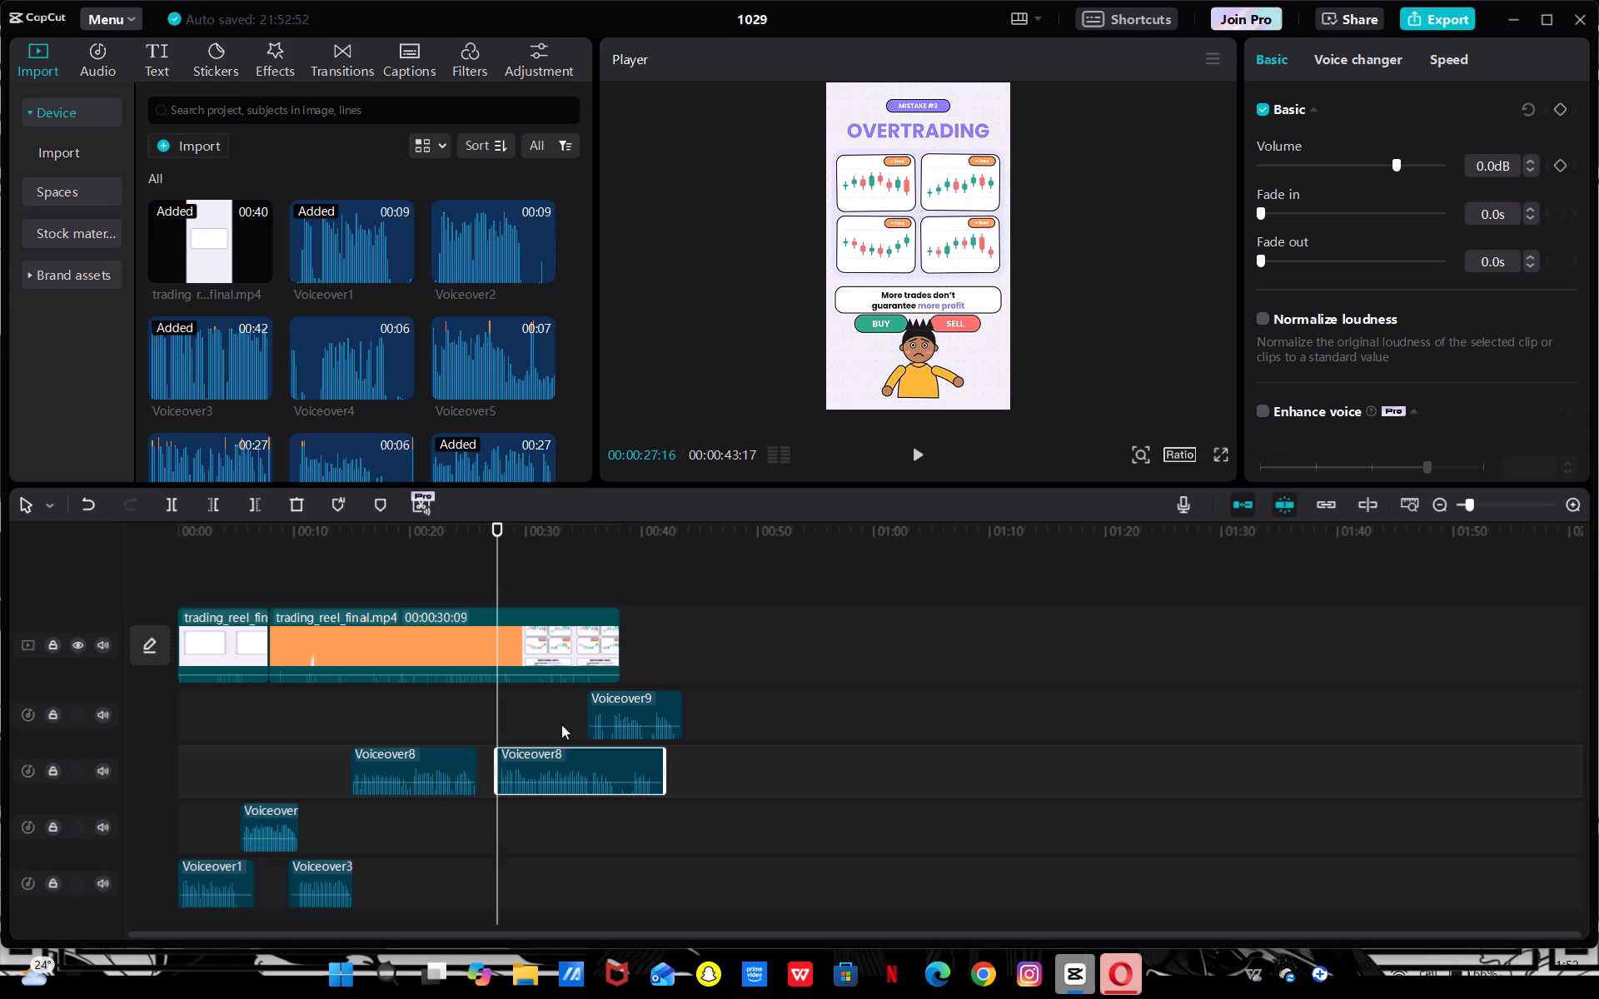
left_click_drag(569, 752, 545, 755)
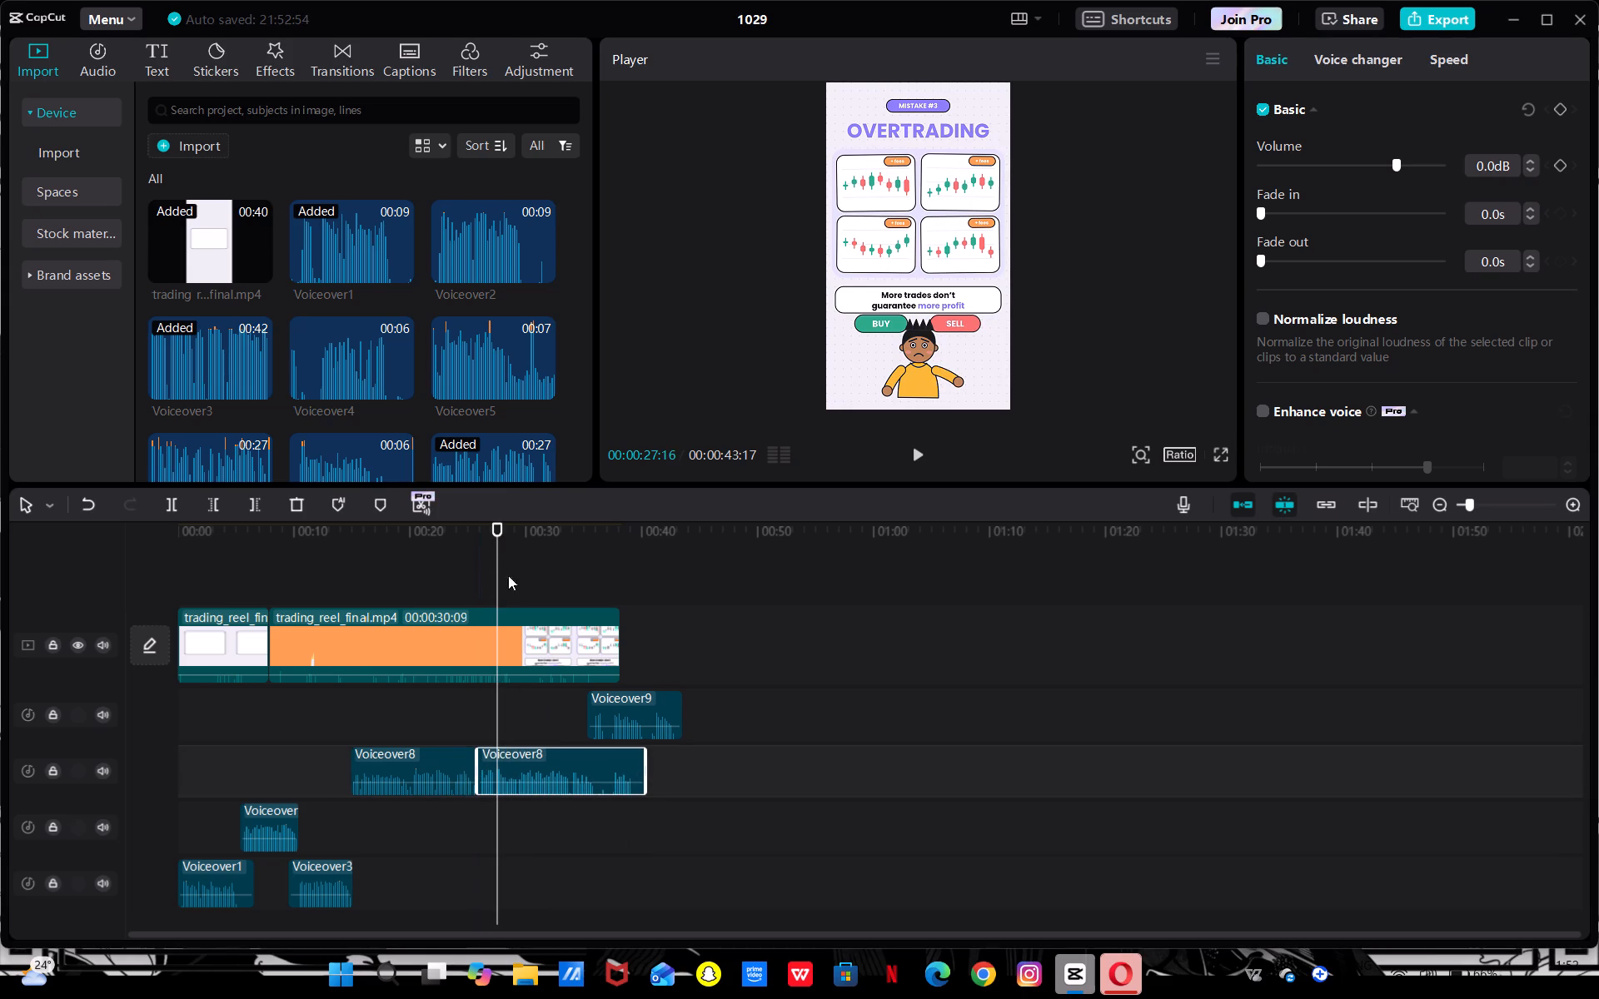
Play through to 00:00:35:29, split the second Voiceover8 piece at 00:00:33:21, and delete its tail.
left_click_drag(503, 546, 464, 569)
left_click(914, 458)
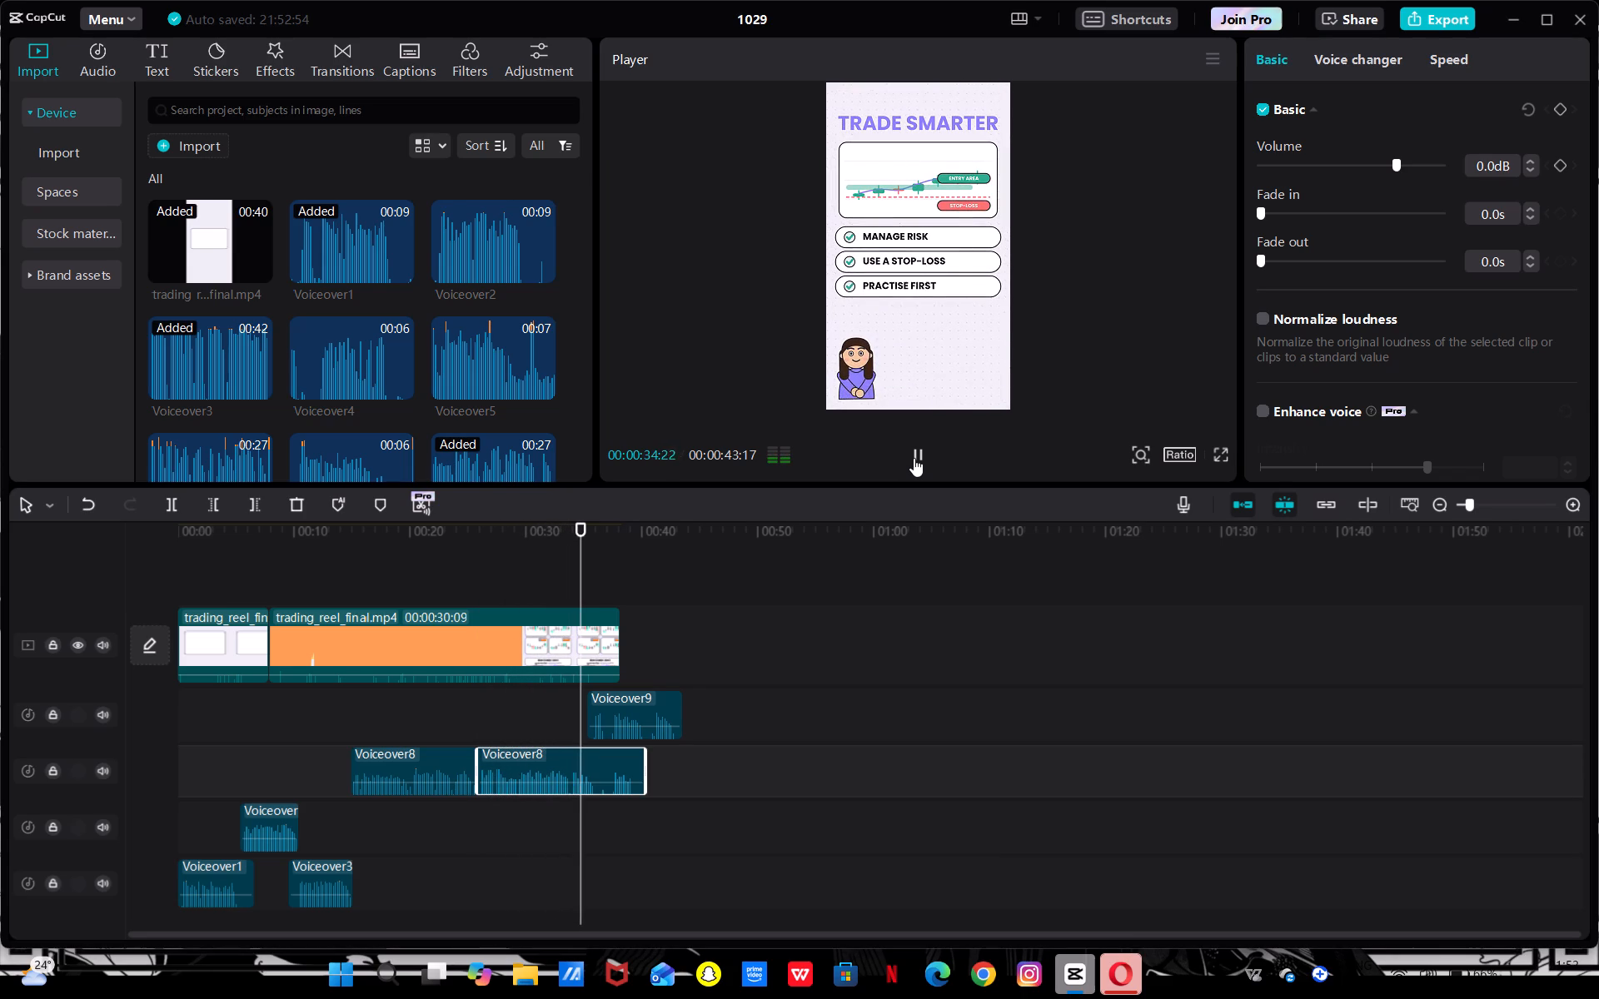
left_click(914, 458)
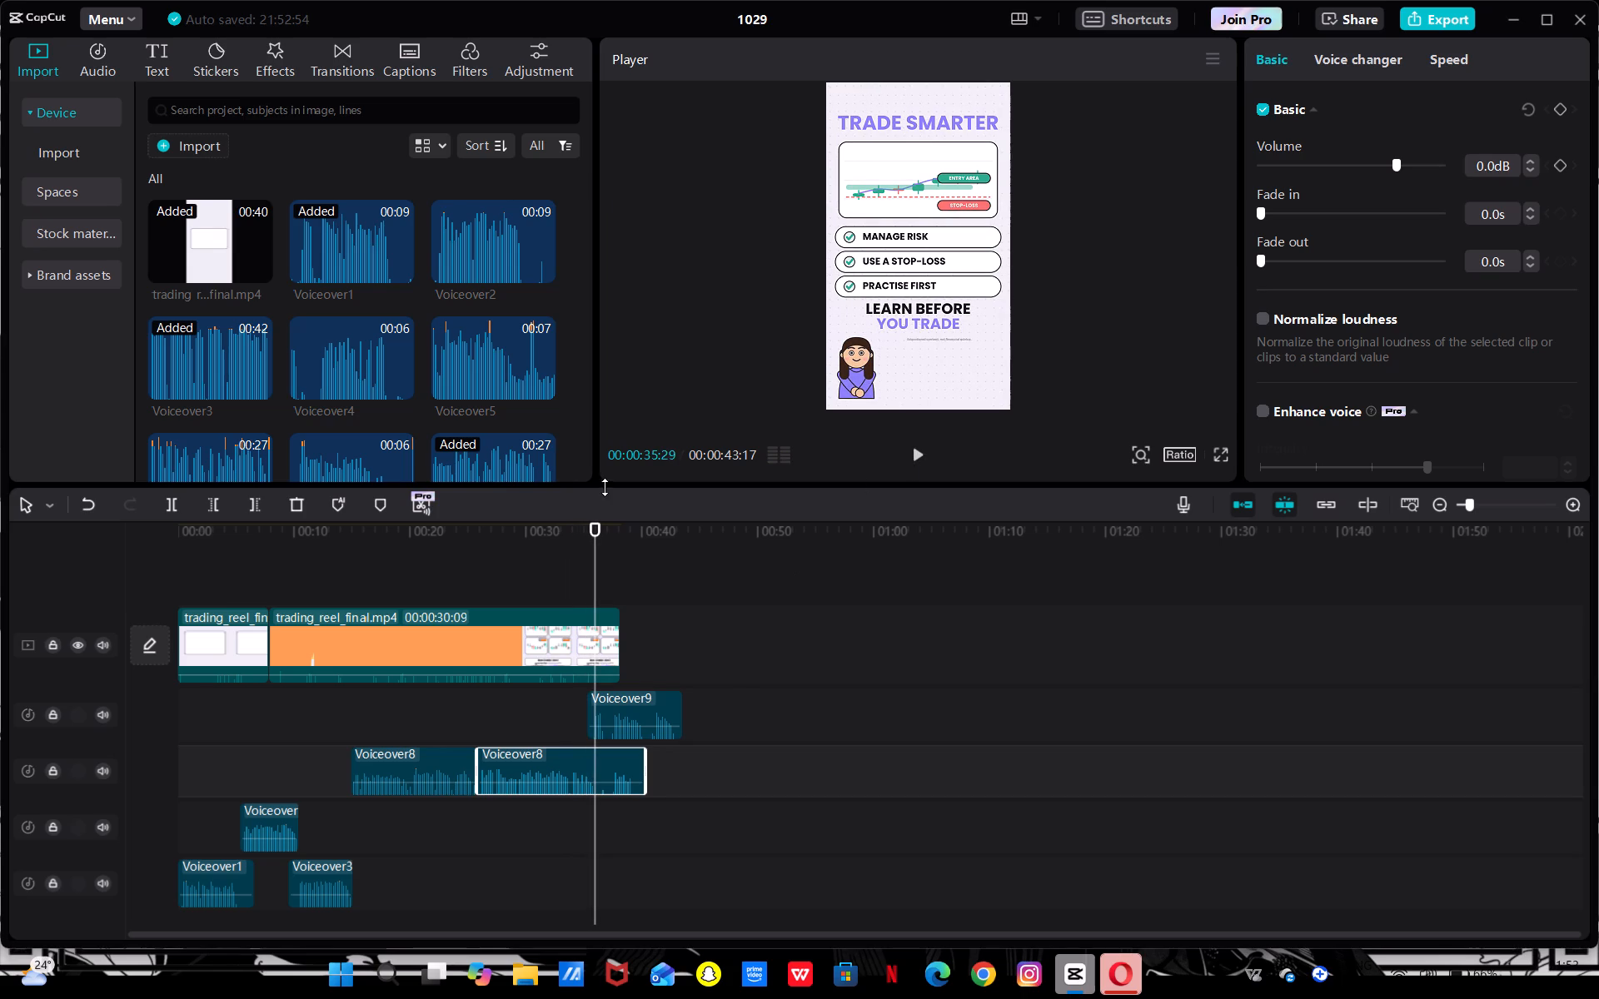
left_click_drag(595, 535, 570, 612)
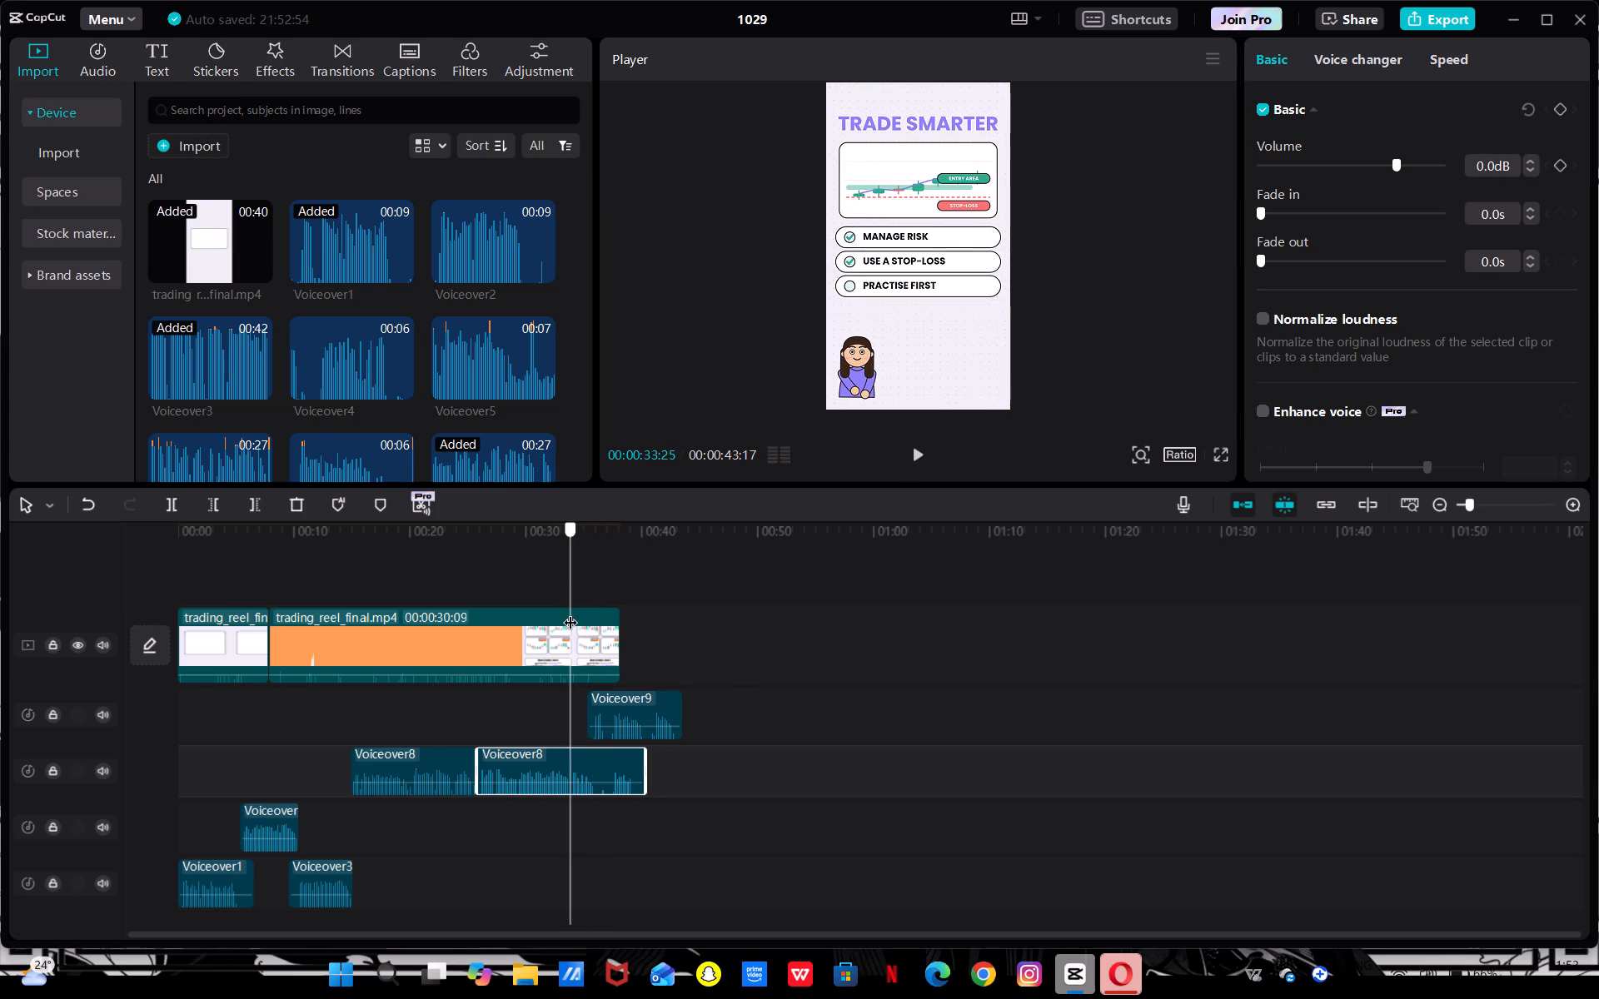
left_click_drag(570, 612, 571, 633)
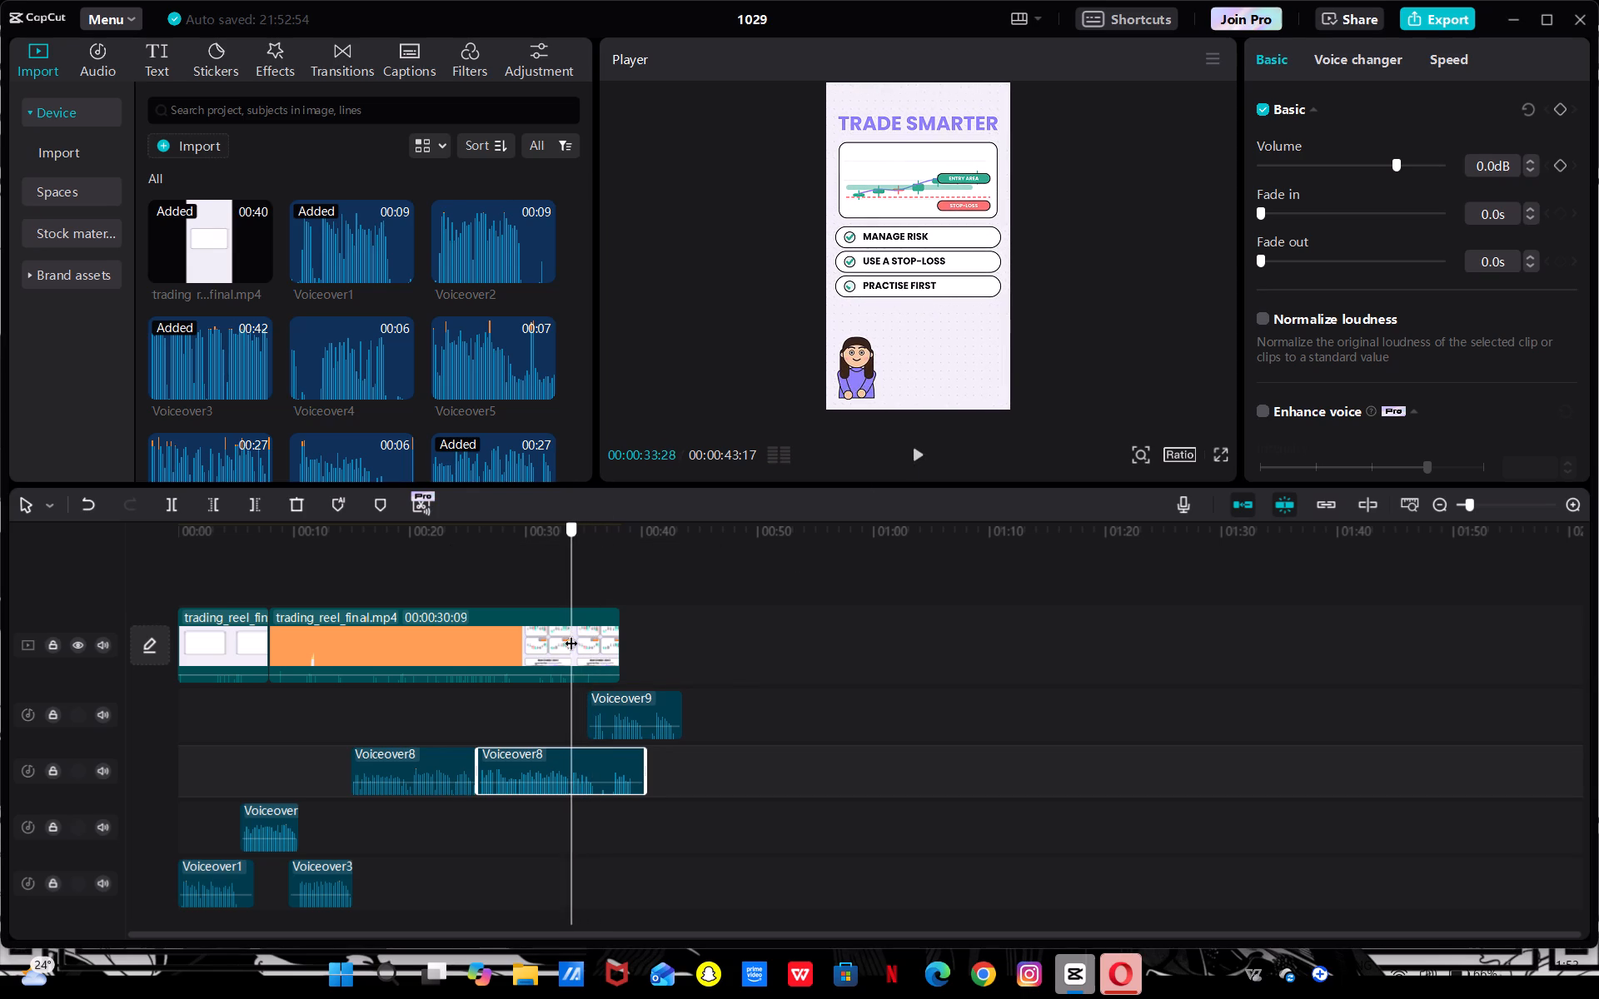
left_click_drag(571, 633, 569, 644)
key("w")
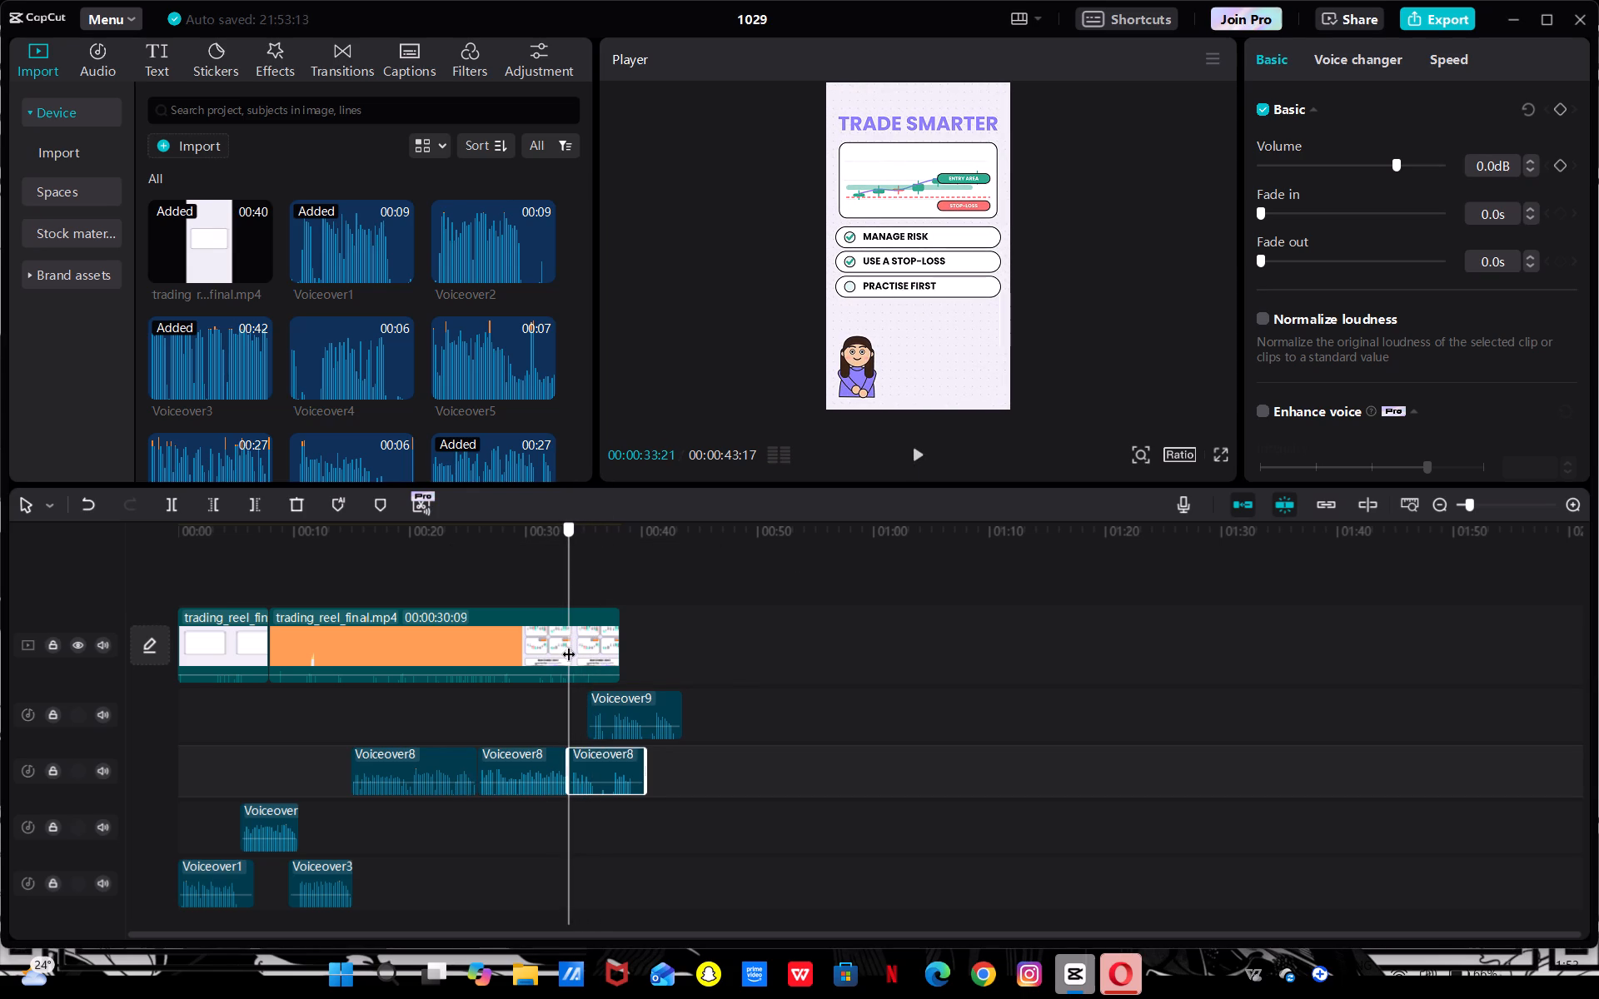
left_click_drag(569, 644, 470, 776)
key("e")
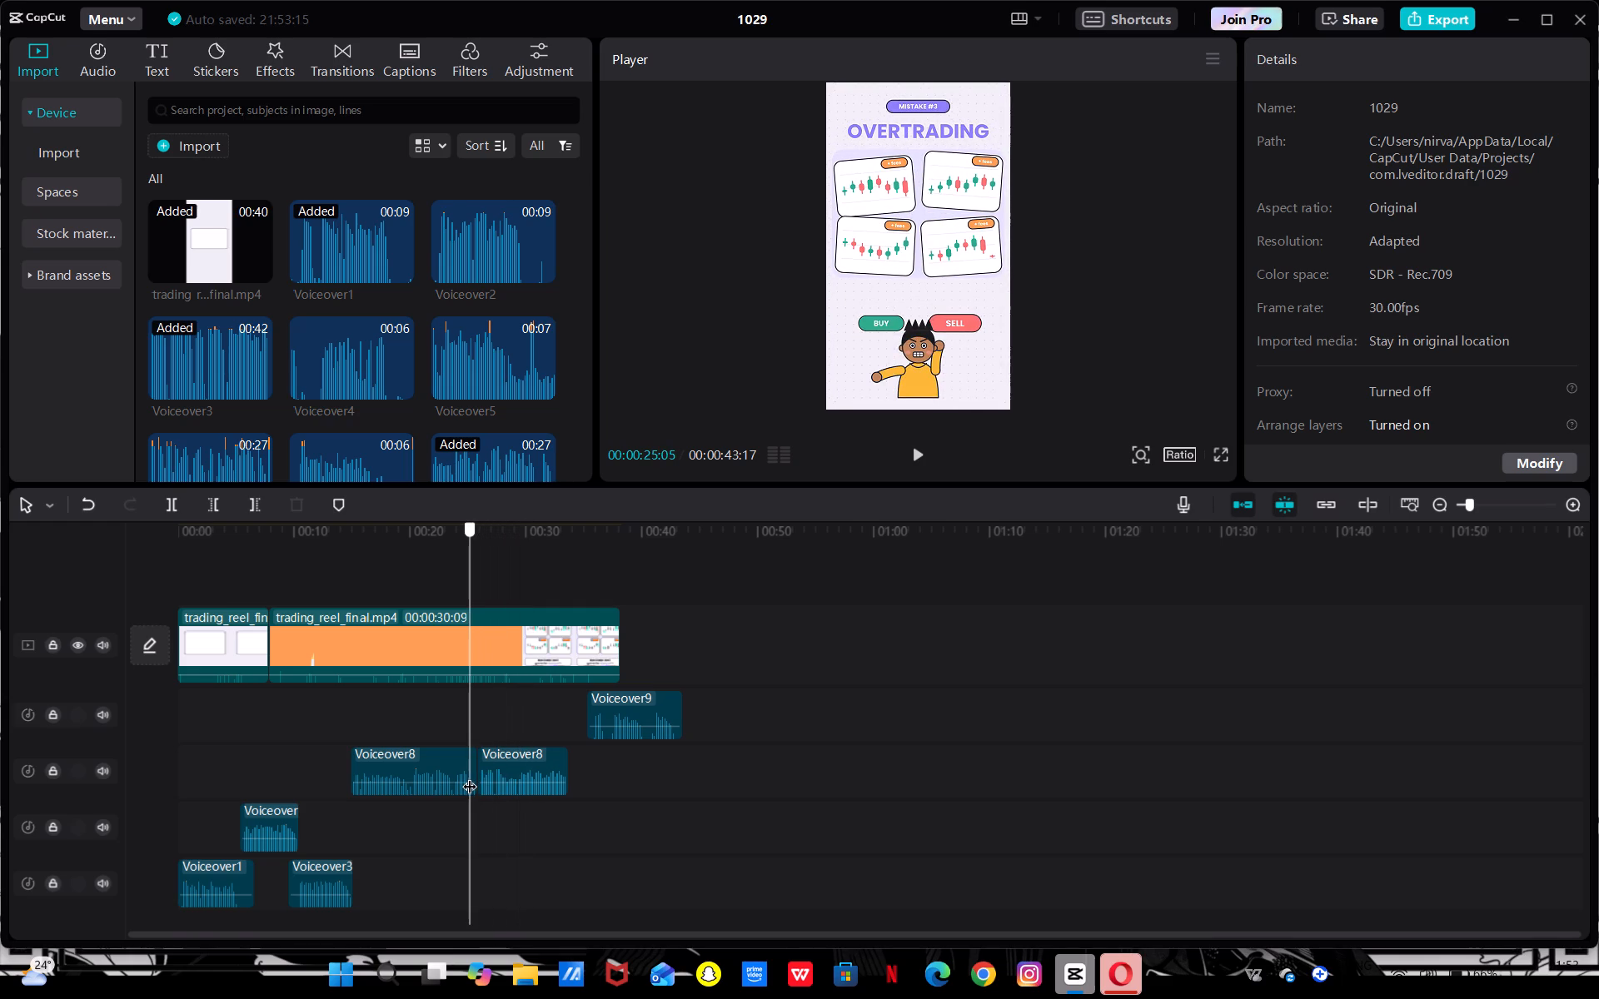
Move the second Voiceover8 piece to the Voiceover9 track, starting at about 00:00:25:05, and replay the join until 00:00:25:16.
left_click_drag(470, 776, 470, 774)
left_click_drag(531, 760, 522, 727)
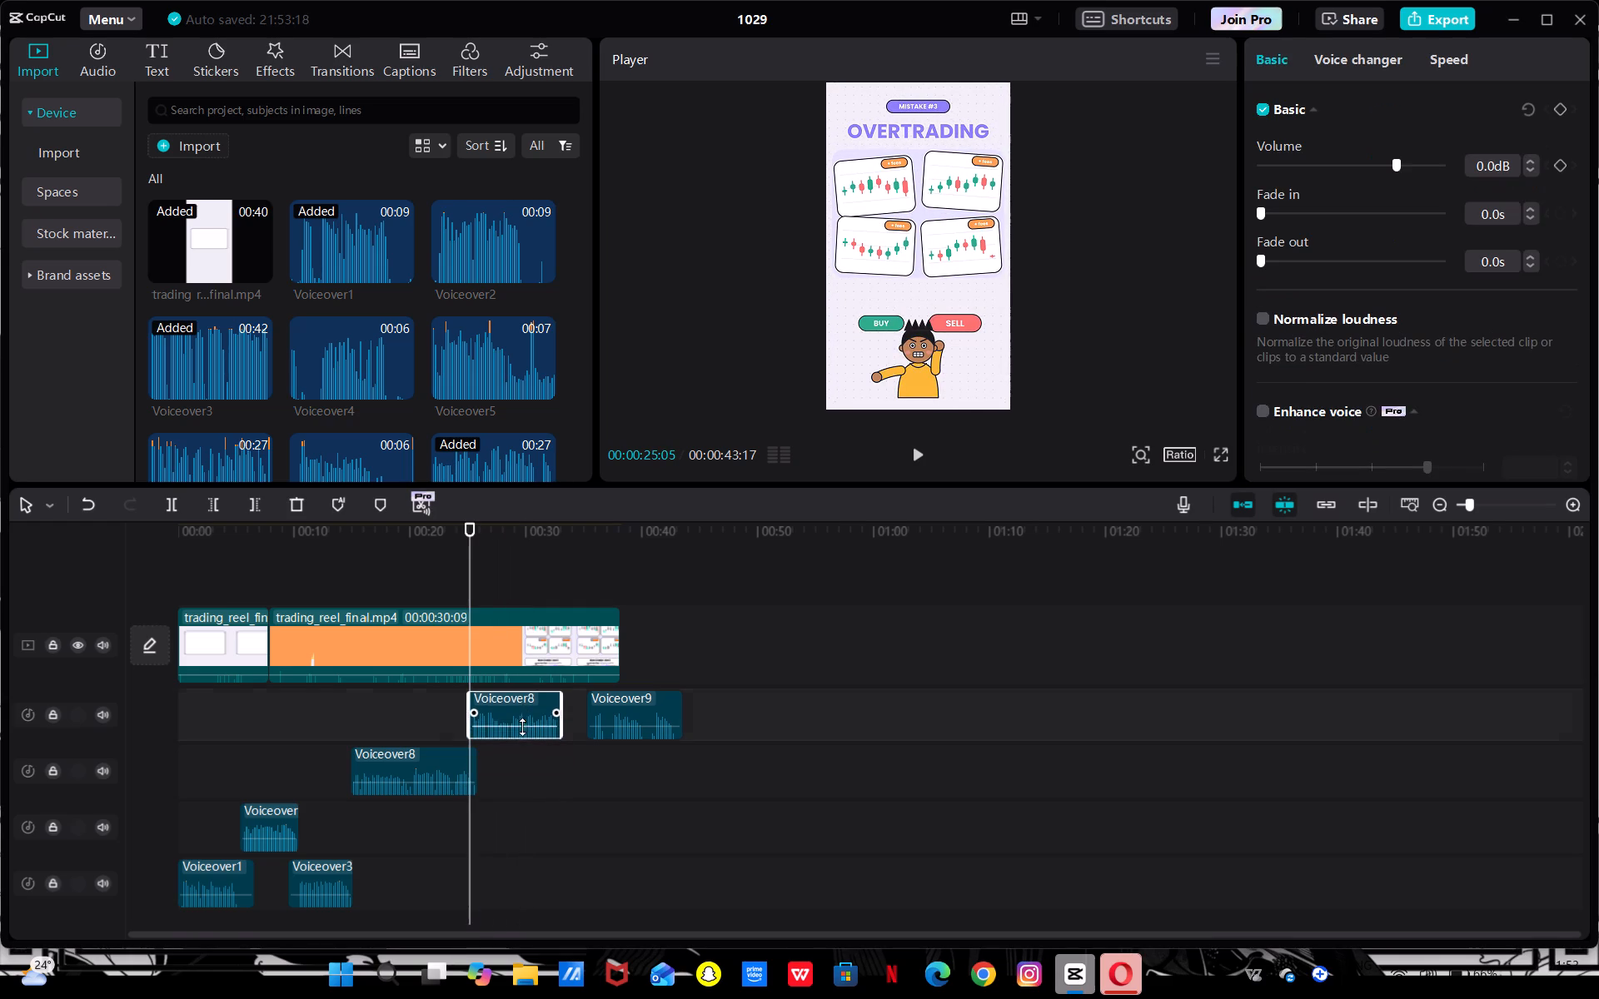
left_click_drag(471, 546, 446, 559)
key("space")
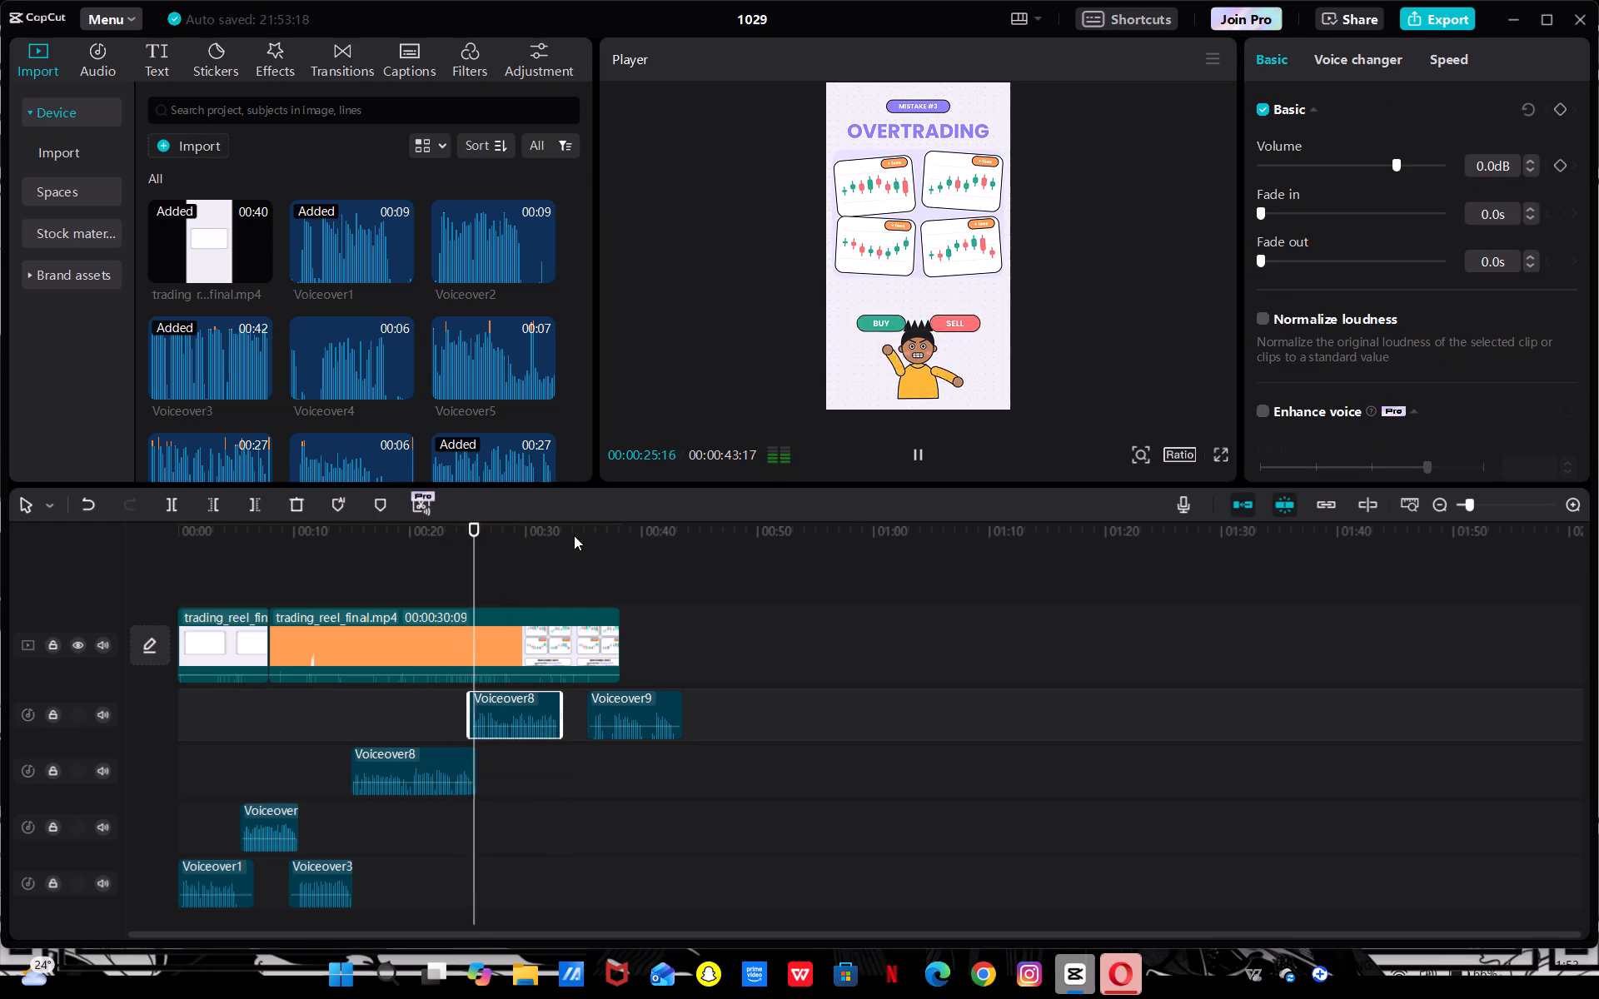
key("space")
Play again from 00:00:23:28 and split the trading_reel_final.mp4 clip in the Overtrading section at 00:00:25:01.
left_click_drag(475, 534, 456, 546)
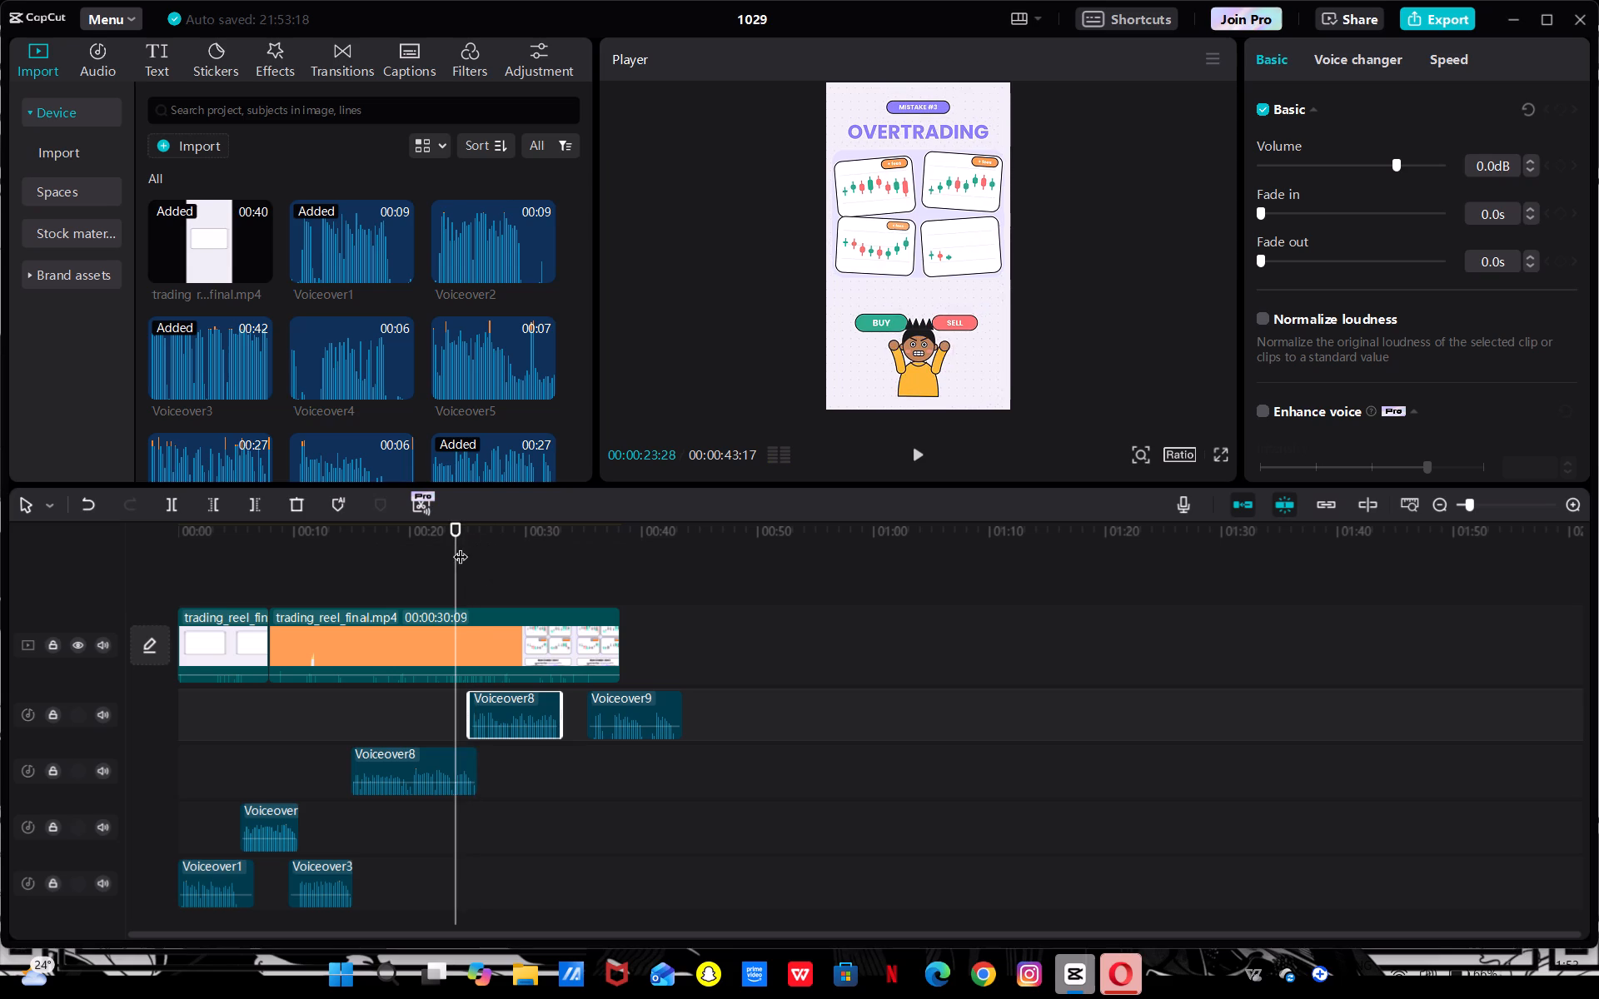
key("space")
key("space")
left_click(476, 660)
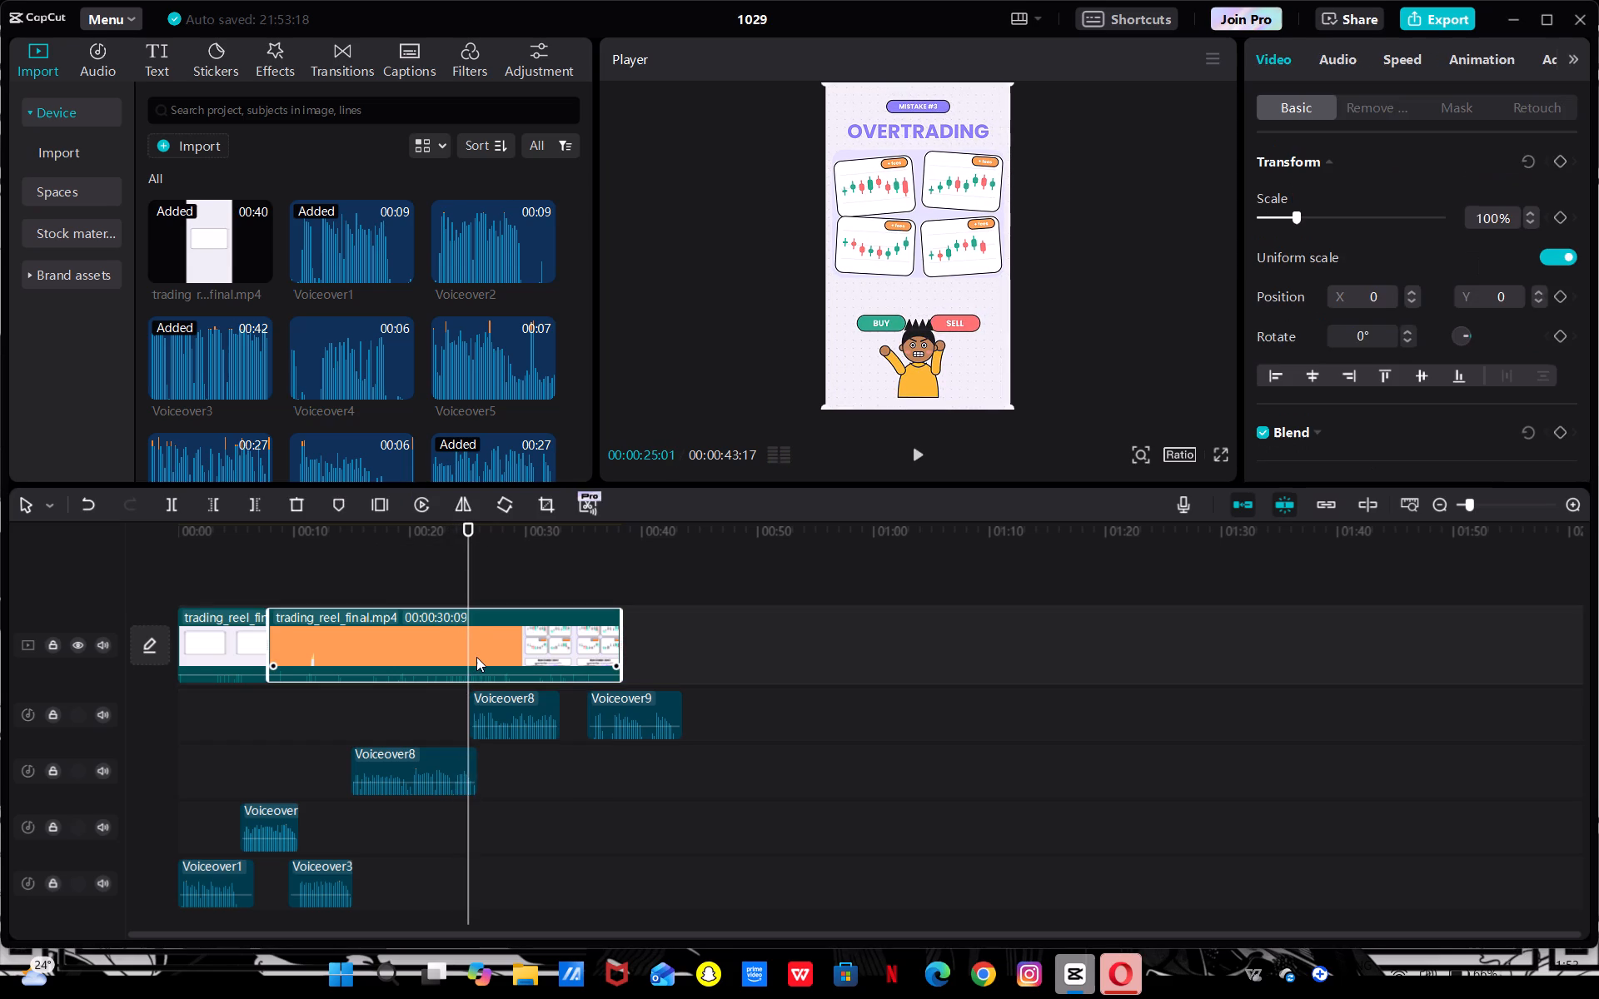
key("w")
Play on from 00:00:25:01 and trim the start of the last trading_reel_final.mp4 clip up to 00:00:28:01.
key("space")
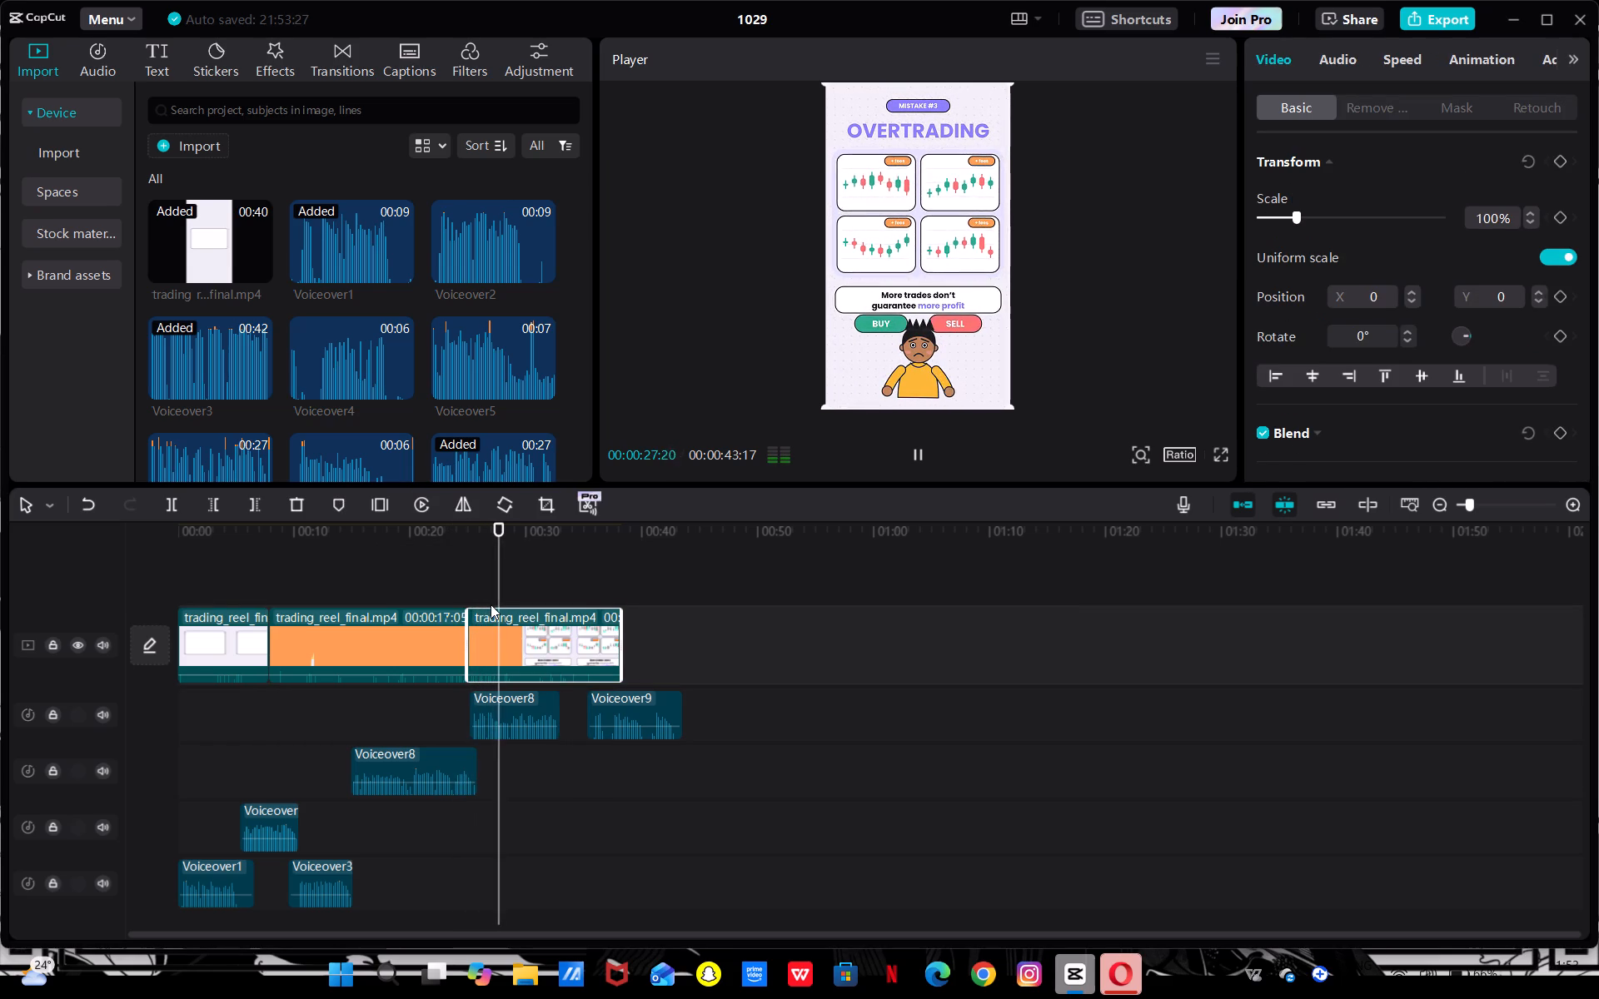
key("space")
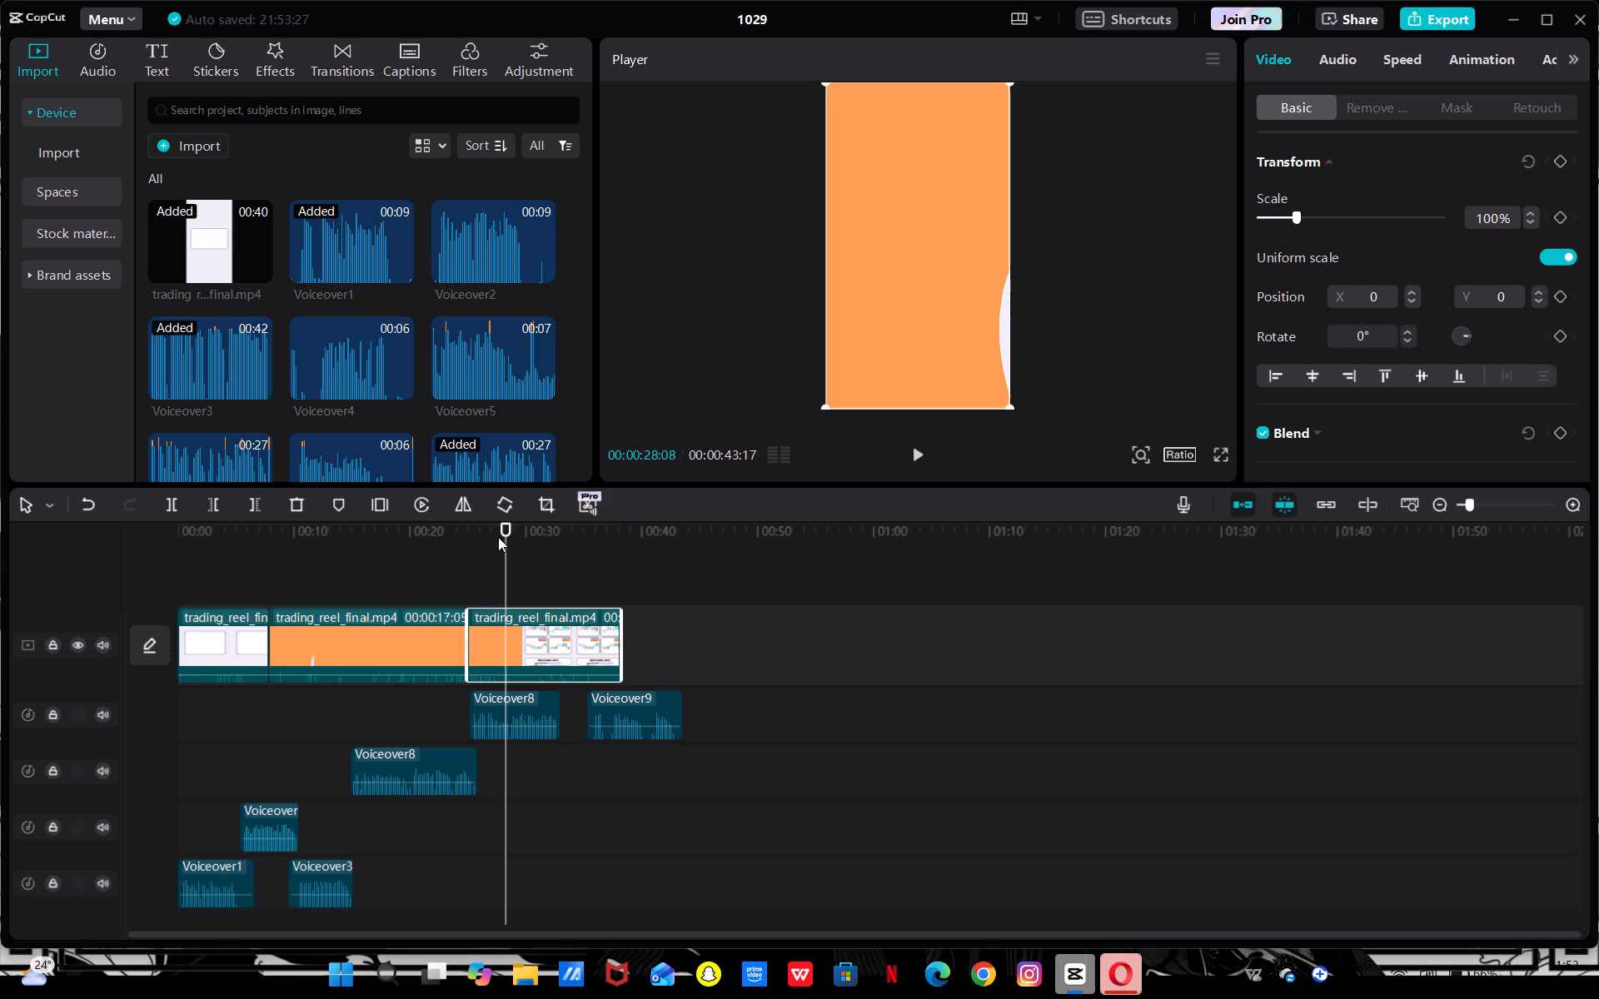
left_click(501, 534)
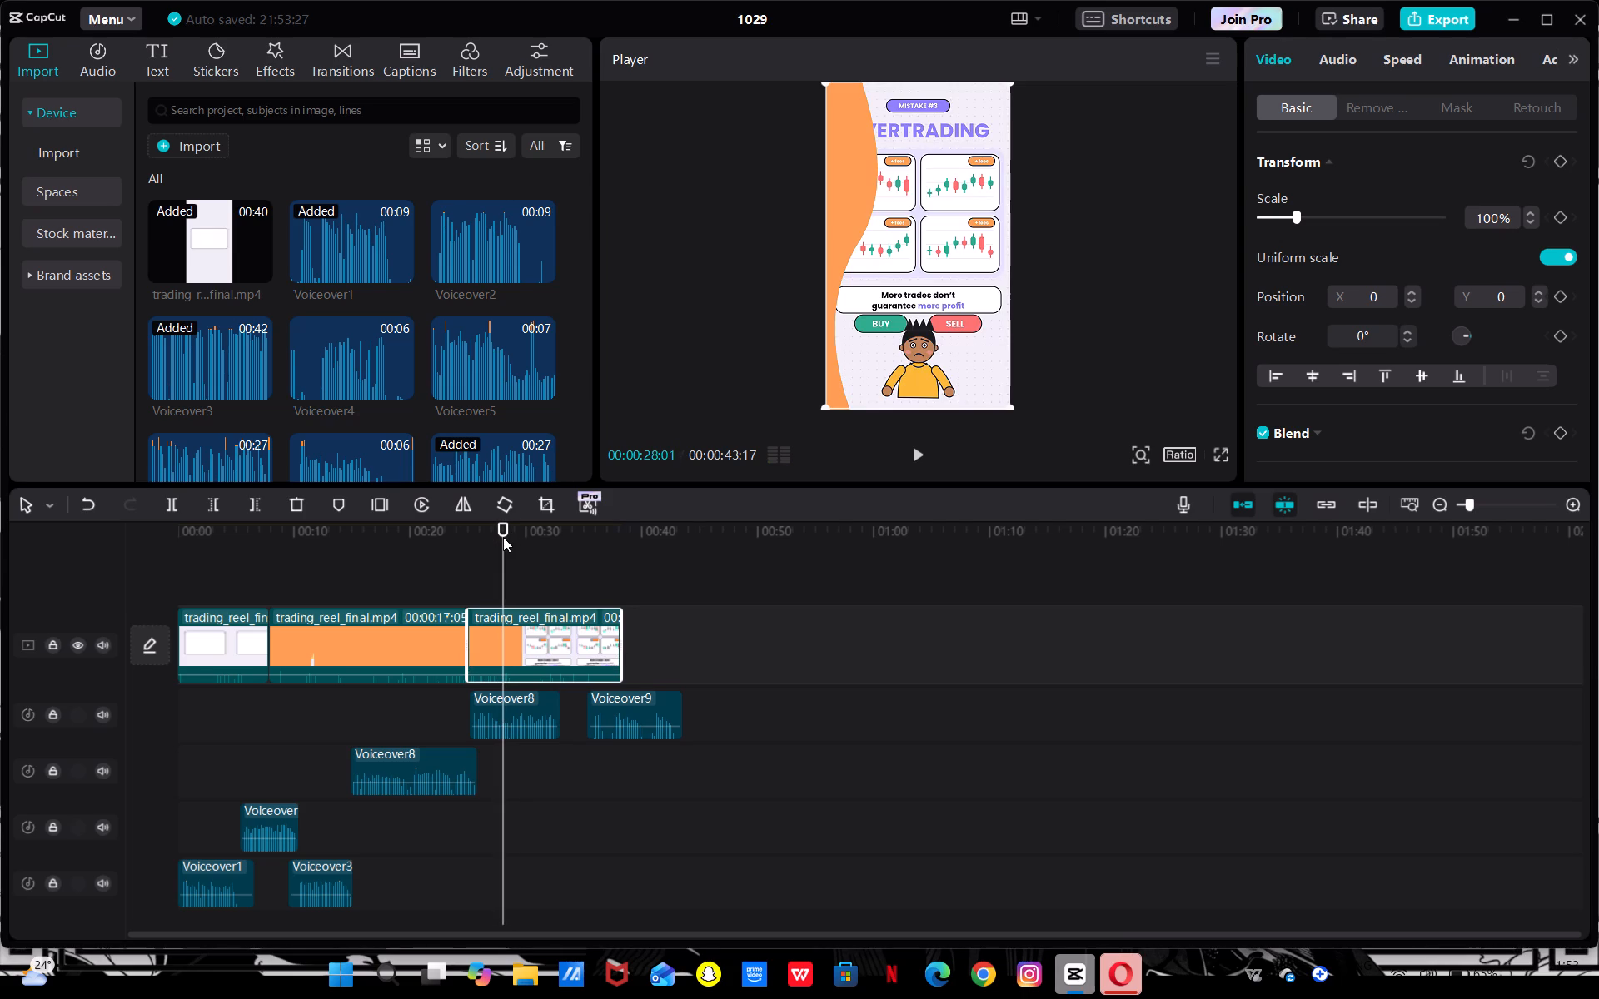
key("q")
Replay from 00:00:23:22 to 00:00:32:26 and move Voiceover9 onto the first Voiceover8 piece's track, starting at about 00:00:32.
left_click_drag(473, 536, 453, 549)
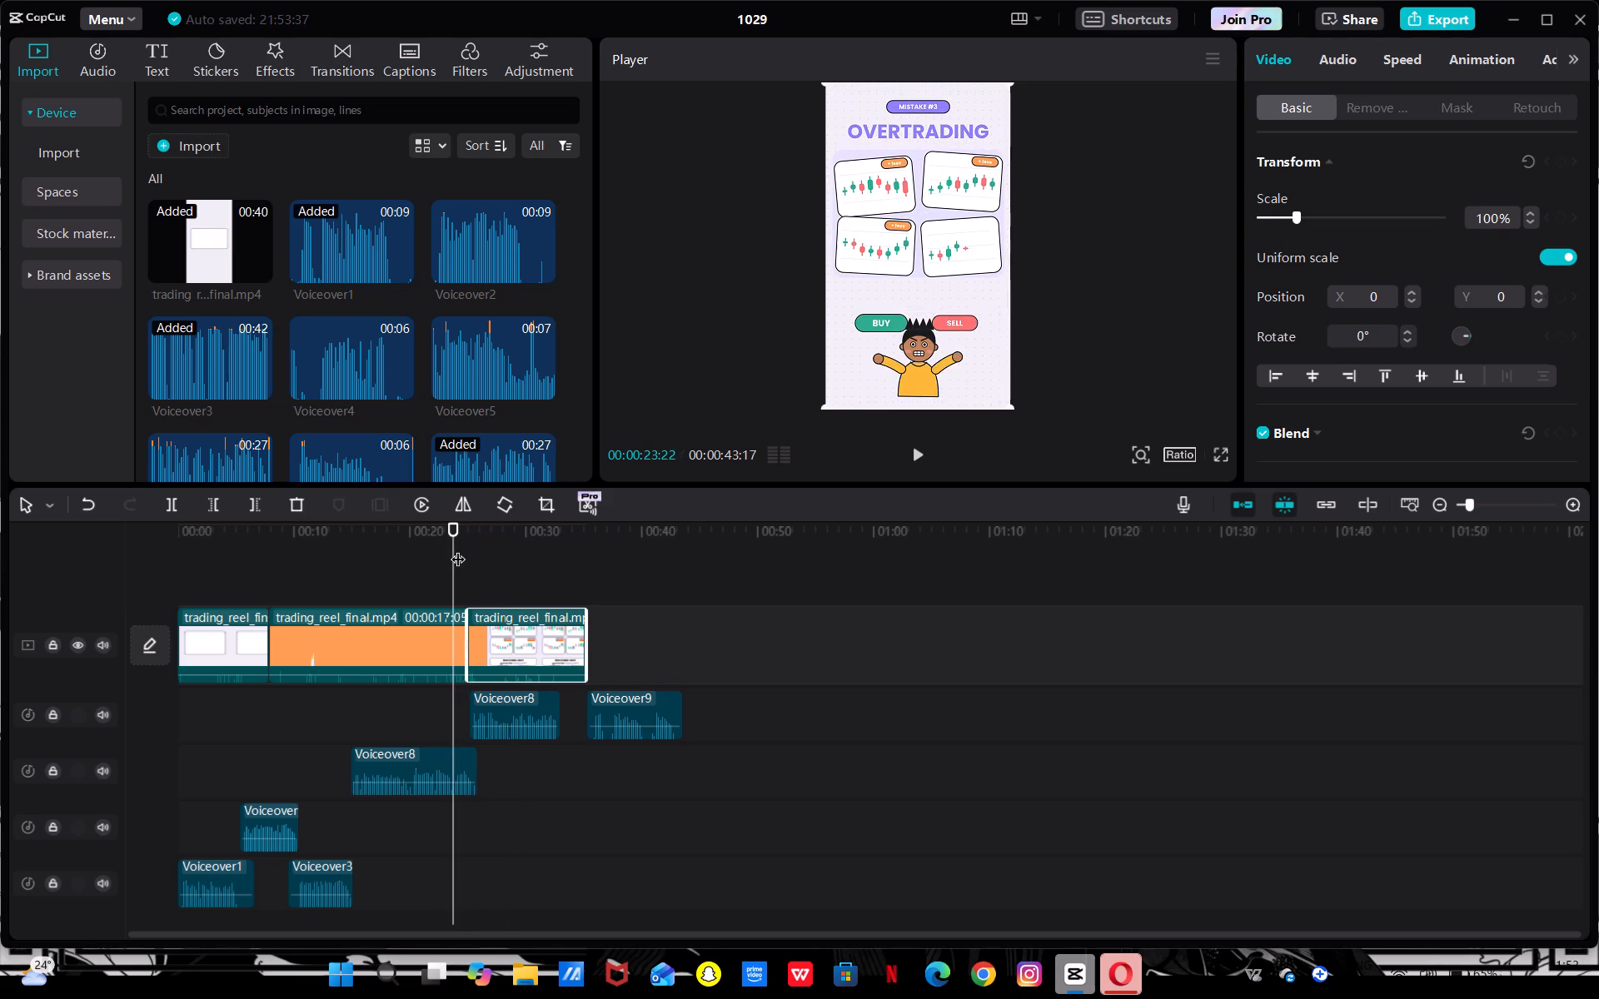
key("space")
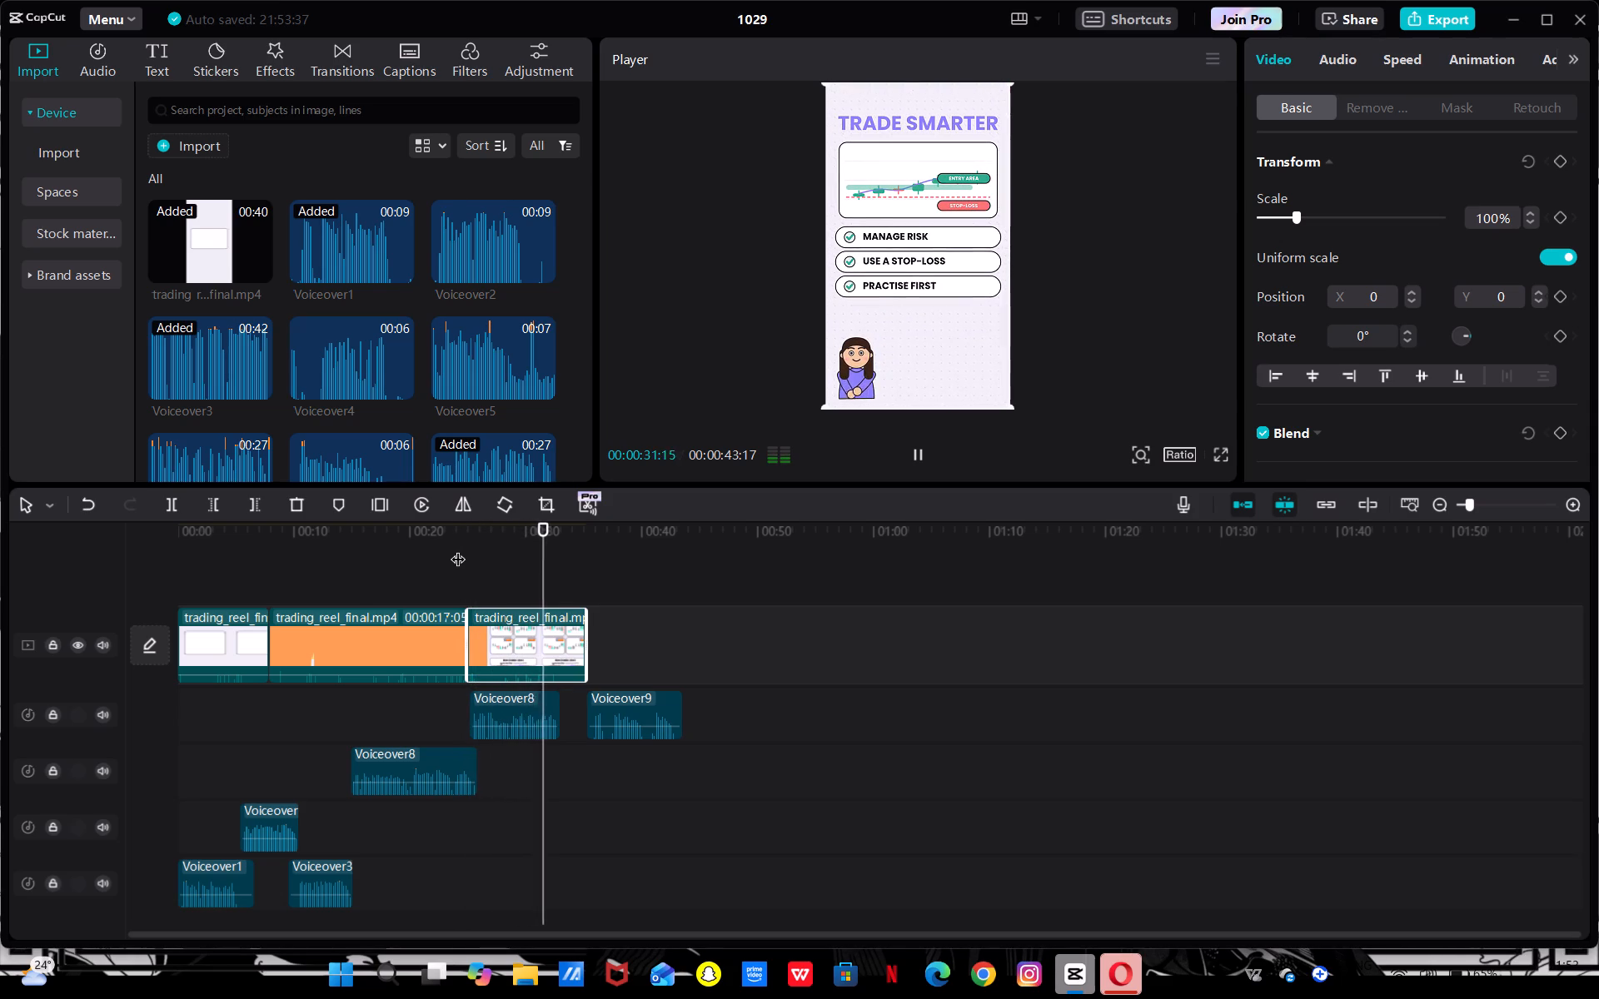
key("space")
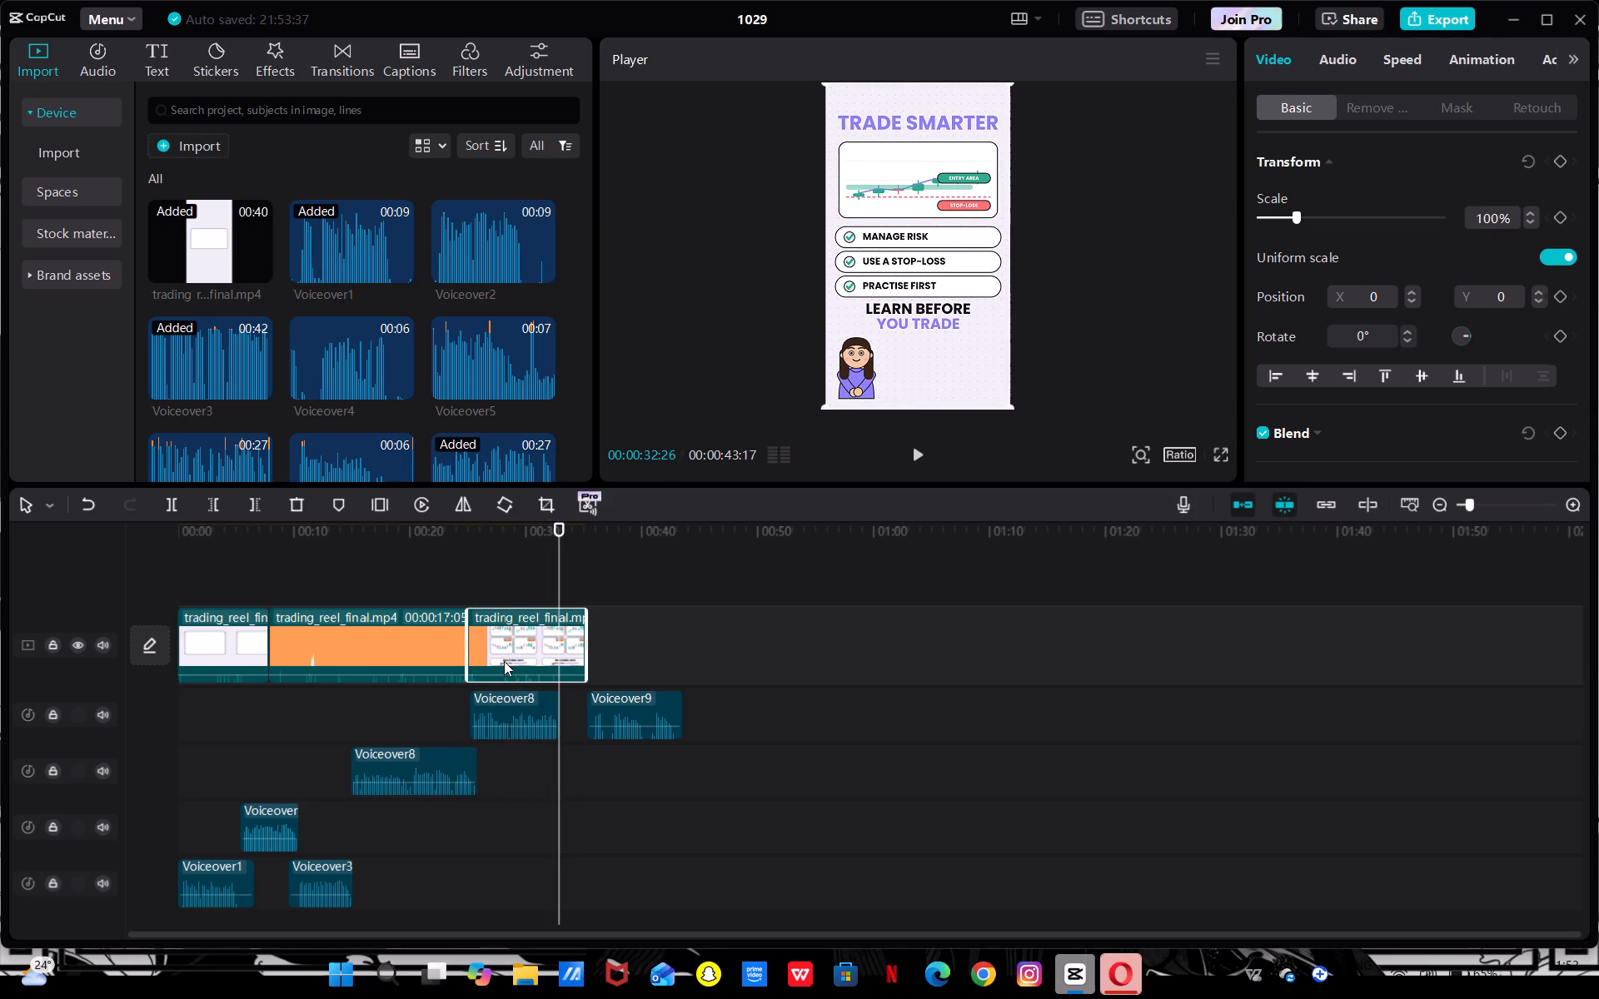
left_click_drag(627, 706, 590, 707)
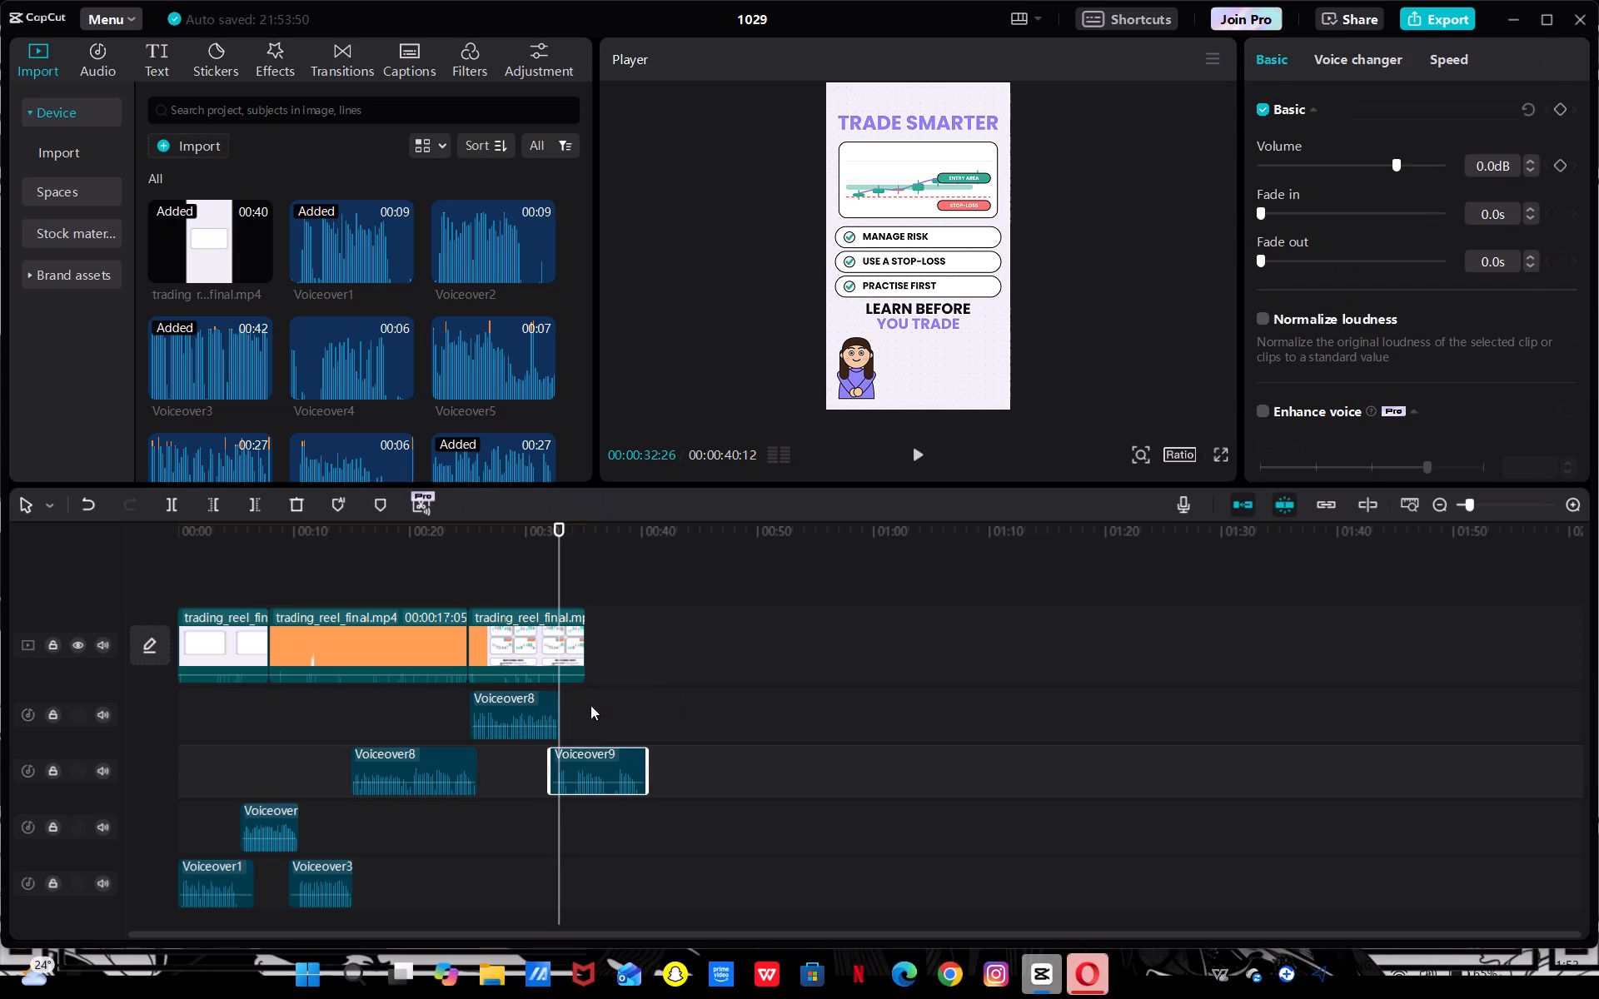
Play through Voiceover9, trim its start to 00:00:34:11, and split it just before 00:00:37.
key("space")
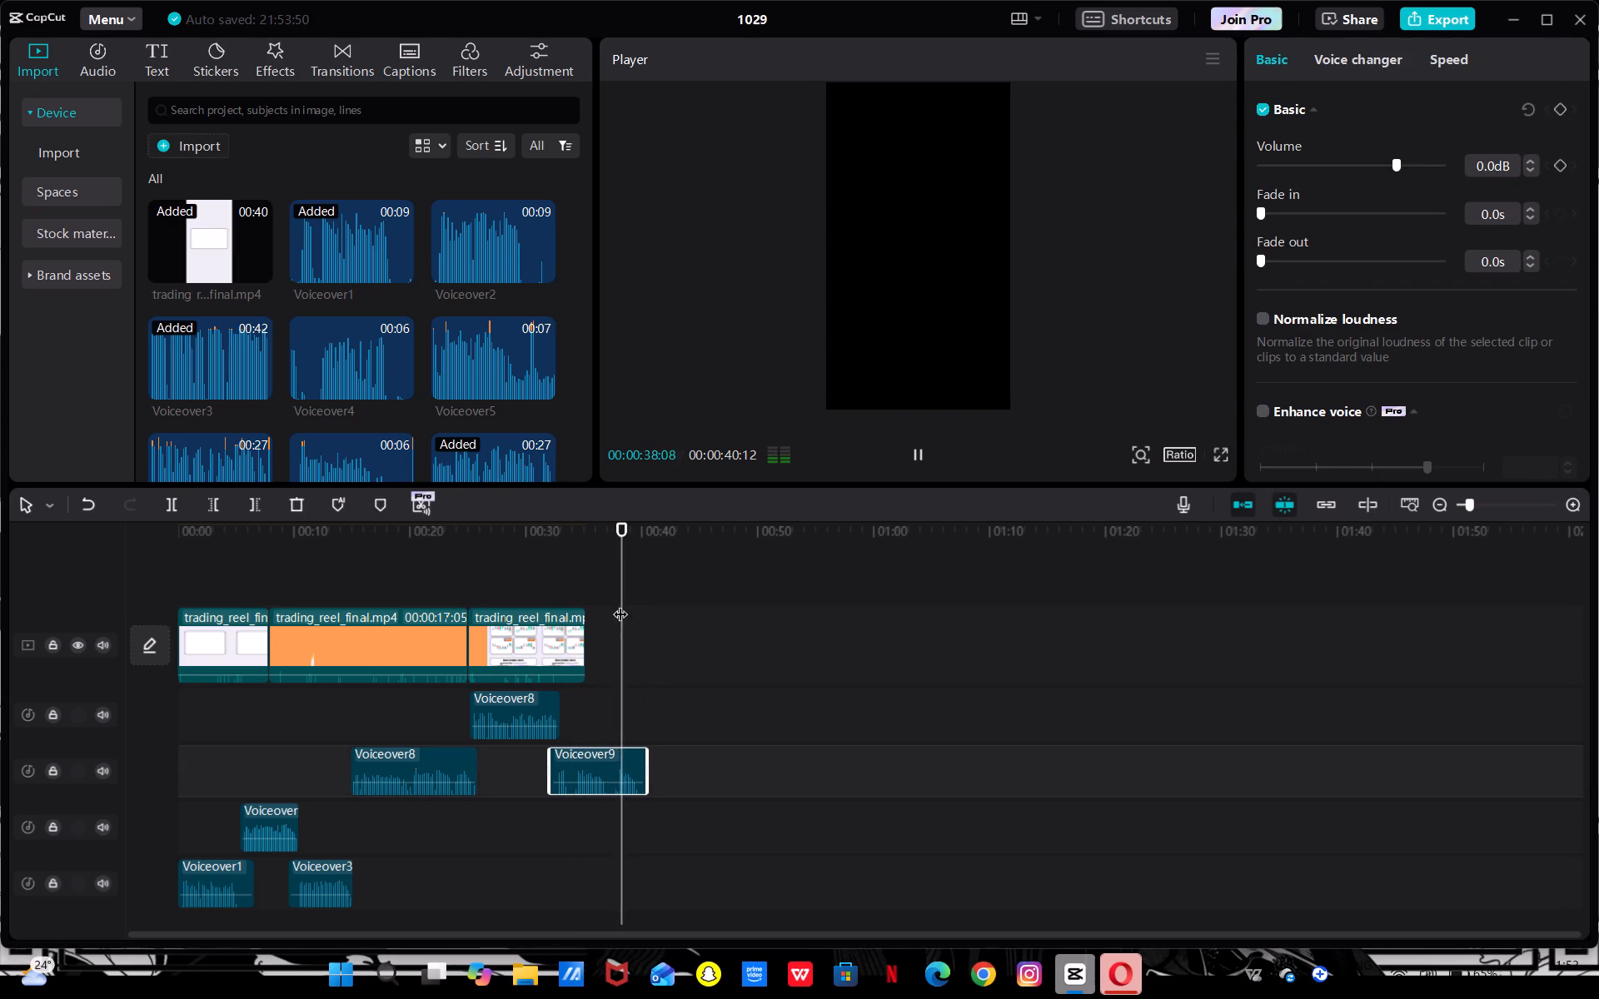
key("space")
left_click_drag(620, 527, 576, 601)
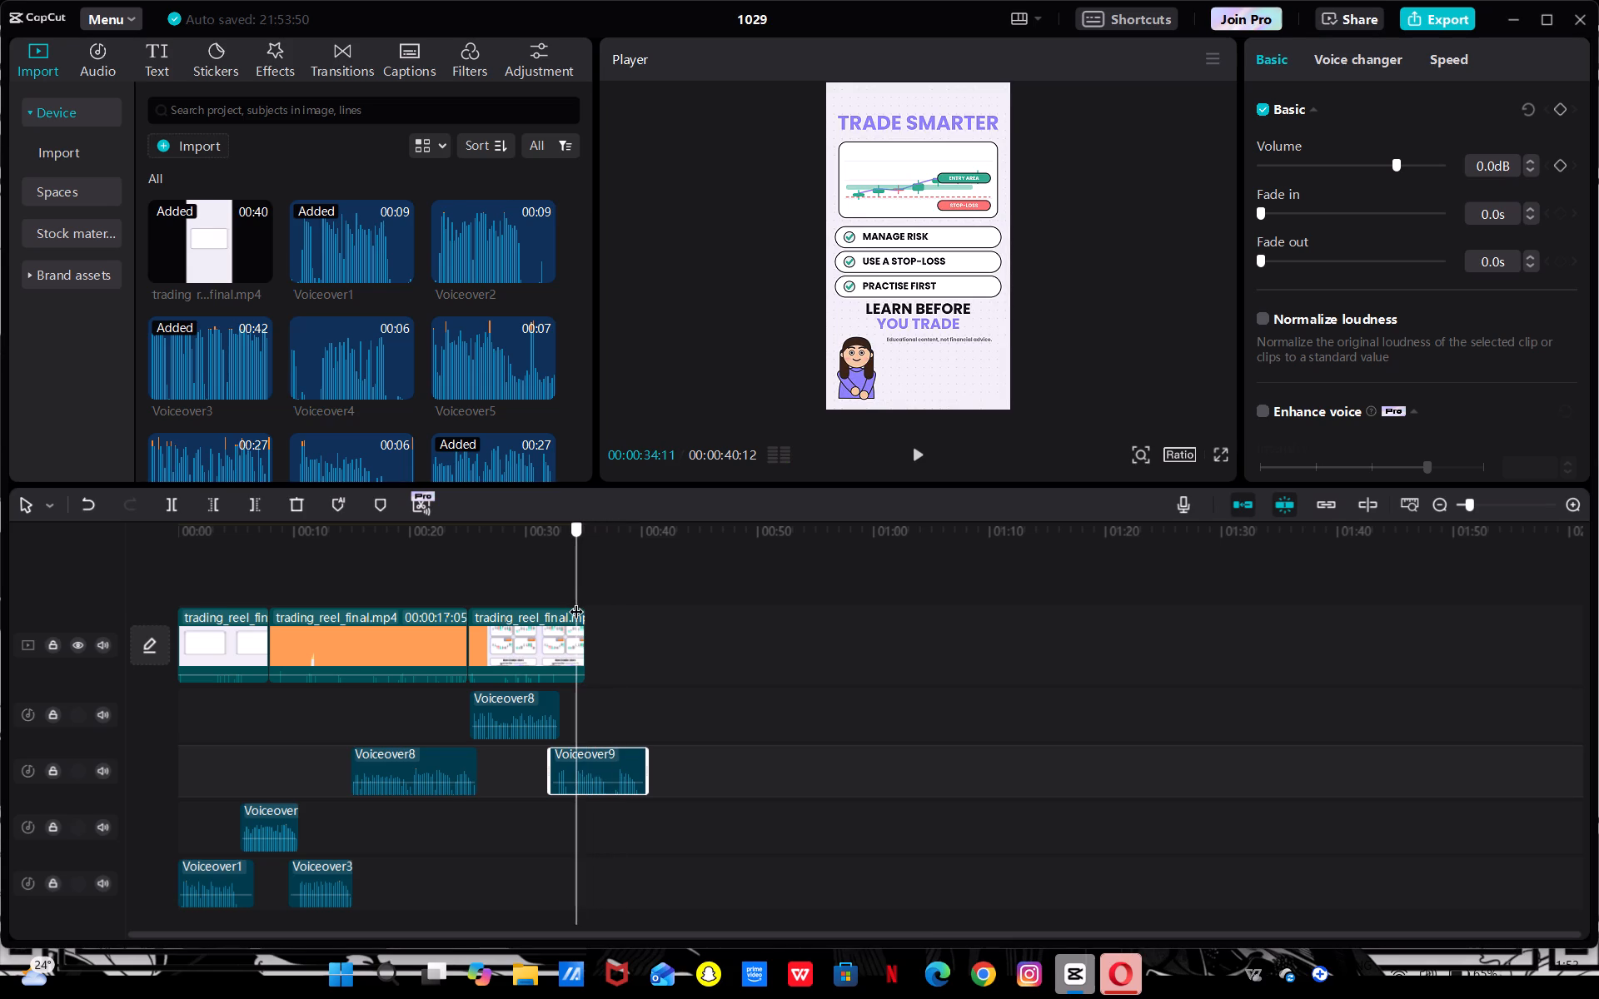
left_click_drag(576, 601, 610, 608)
key("q")
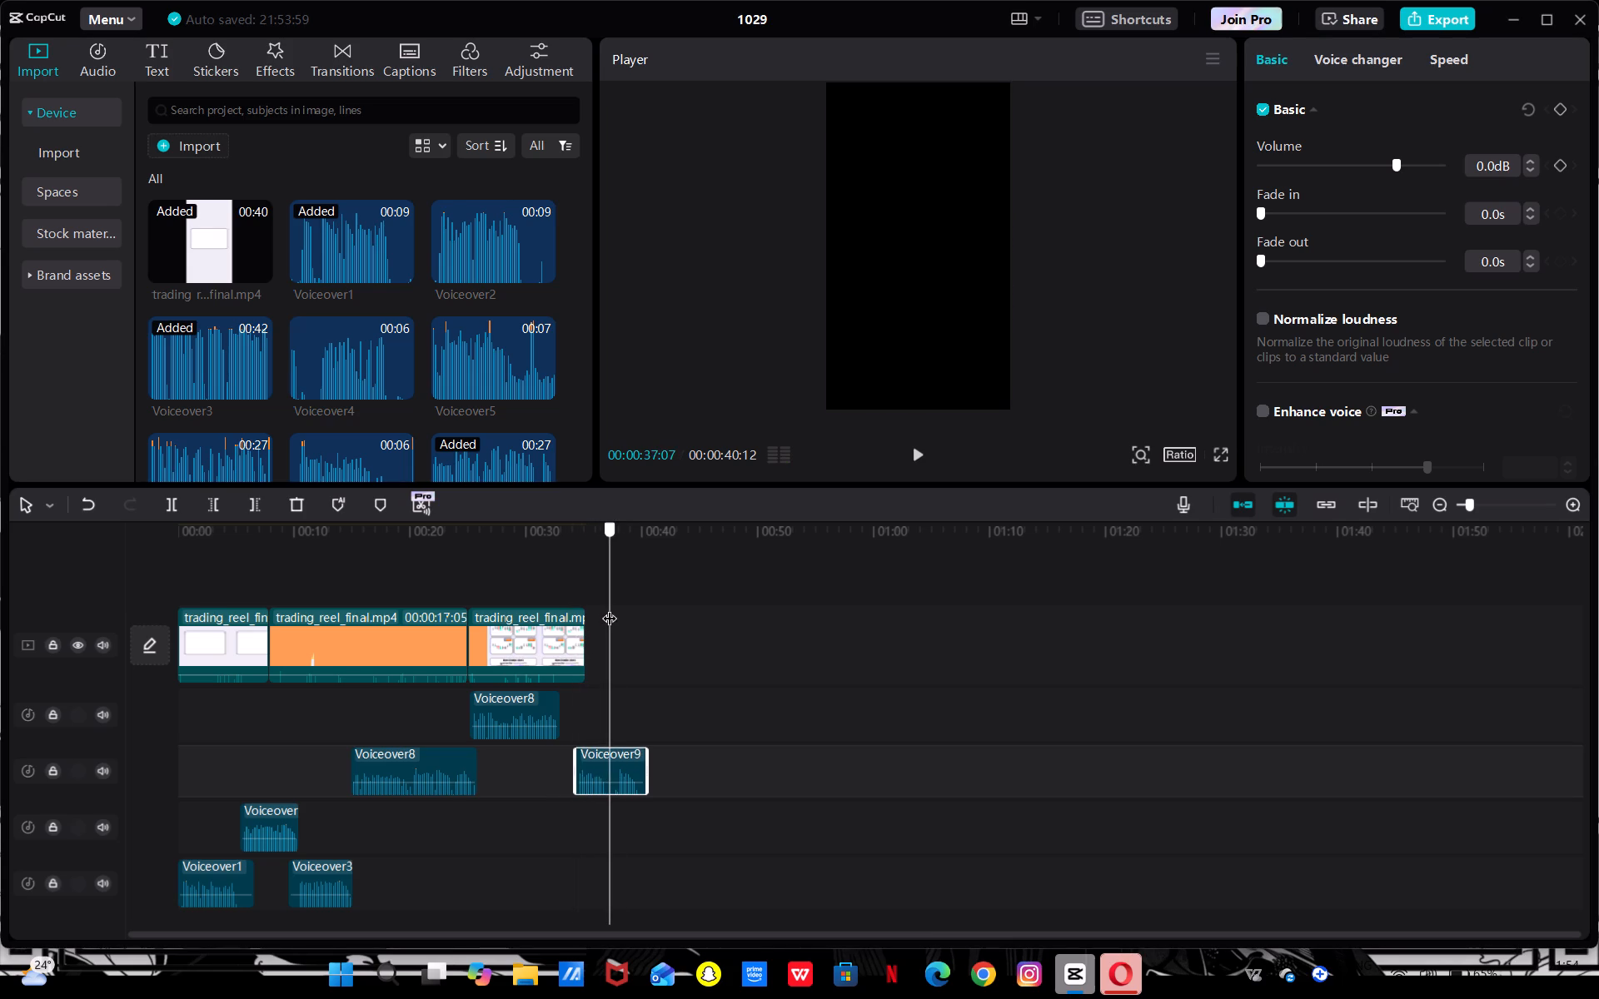
left_click_drag(610, 608, 605, 610)
key("w")
Play to 00:00:39:11, trim the second Voiceover9 piece's start to 00:00:37:26, and move it back against the first piece.
key("space")
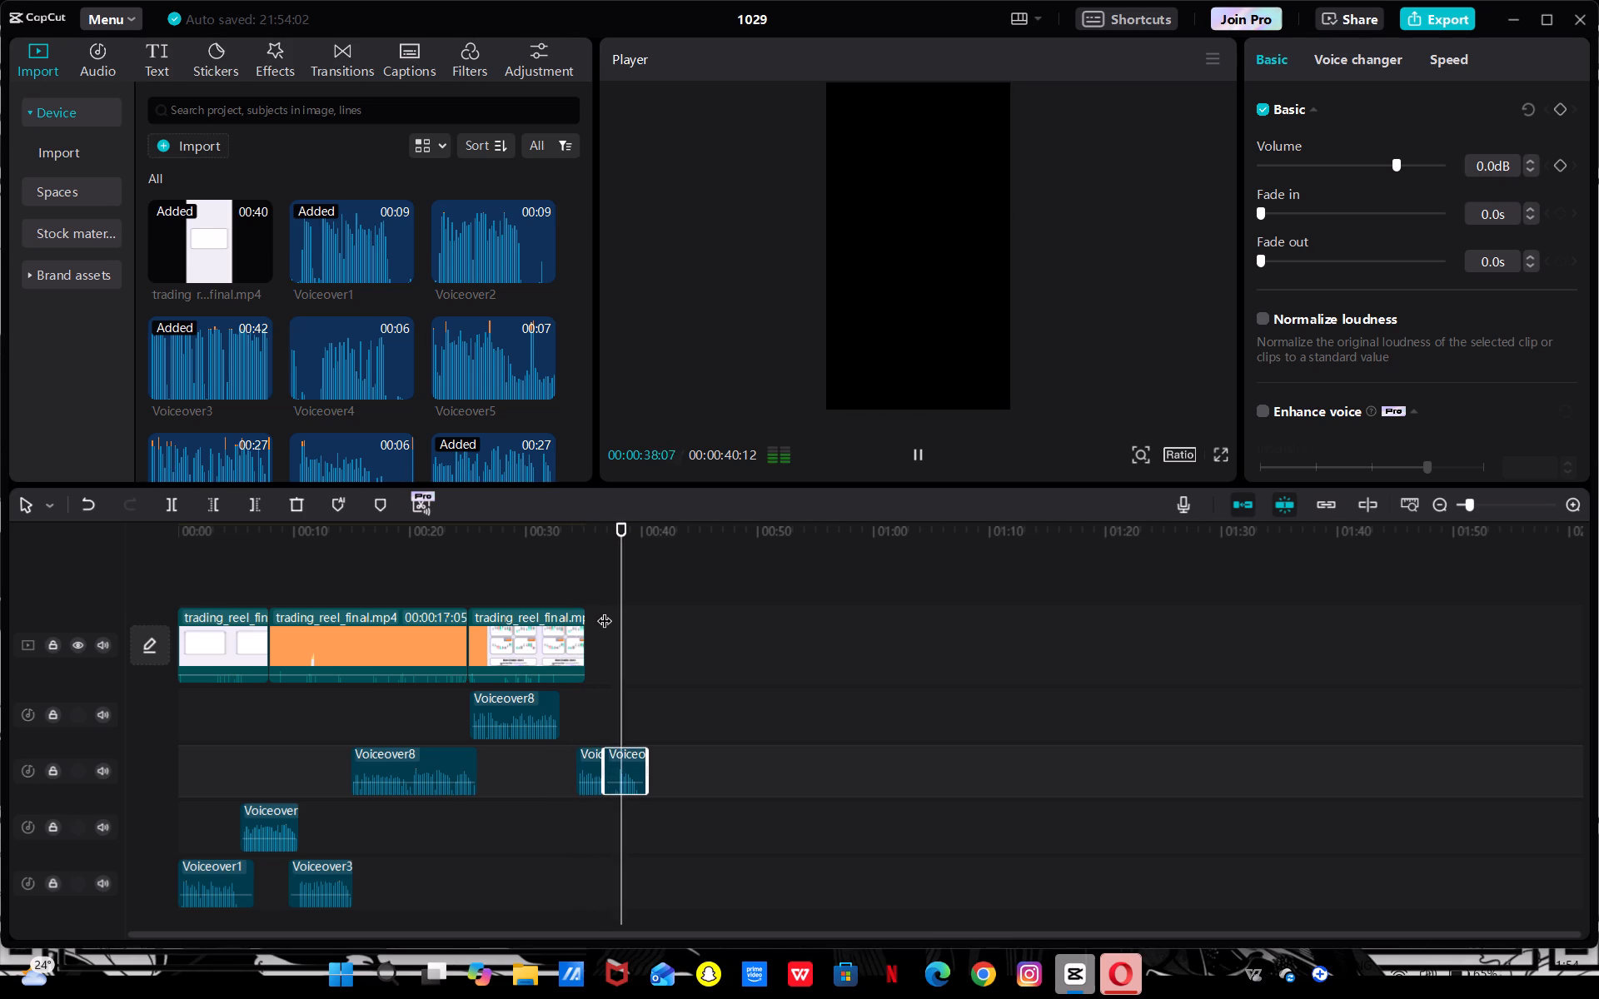
key("space")
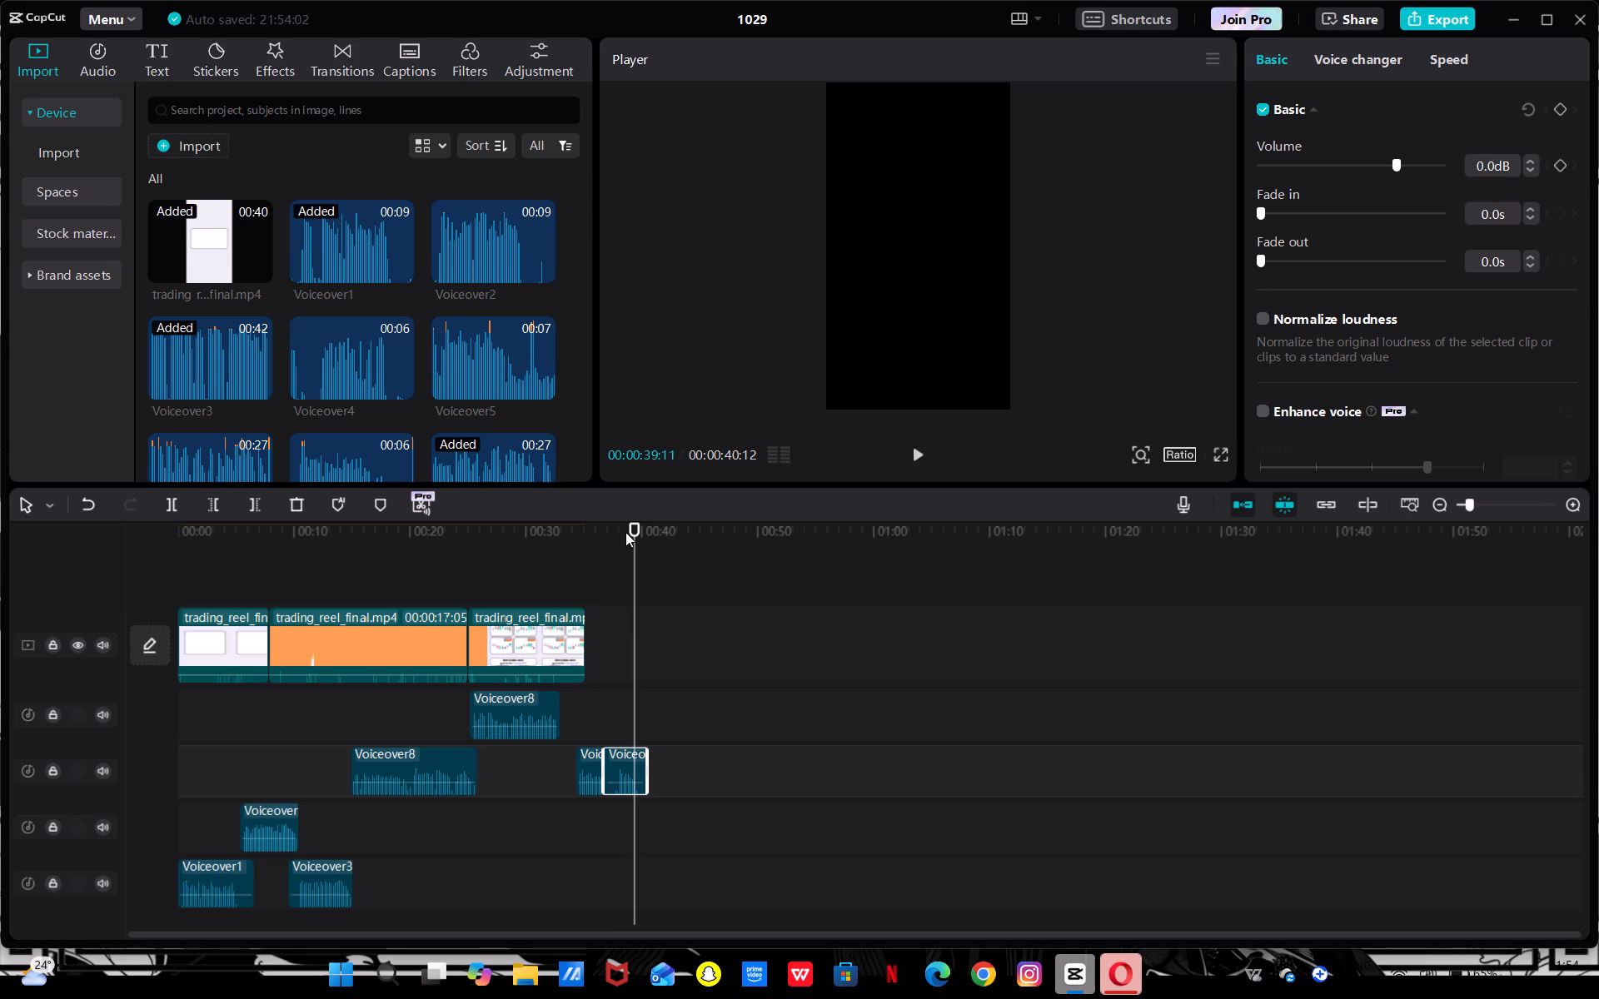
left_click_drag(625, 532, 617, 567)
key("q")
left_click_drag(627, 754, 621, 755)
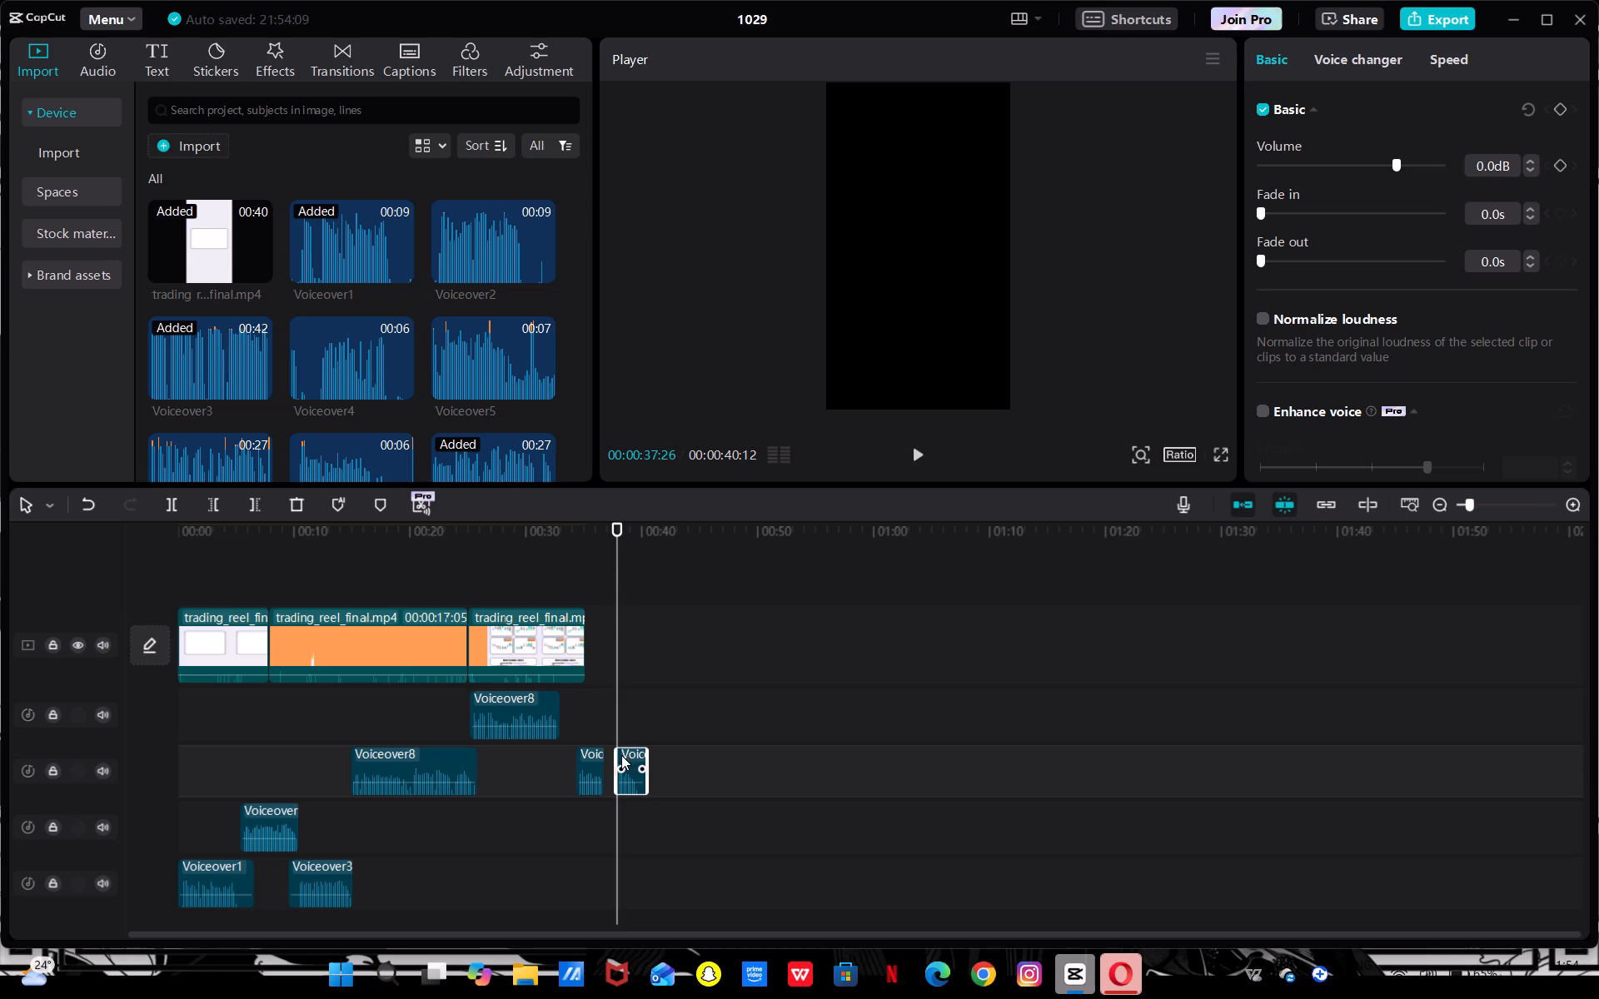
left_click_drag(621, 755, 615, 756)
Move the first Voiceover9 piece to about 00:00:33 and the second to the track below at the first's end, and replay until 00:00:32:21.
left_click(595, 760)
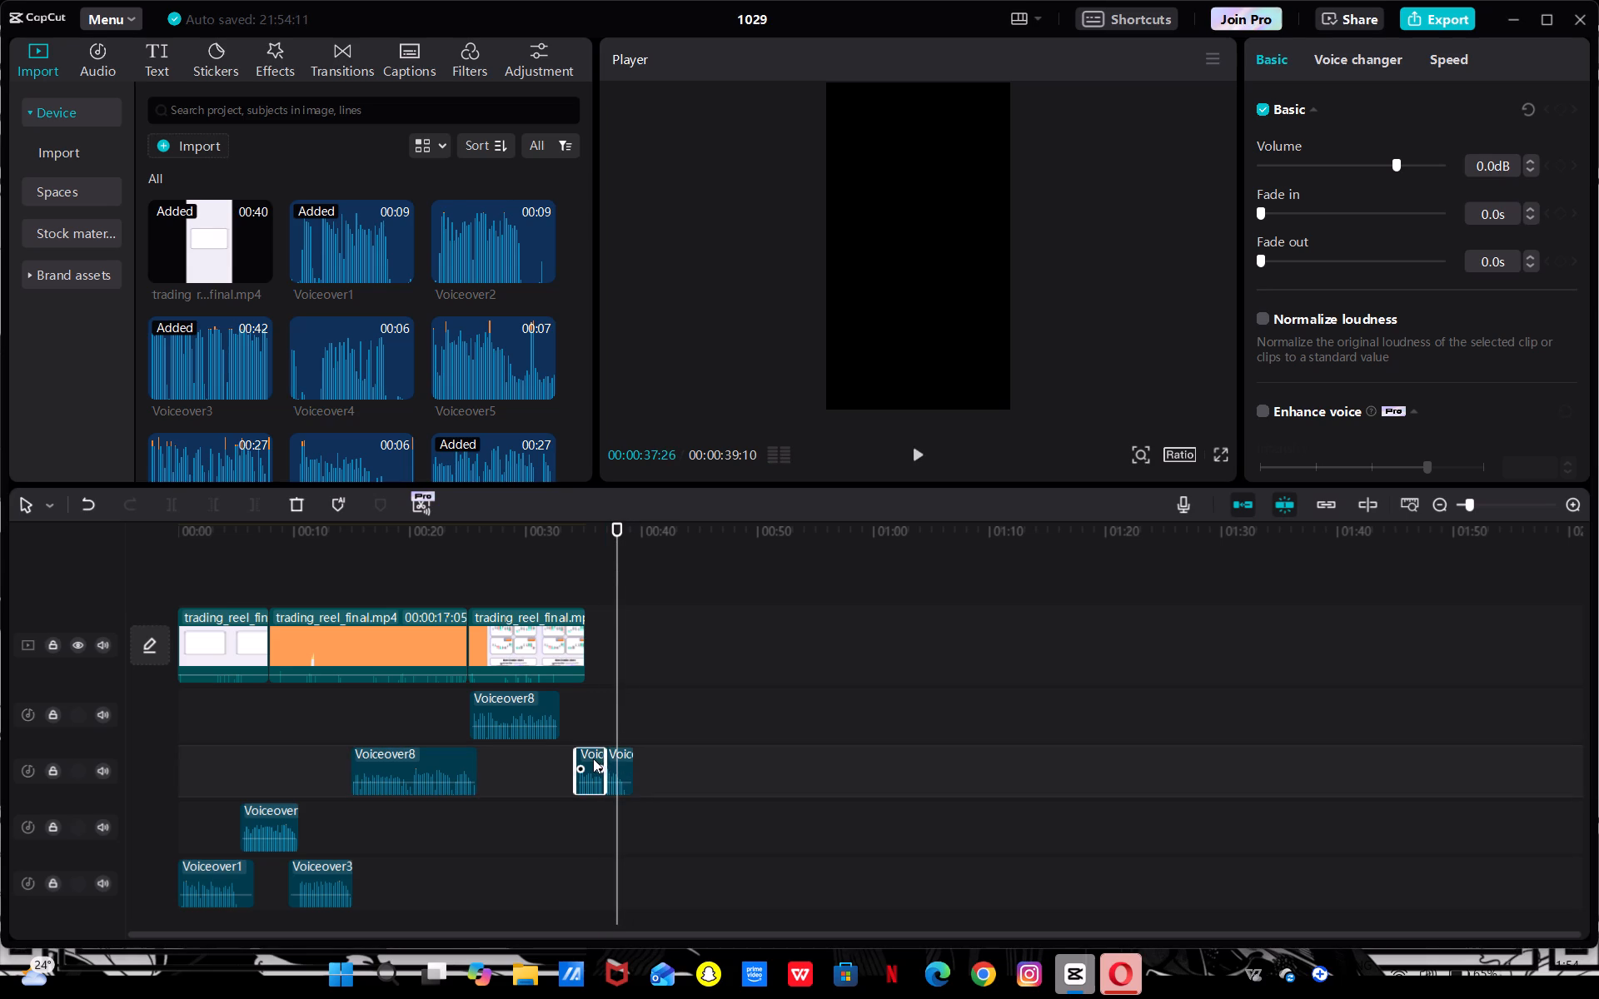
left_click_drag(592, 758, 572, 756)
left_click_drag(619, 763, 604, 764)
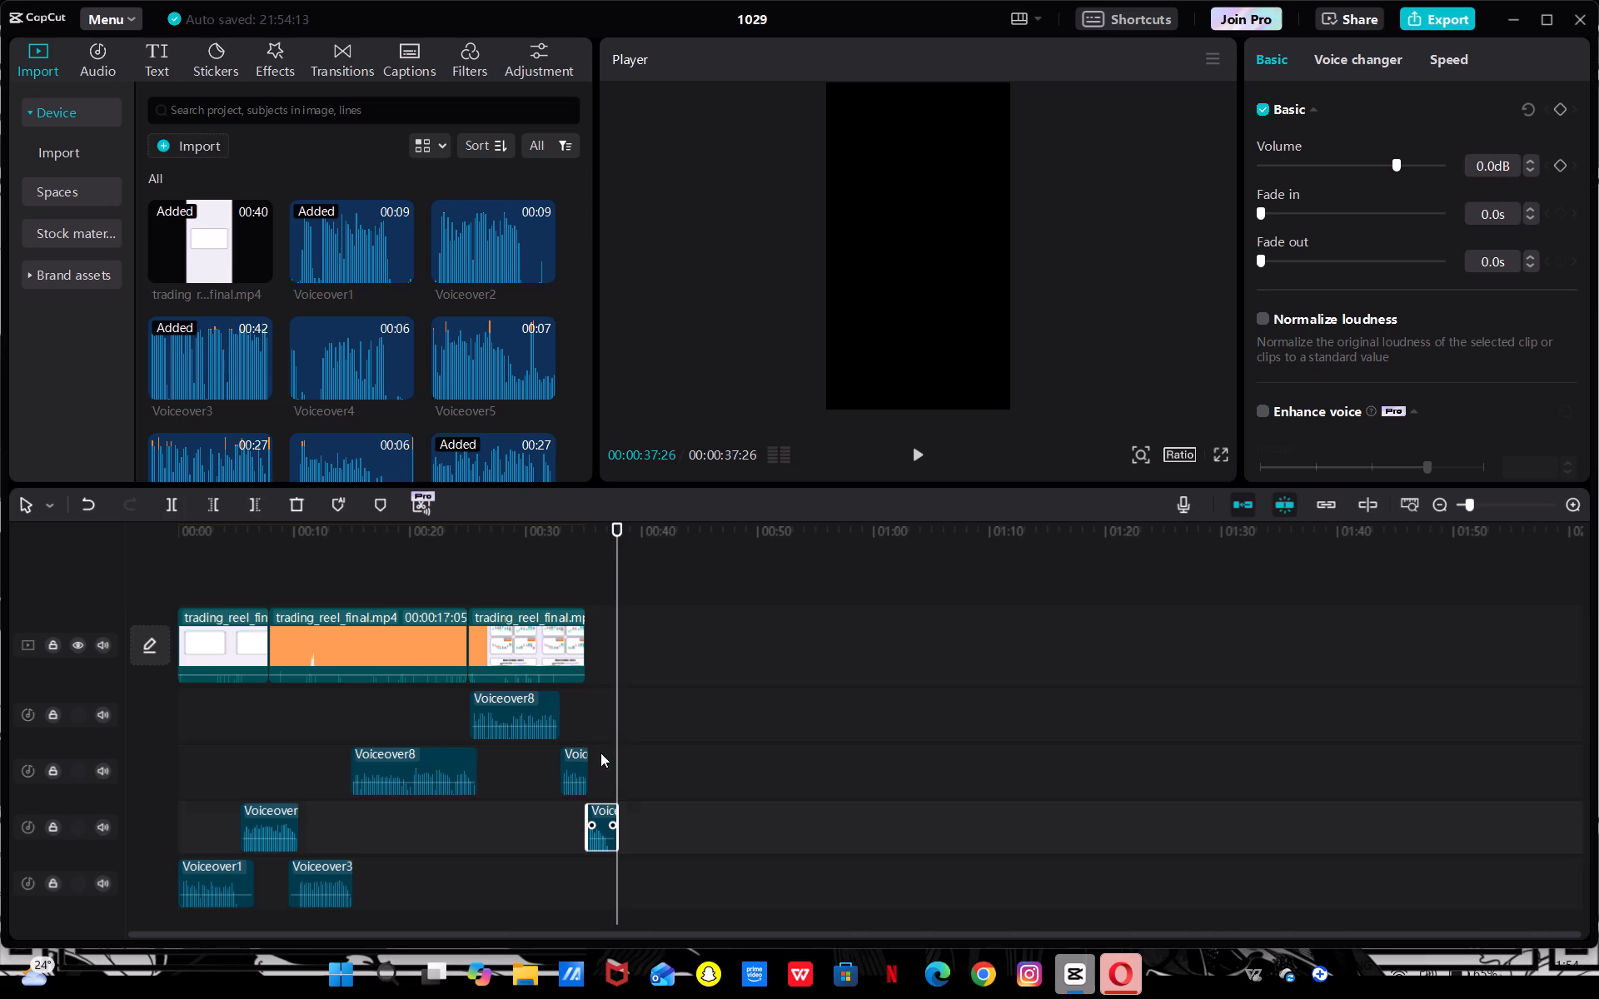
left_click_drag(617, 548, 503, 593)
key("space")
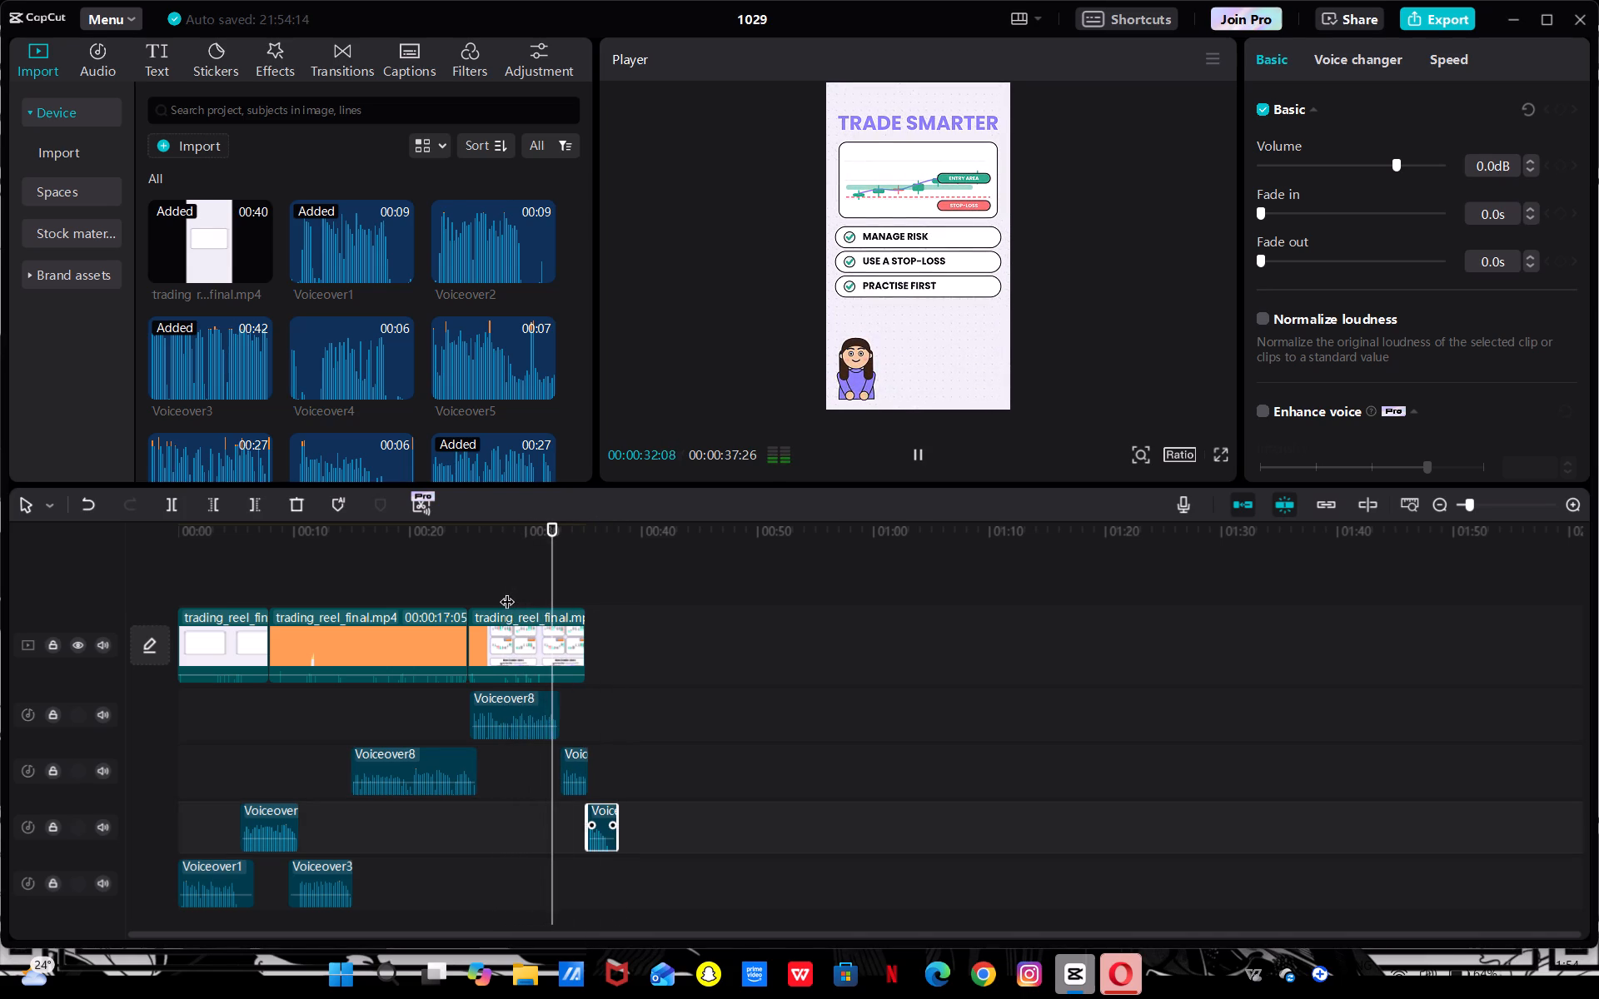
key("space")
Set the speed of the last trading_reel_final.mp4 clip to 0.8x.
left_click(527, 639)
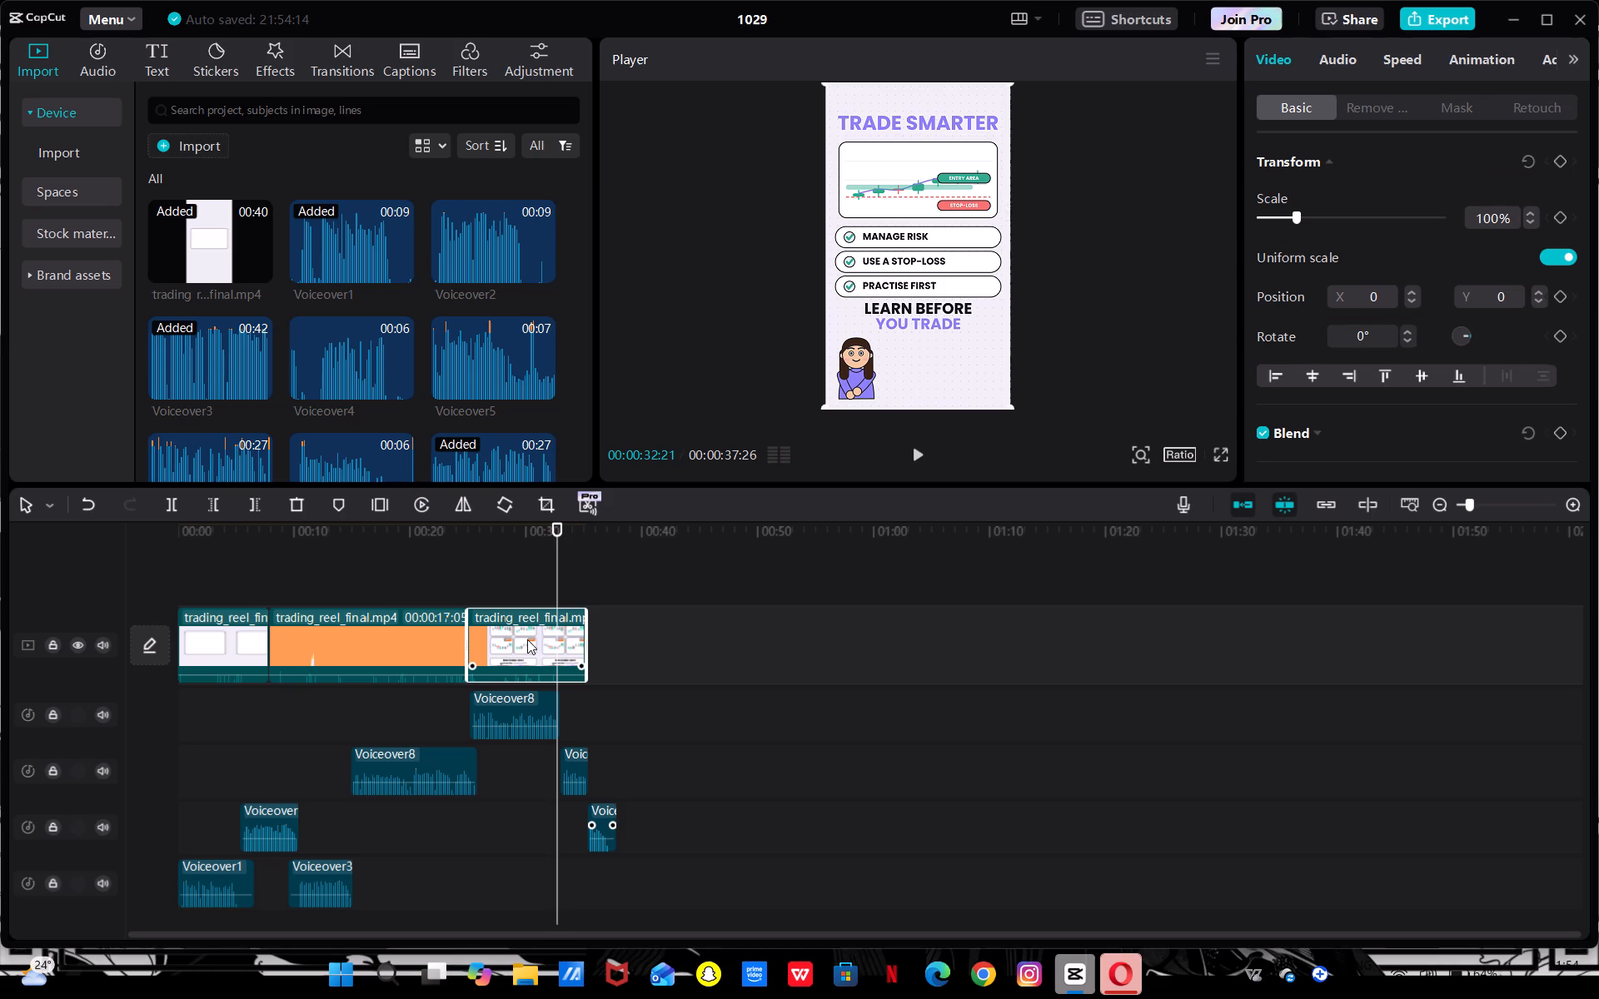
right_click(527, 639)
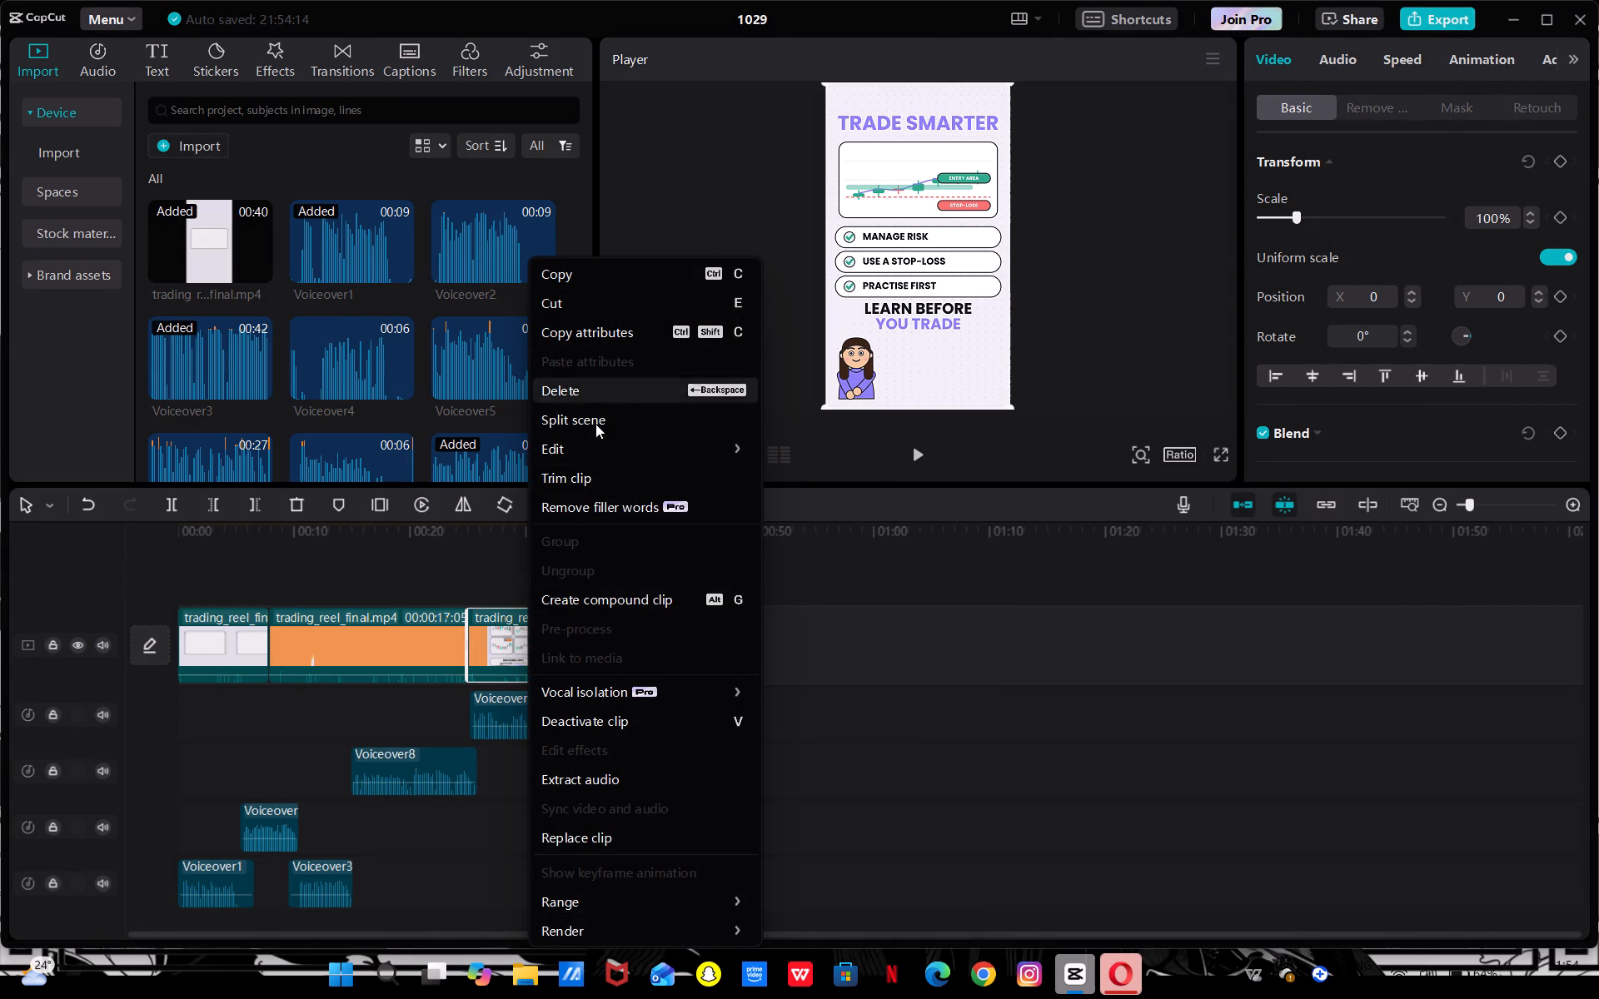
scroll(569, 542, "down", 2)
left_click(1063, 591)
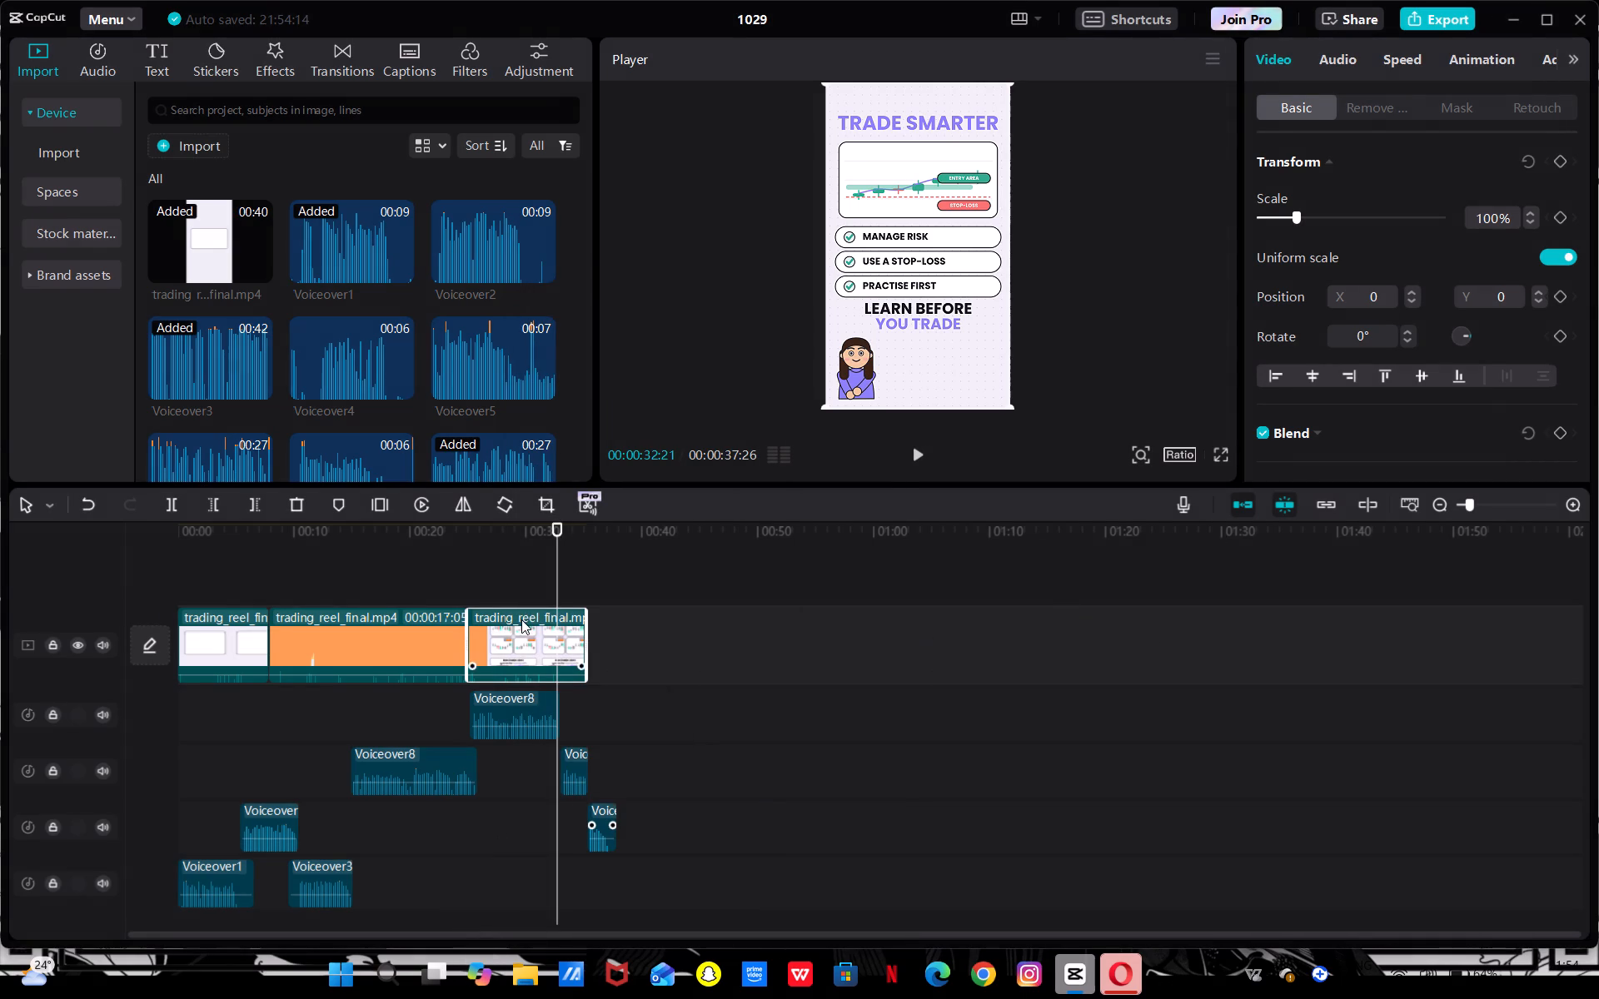
left_click(1398, 67)
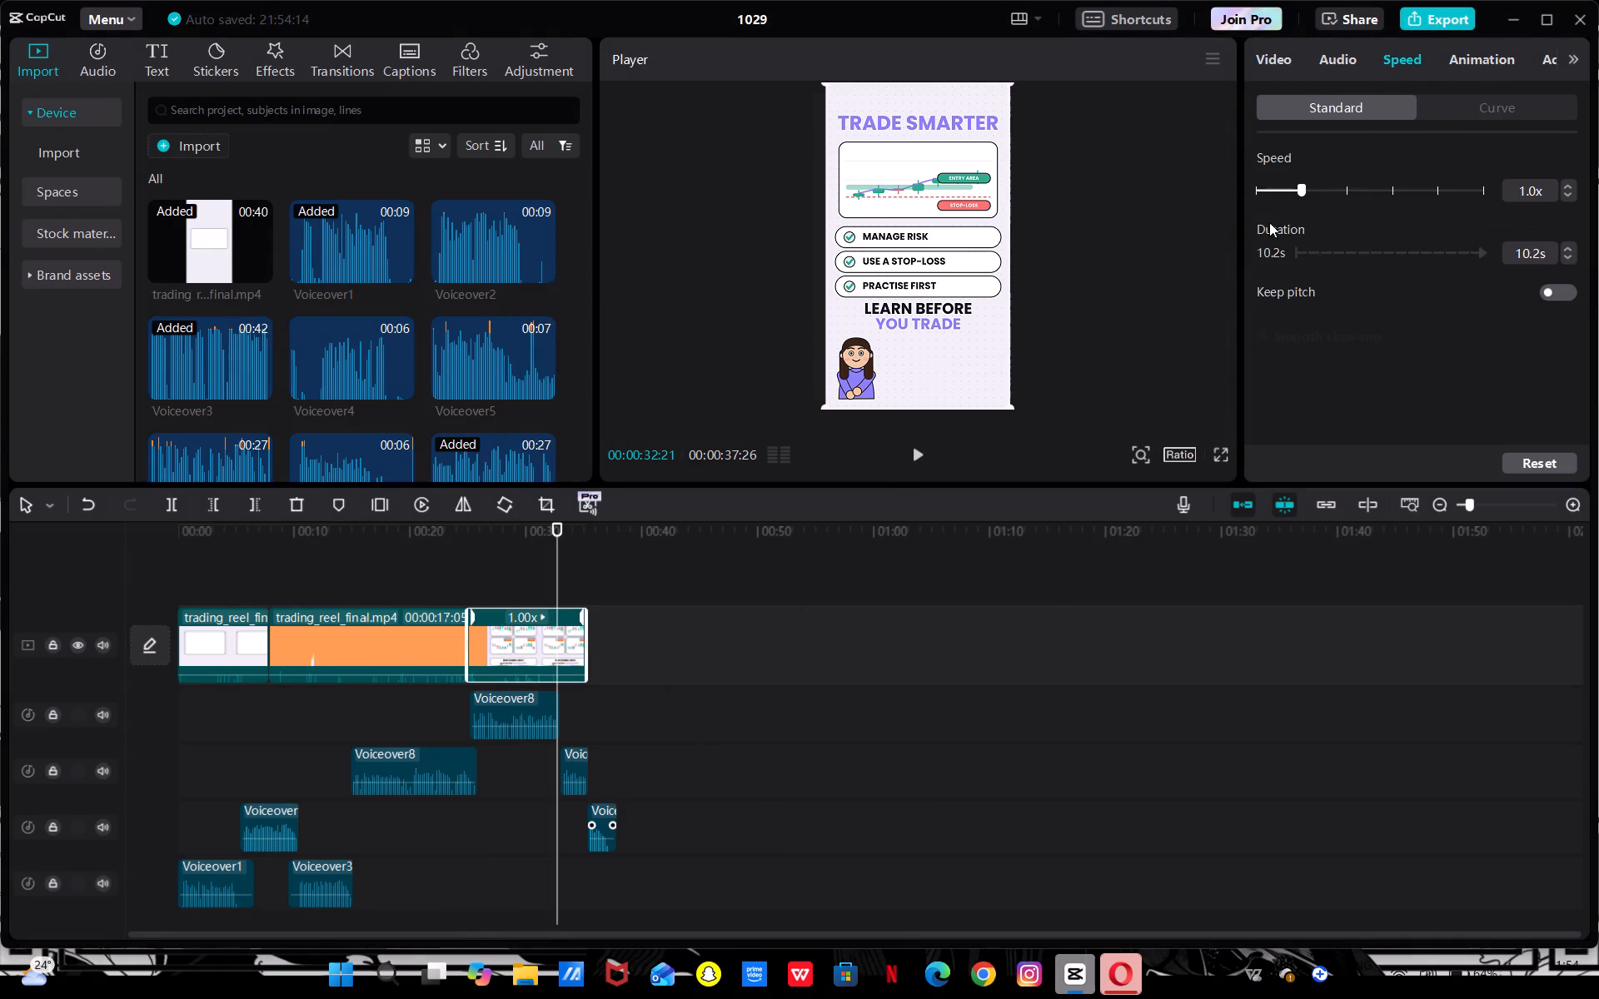
double_click(1567, 190)
double_click(1569, 186)
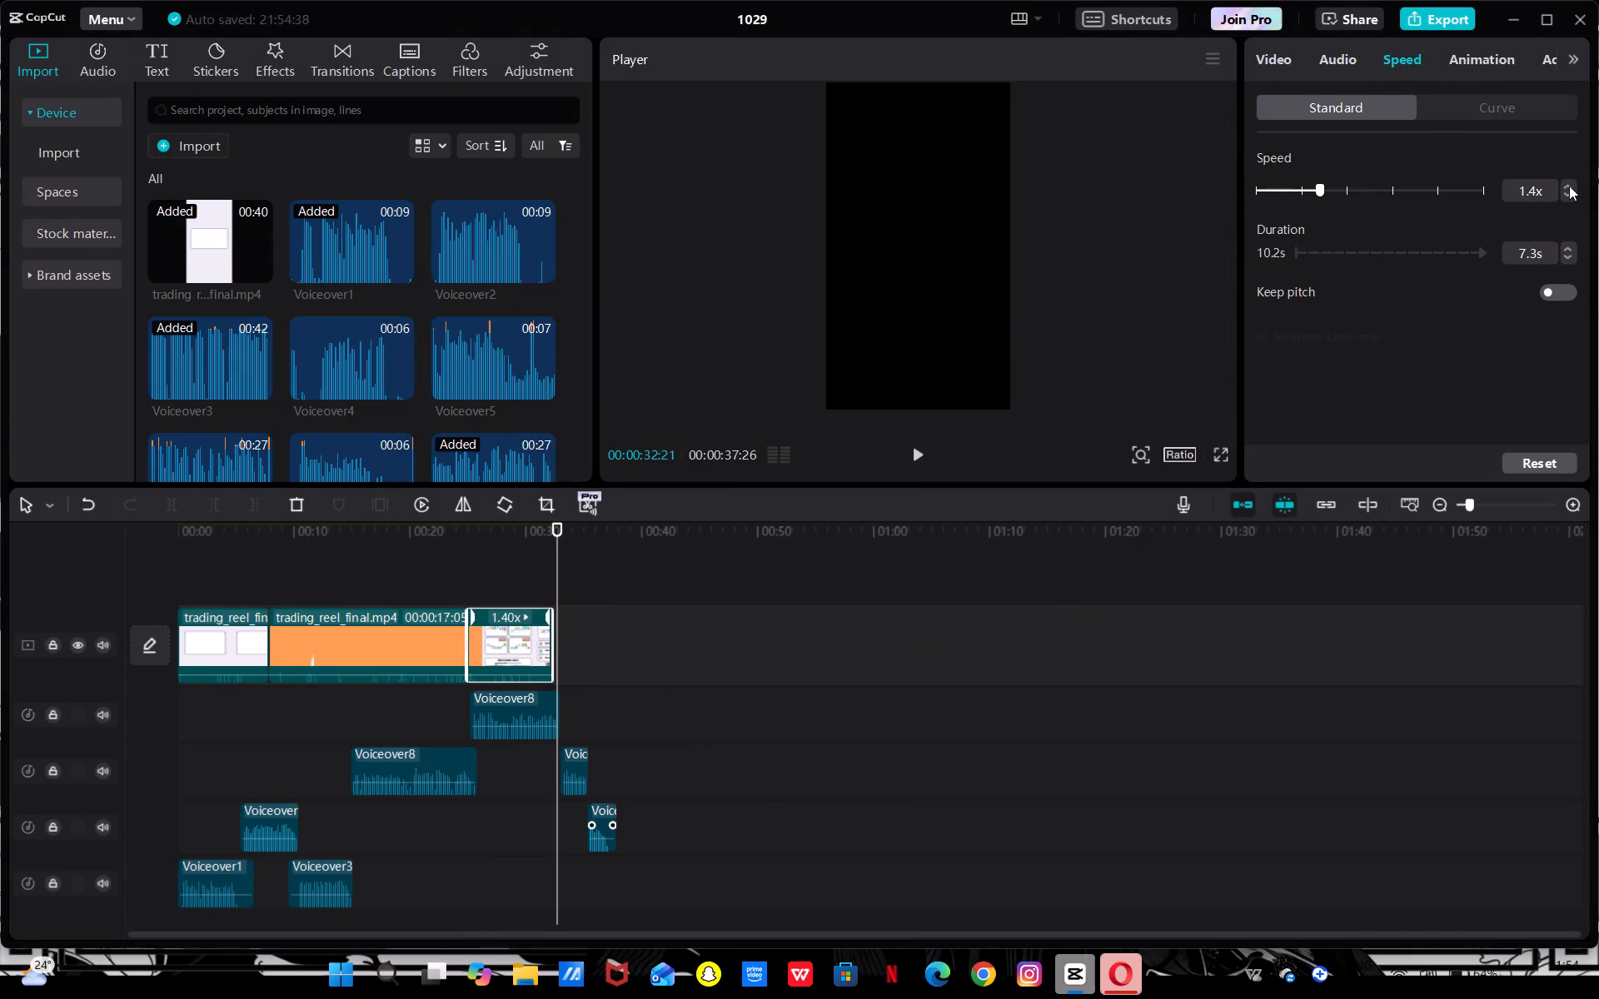
double_click(1567, 181)
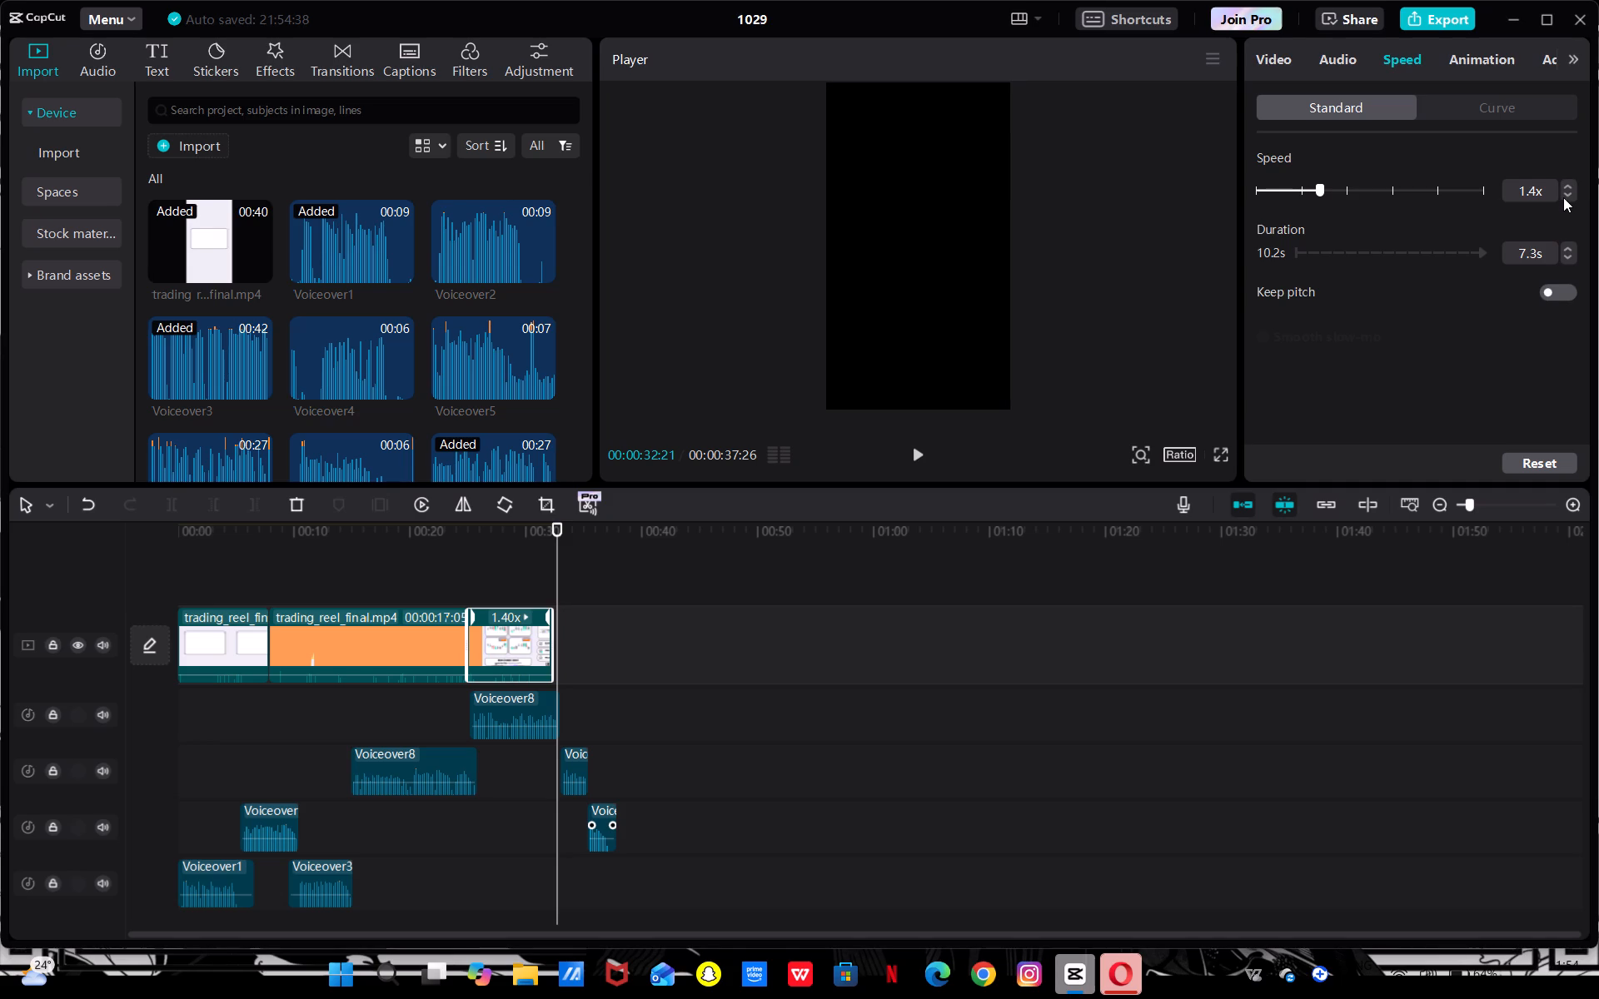
triple_click(1567, 195)
triple_click(1567, 195)
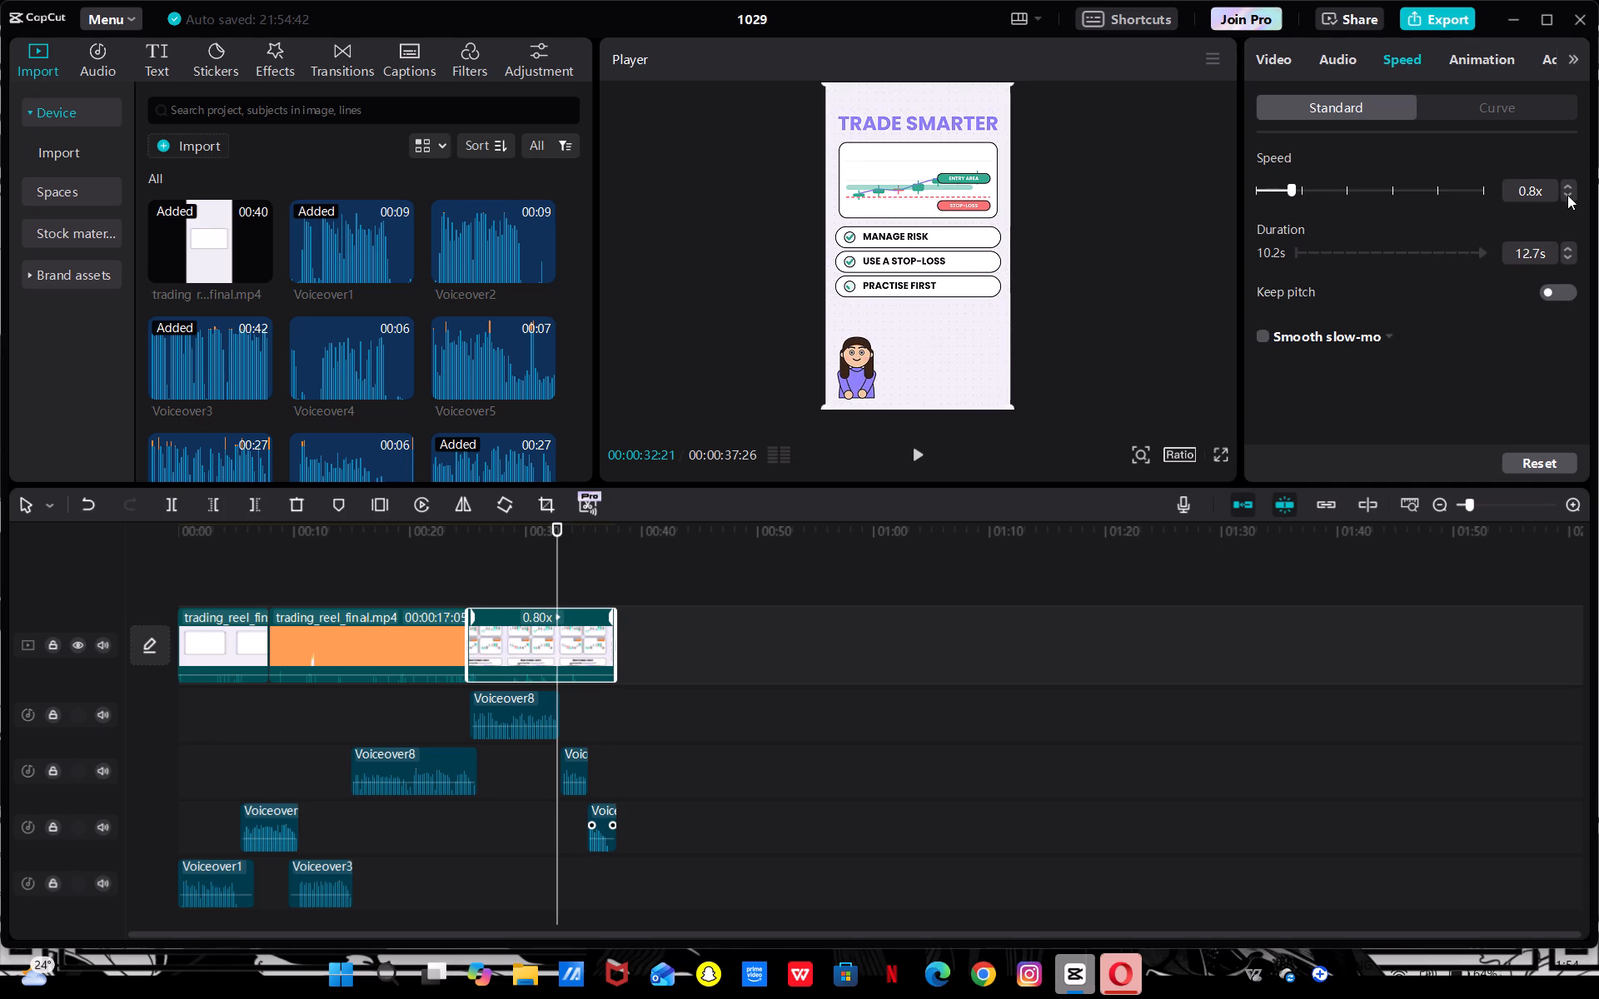
Replay the slowed clip to 00:00:36:28, shift the last Voiceover9 piece slightly later, and extend its start back to the preceding piece's end.
left_click(919, 456)
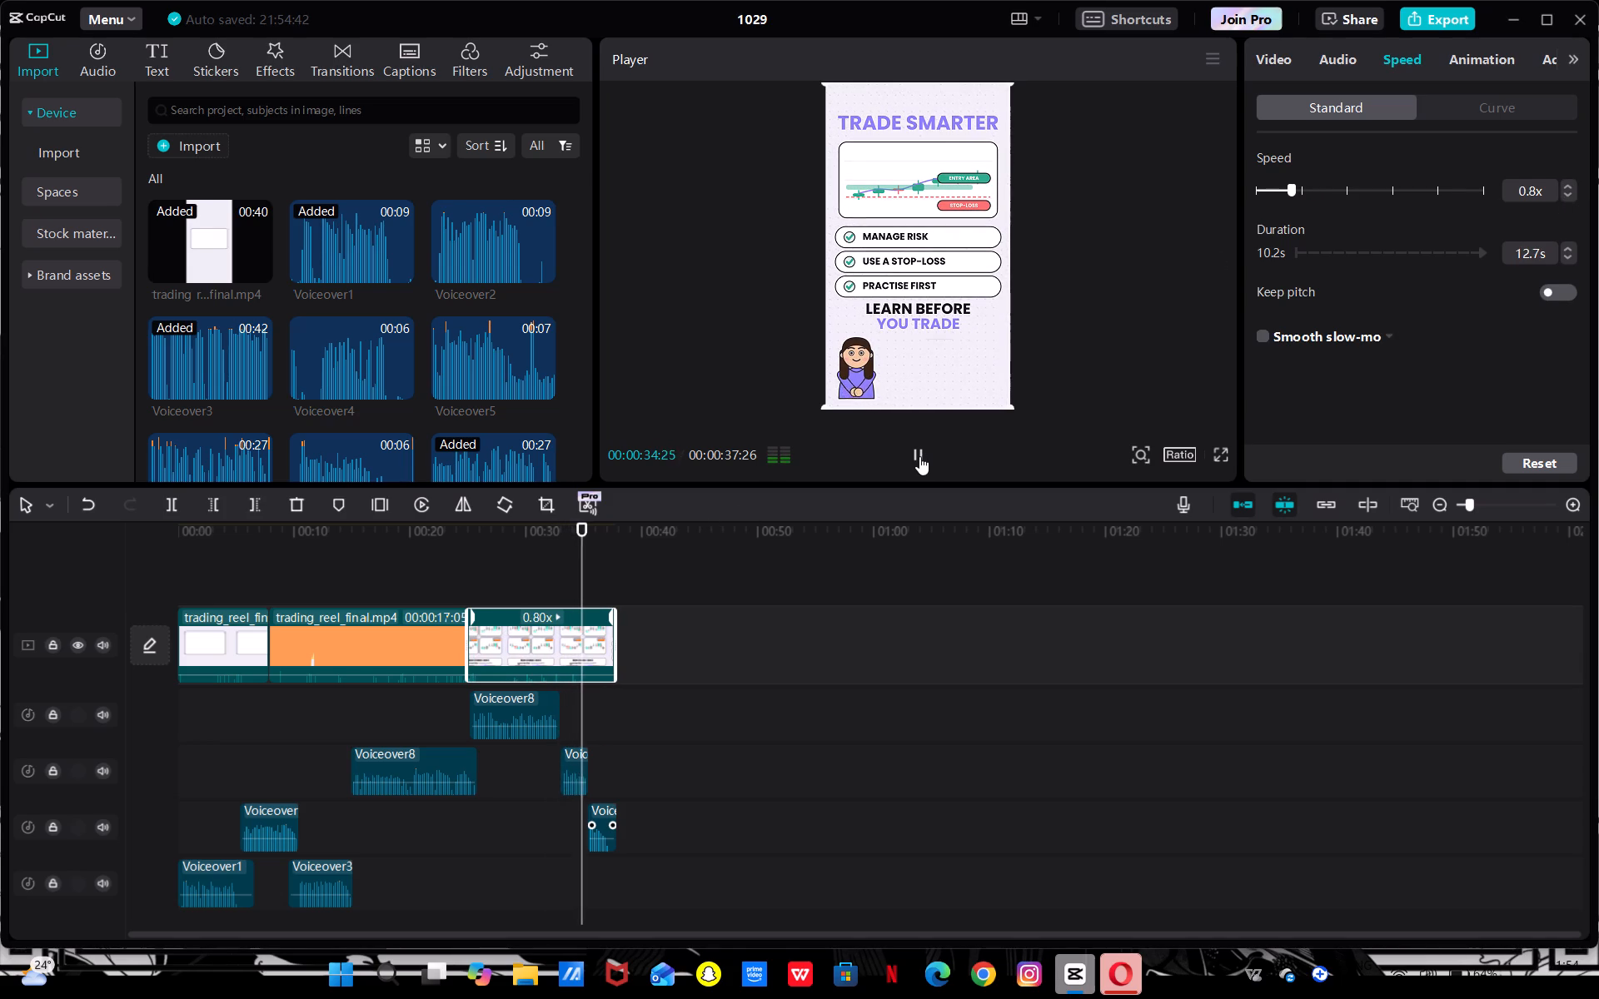
left_click(919, 456)
left_click_drag(594, 530, 453, 599)
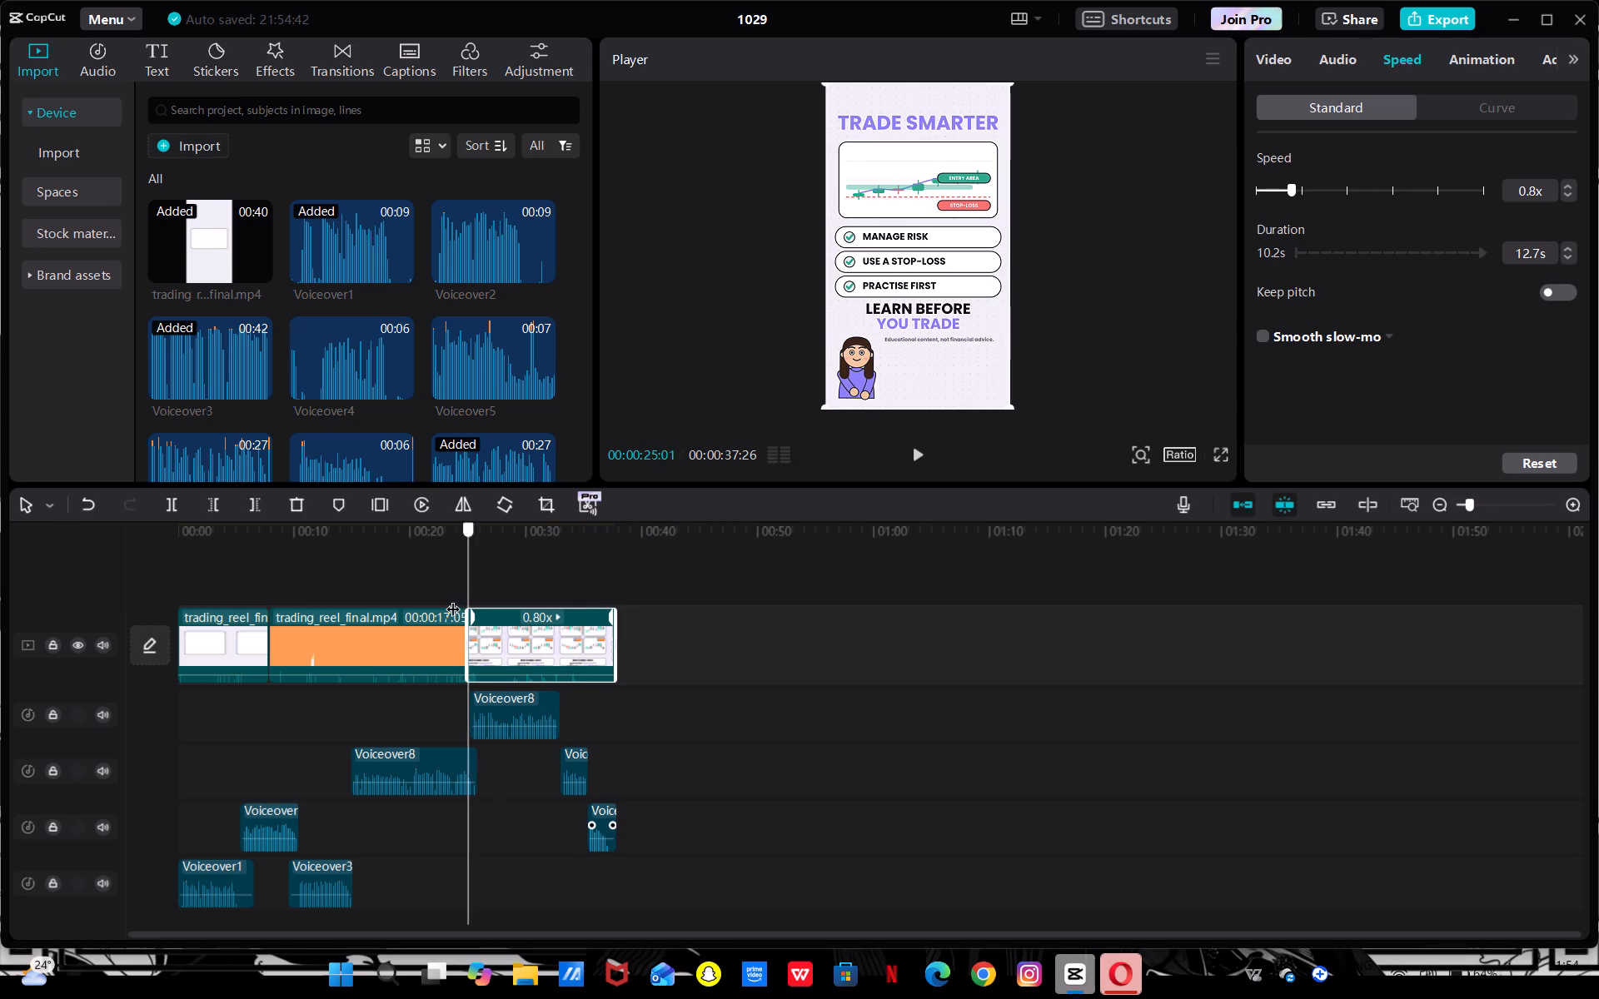
left_click_drag(453, 599, 454, 598)
left_click(917, 462)
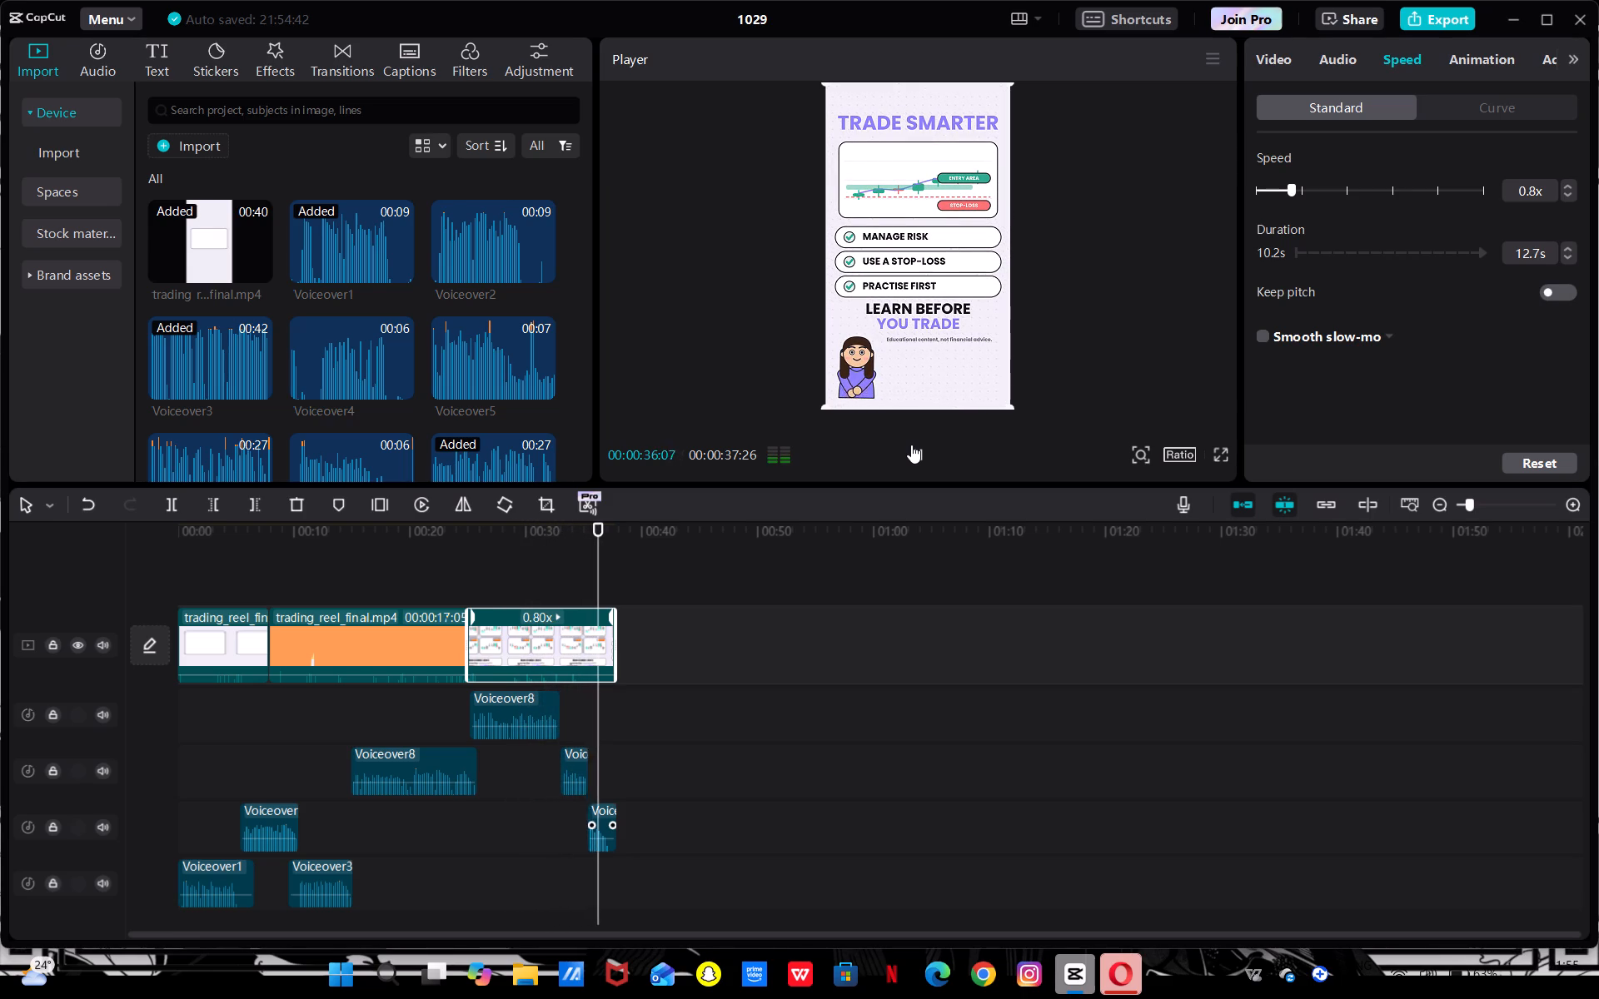
left_click(911, 445)
left_click_drag(600, 832, 606, 832)
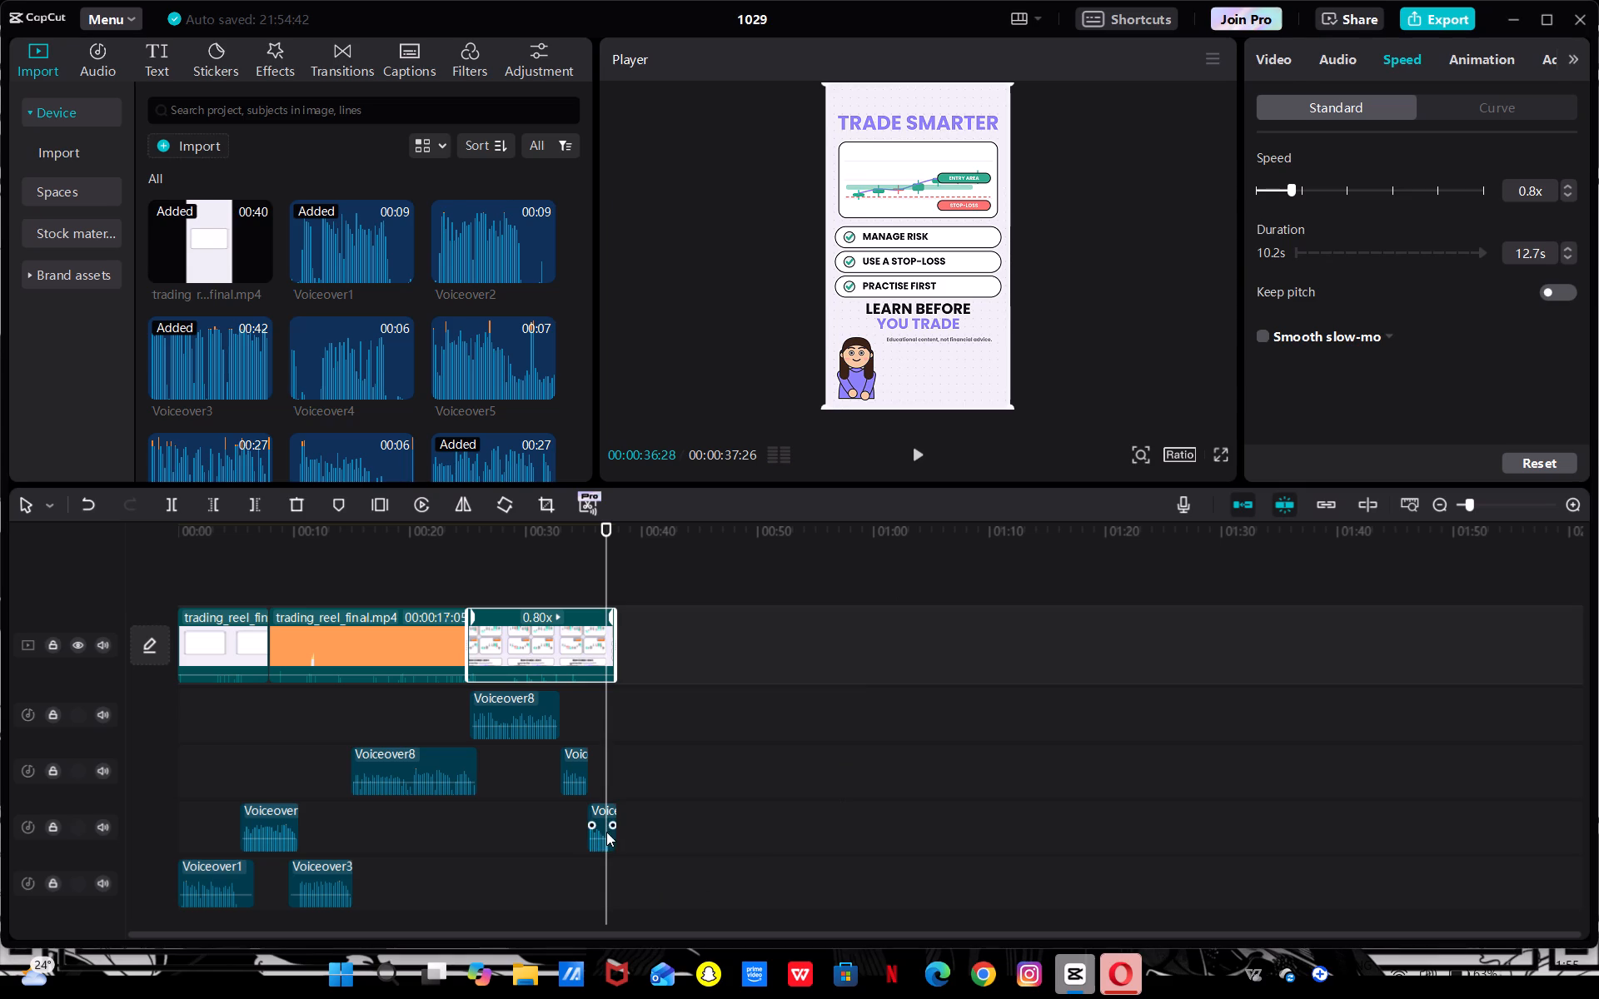
left_click_drag(606, 832, 610, 831)
left_click(595, 836)
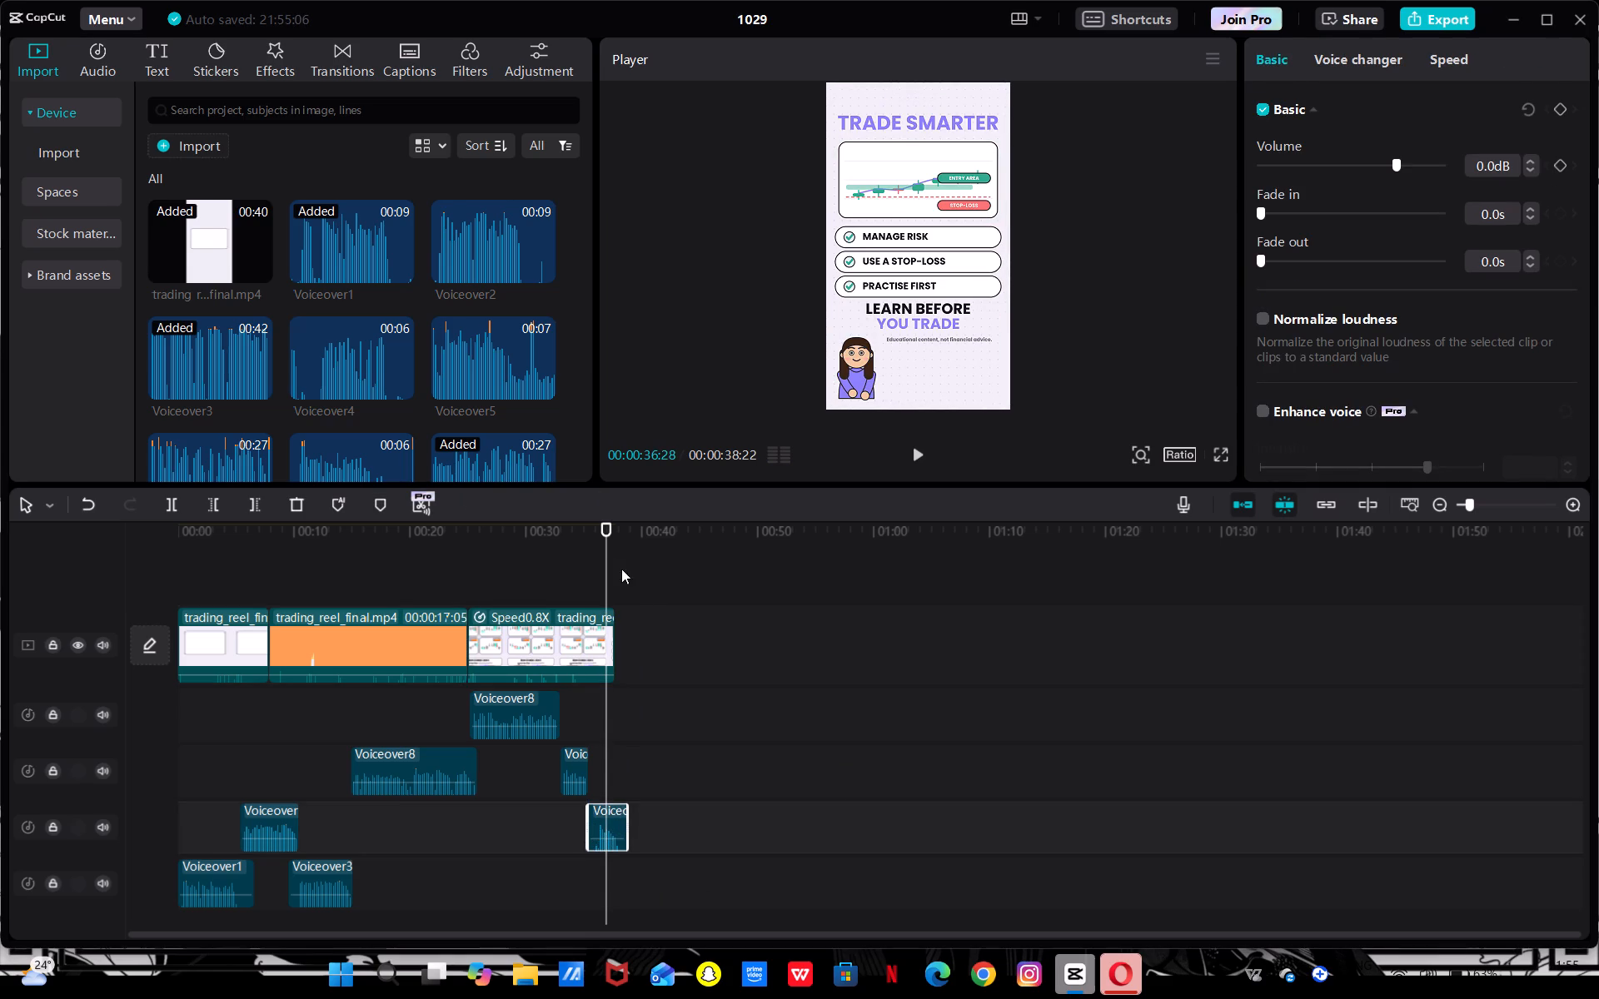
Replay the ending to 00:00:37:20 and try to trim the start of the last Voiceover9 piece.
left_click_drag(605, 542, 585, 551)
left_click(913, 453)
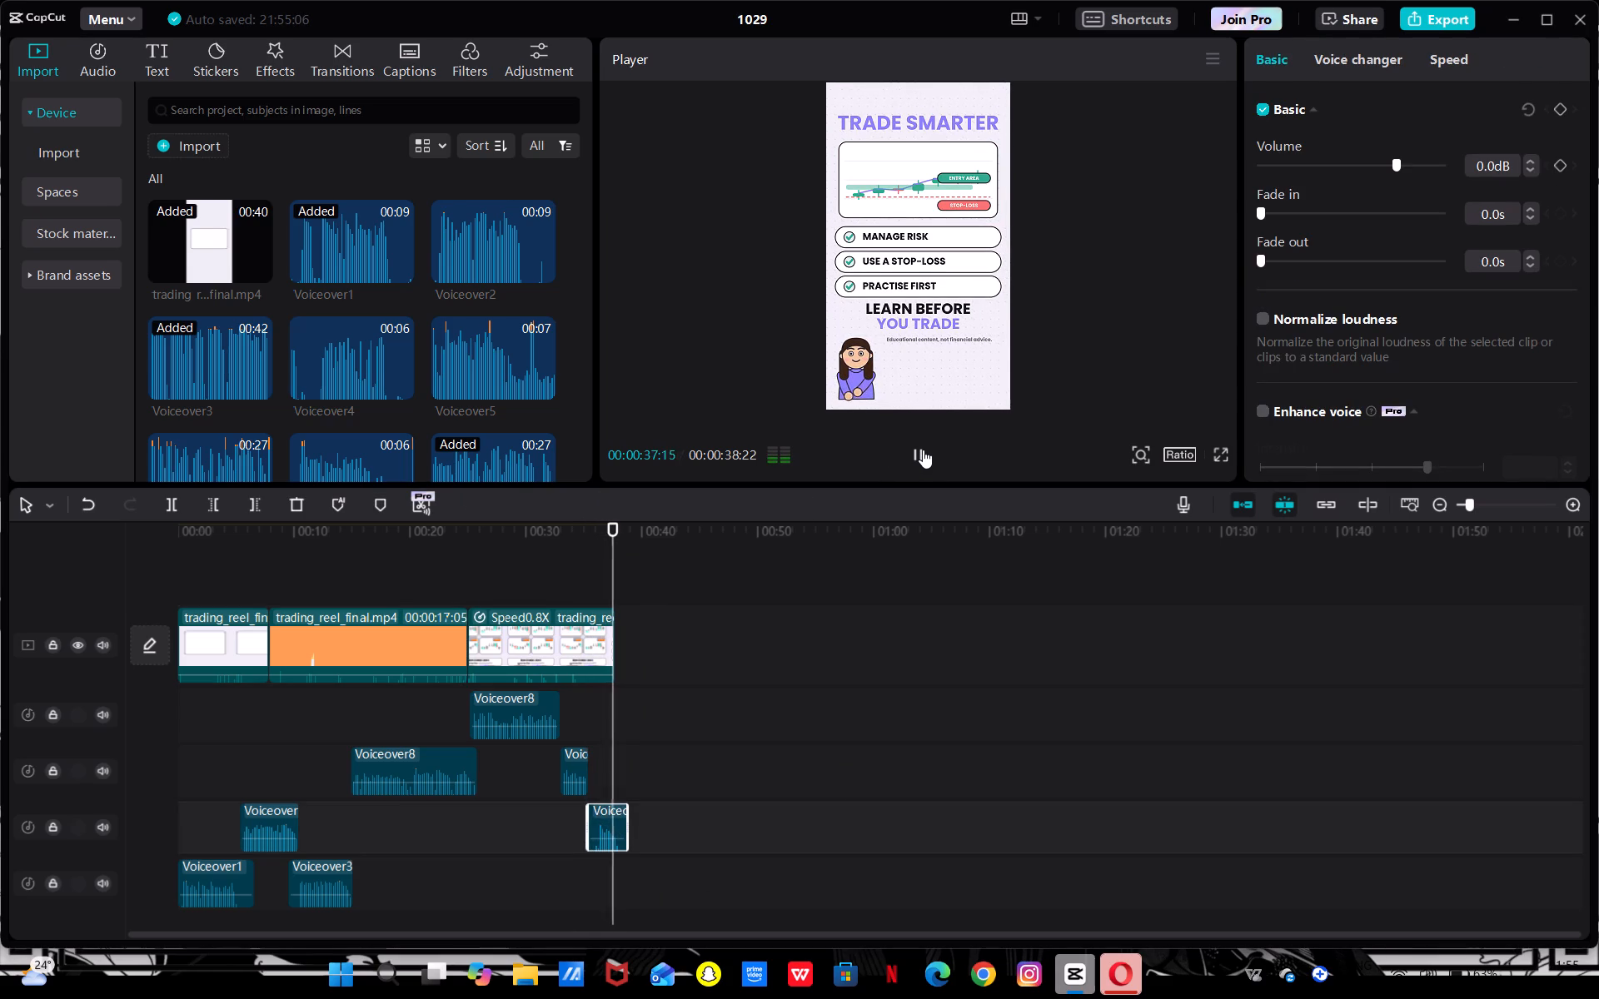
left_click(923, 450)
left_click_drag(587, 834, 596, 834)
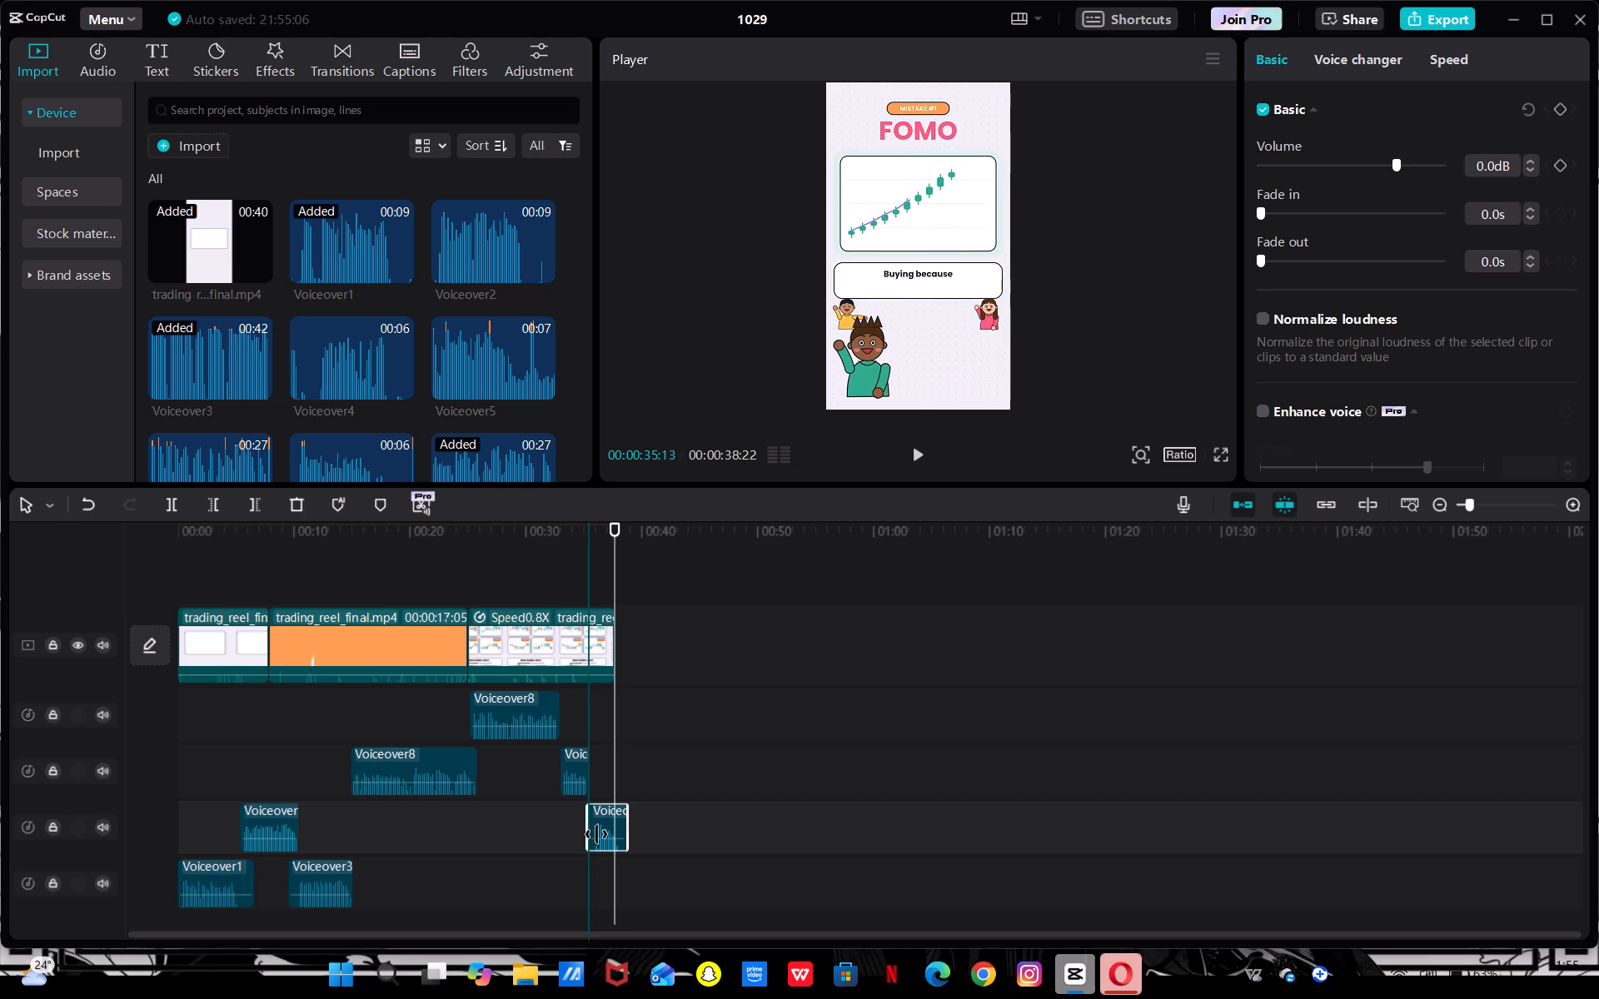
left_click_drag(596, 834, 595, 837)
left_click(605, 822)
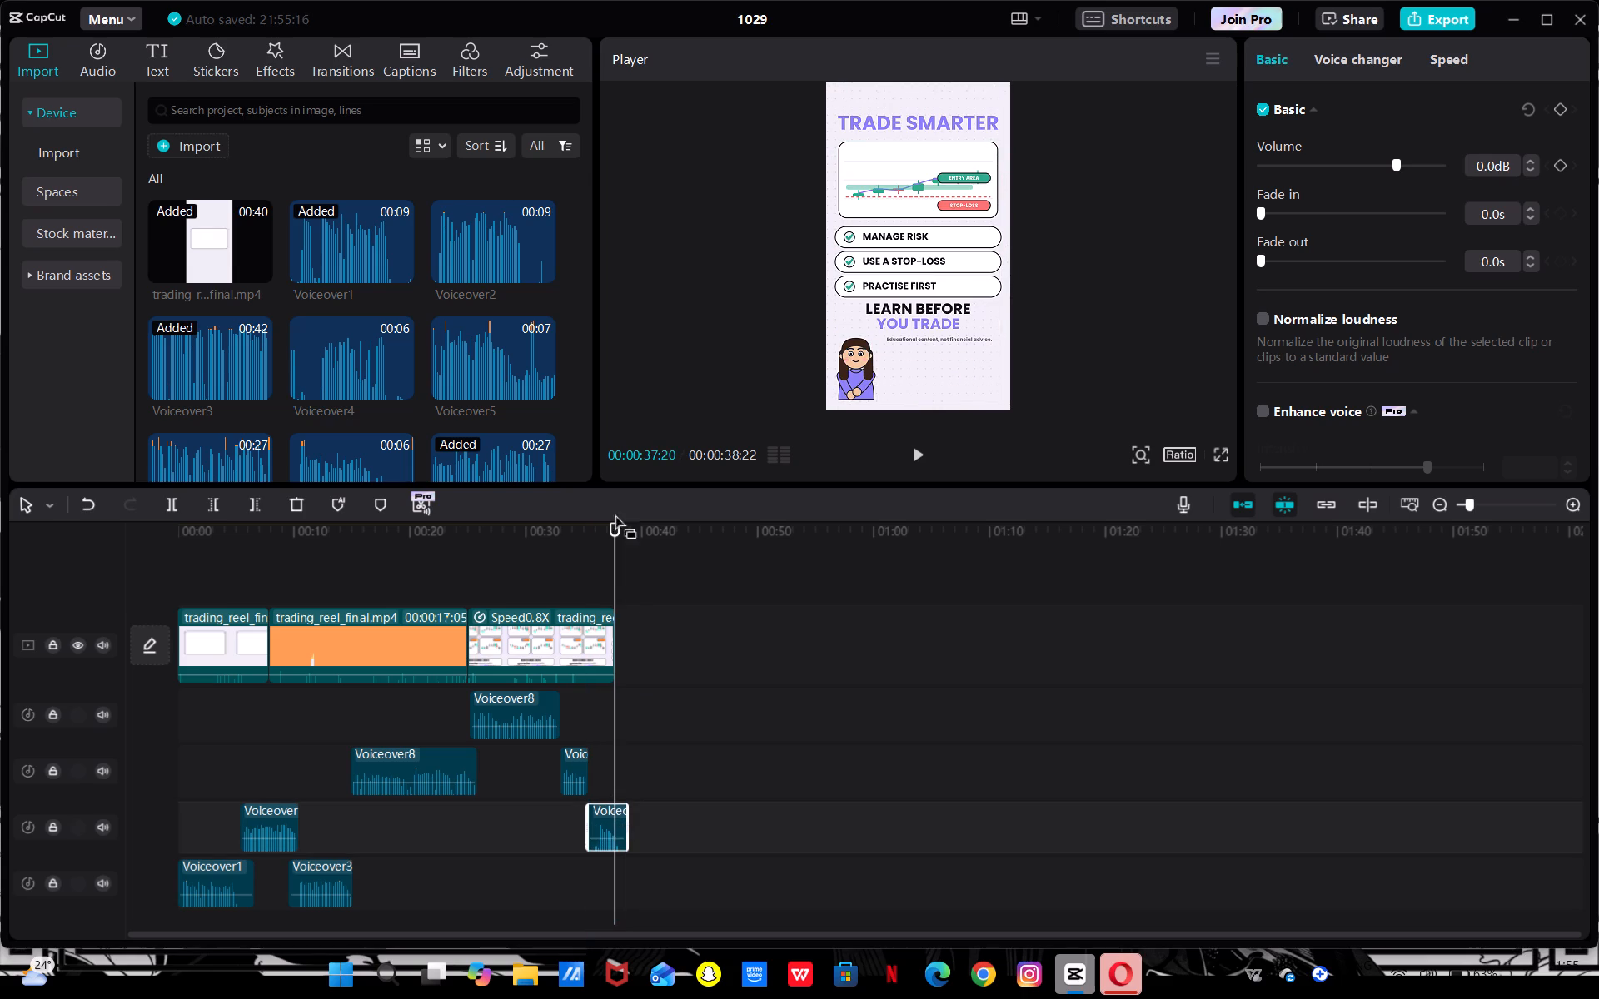
Replay the ending to 00:00:37:20 and move the last Voiceover9 piece earlier to end with the video at about 00:00:37:21.
left_click_drag(605, 528, 580, 554)
left_click(919, 464)
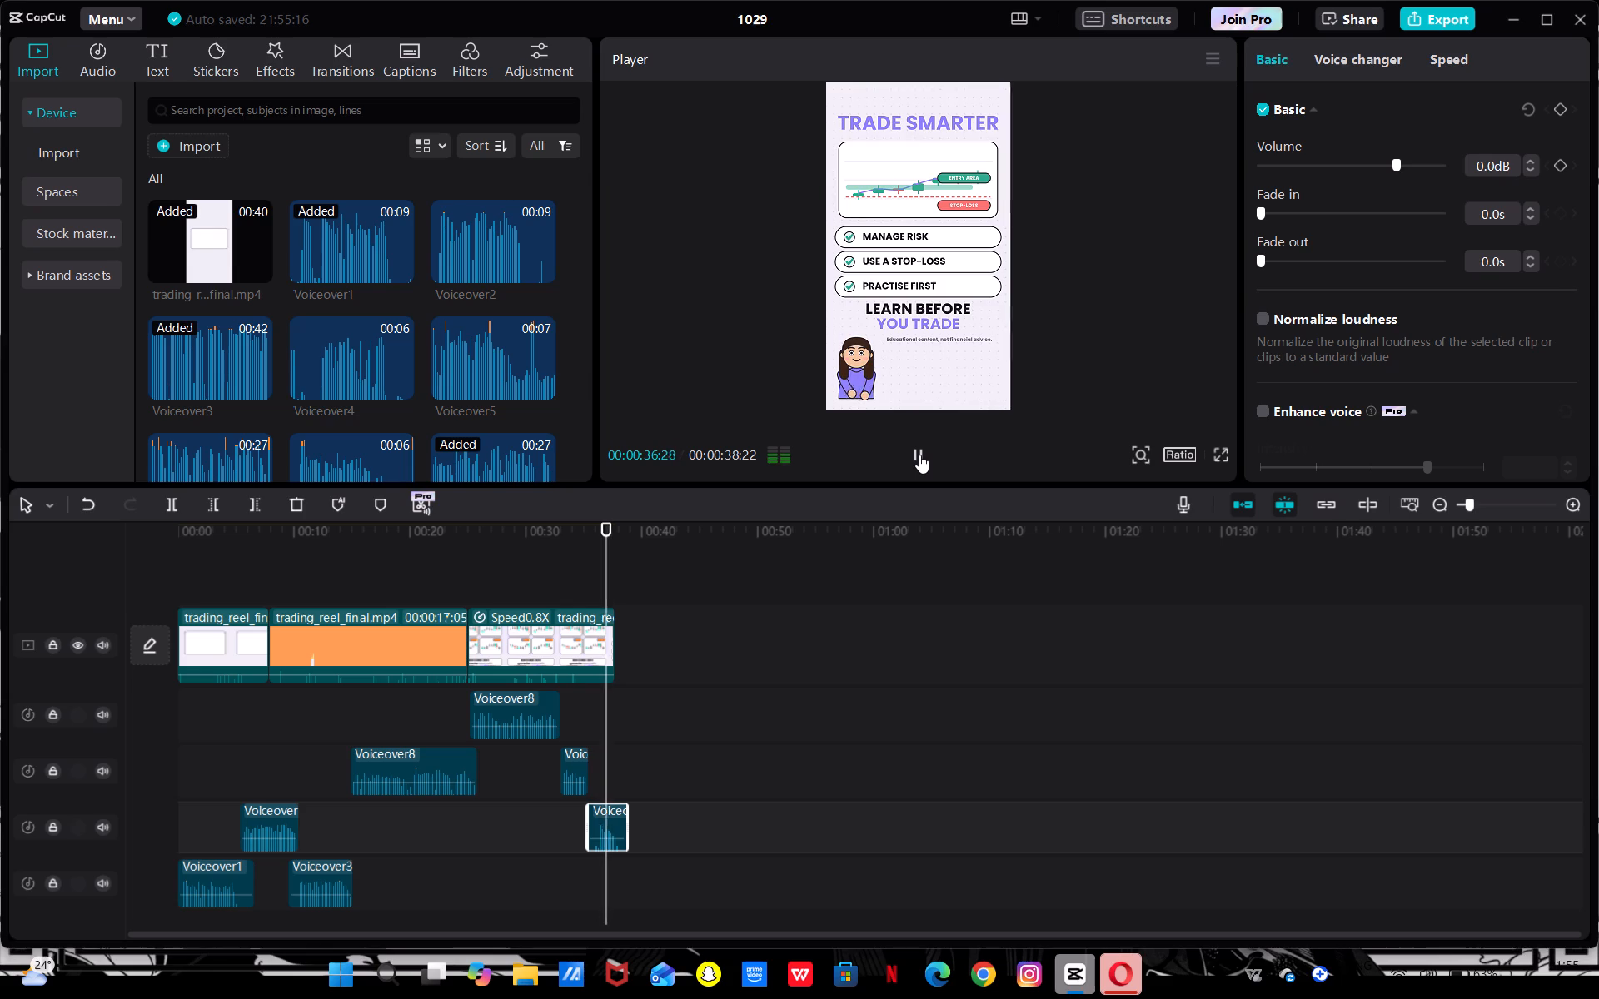
left_click(919, 455)
left_click(614, 818)
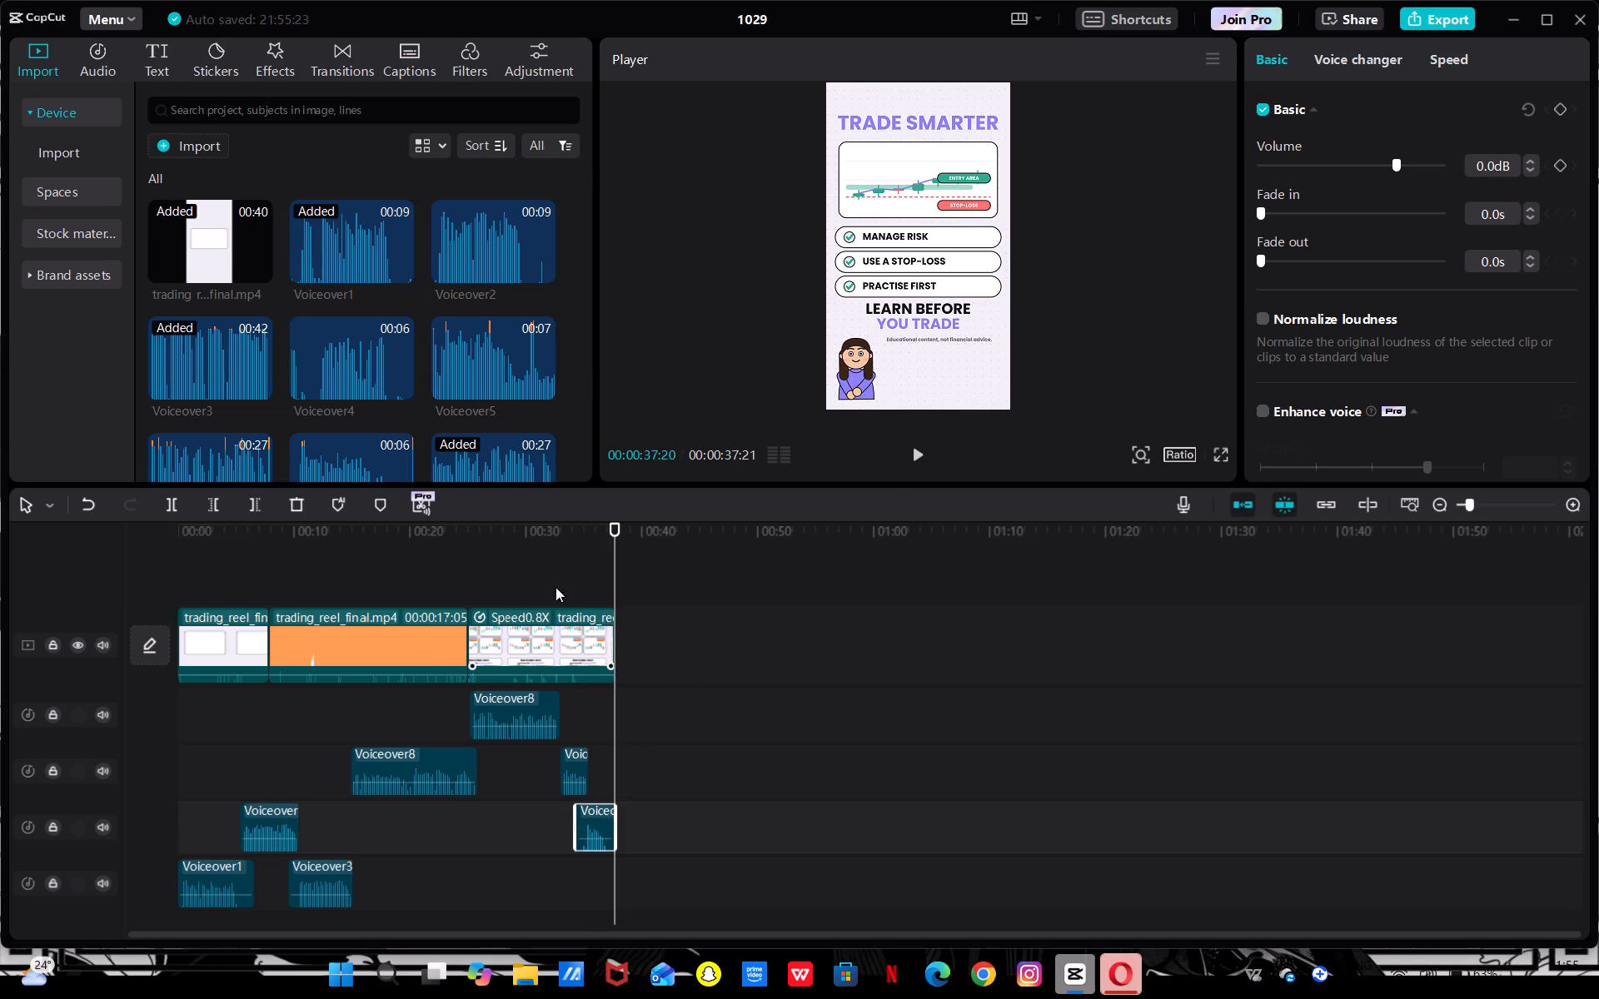
Replay the last Voiceover9 piece and trim the end of the last trading_reel_final.mp4 clip to 00:00:37:04.
left_click_drag(615, 531, 570, 564)
left_click(913, 457)
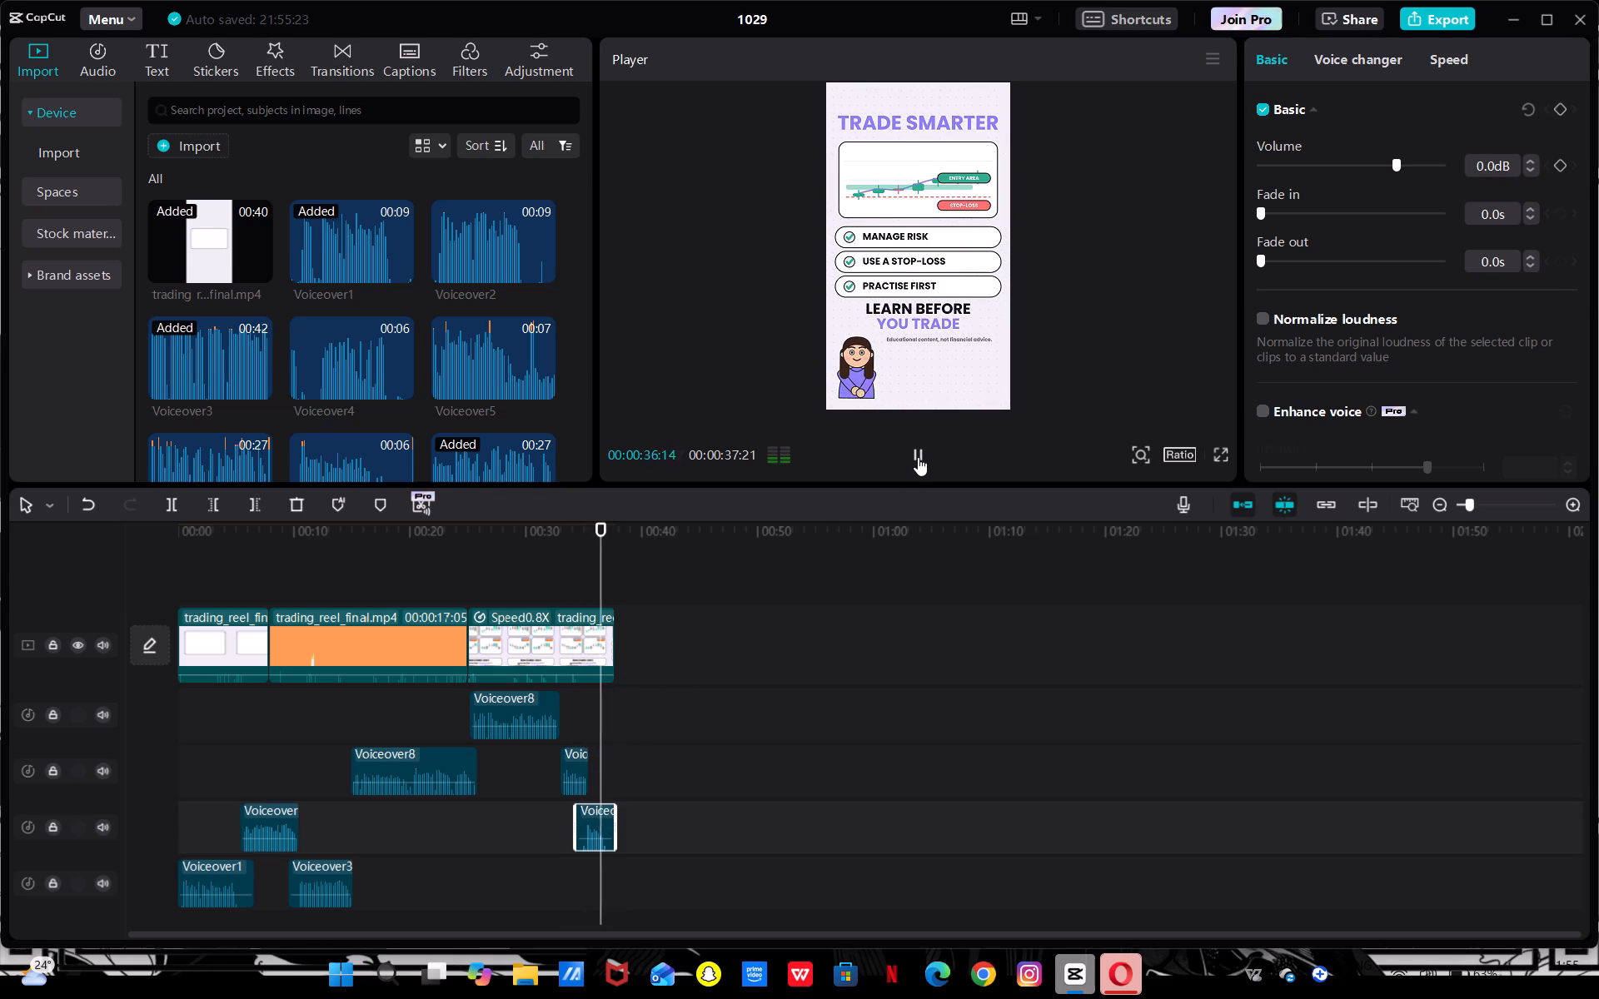
left_click(918, 457)
left_click(599, 649)
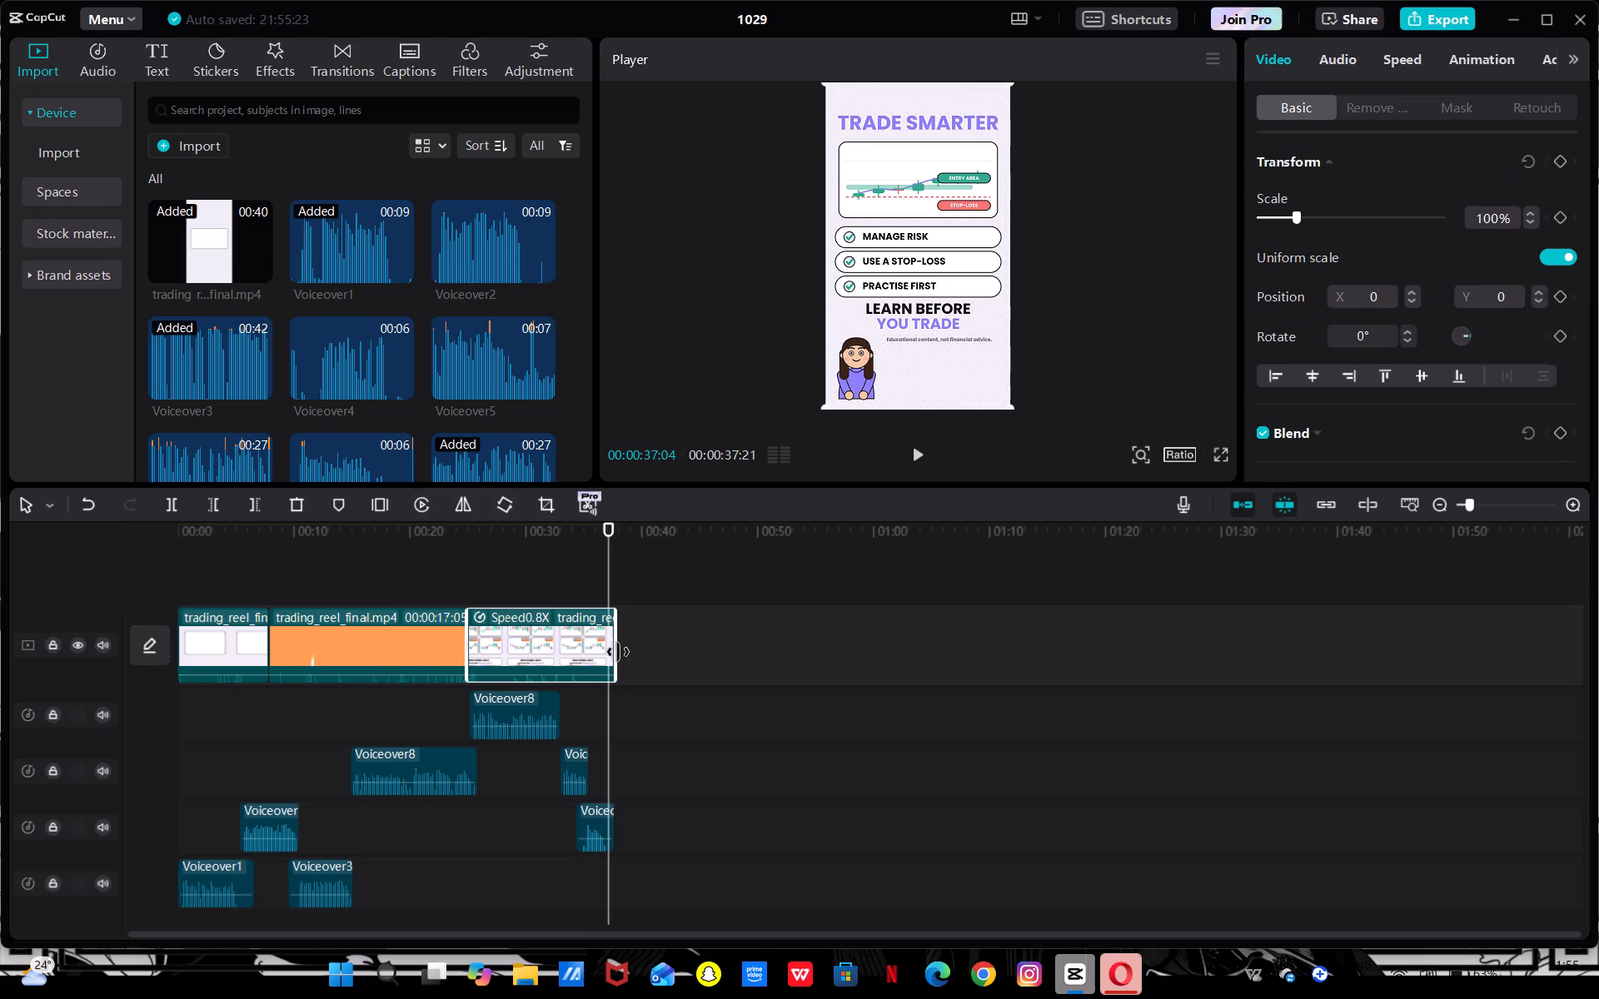
left_click_drag(618, 652, 609, 655)
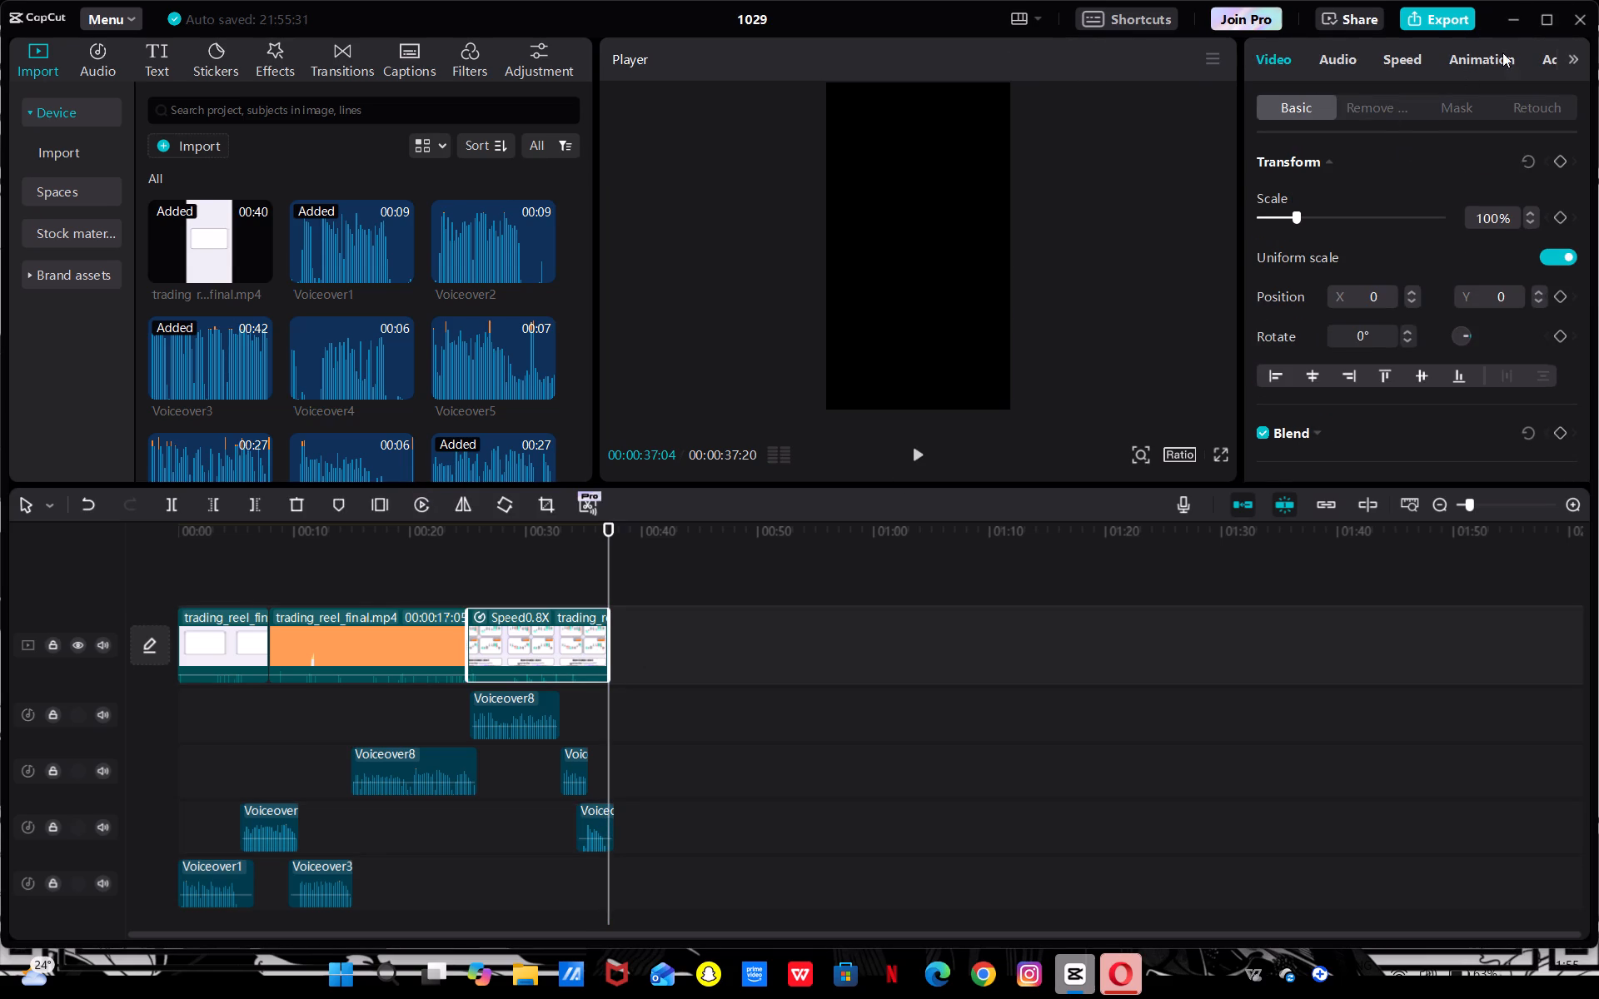
Export the 1029 video as a 4K H.264 mp4 at 30fps with the recommended bit rate.
left_click(1425, 13)
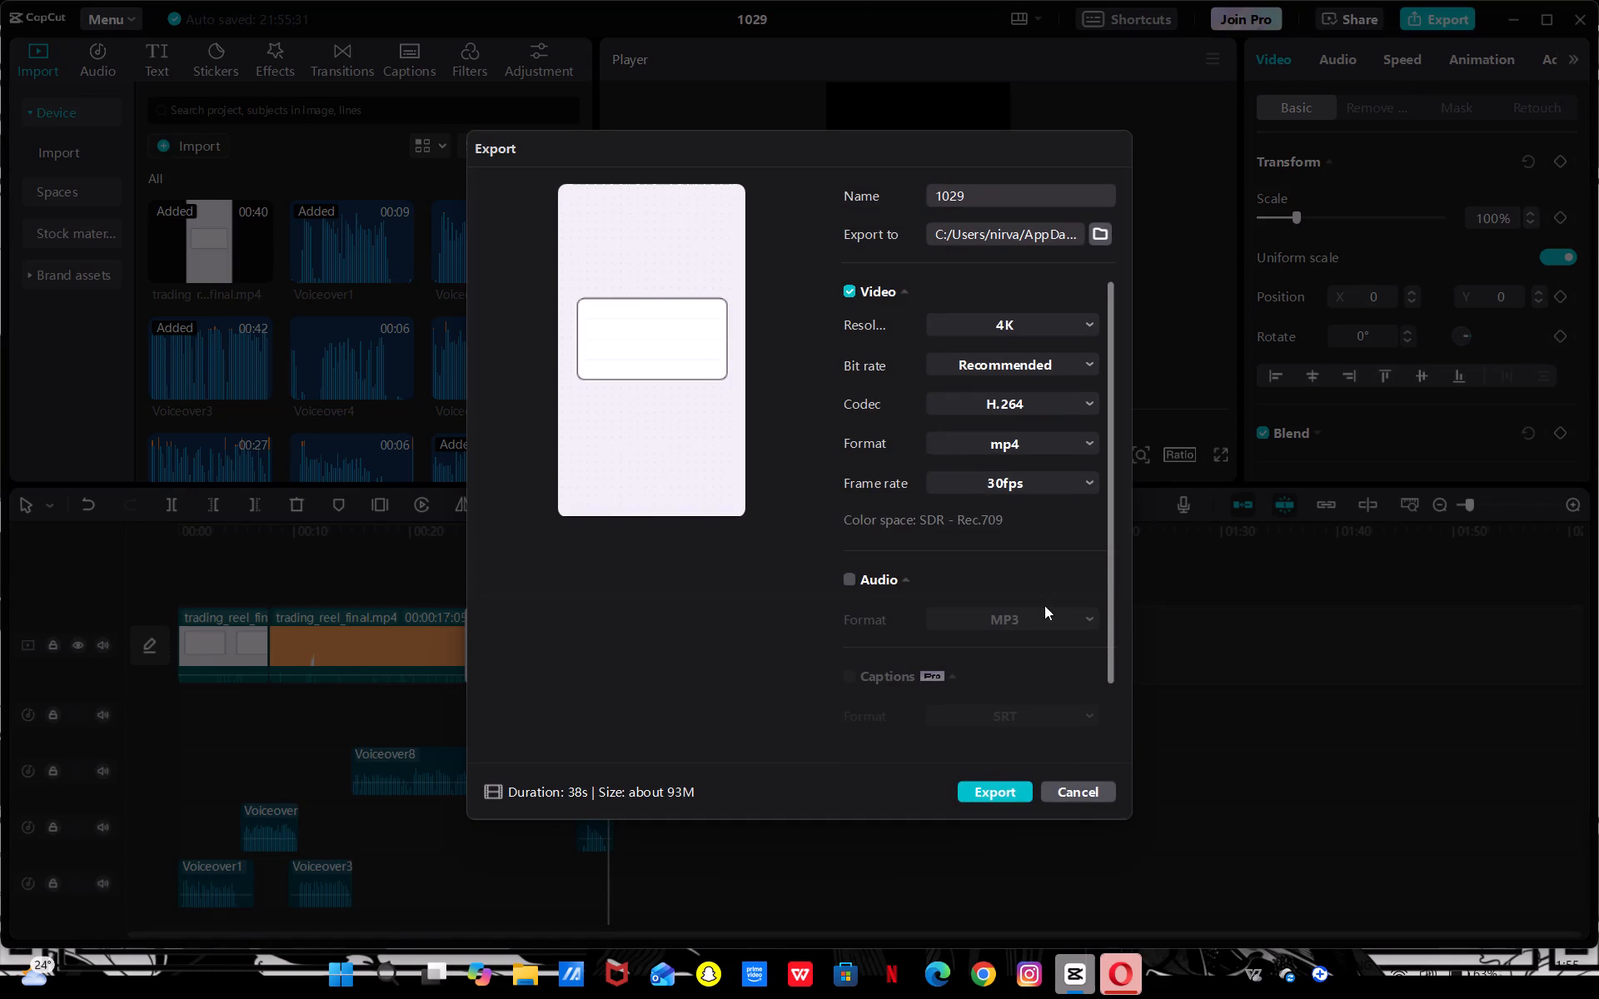
left_click(984, 786)
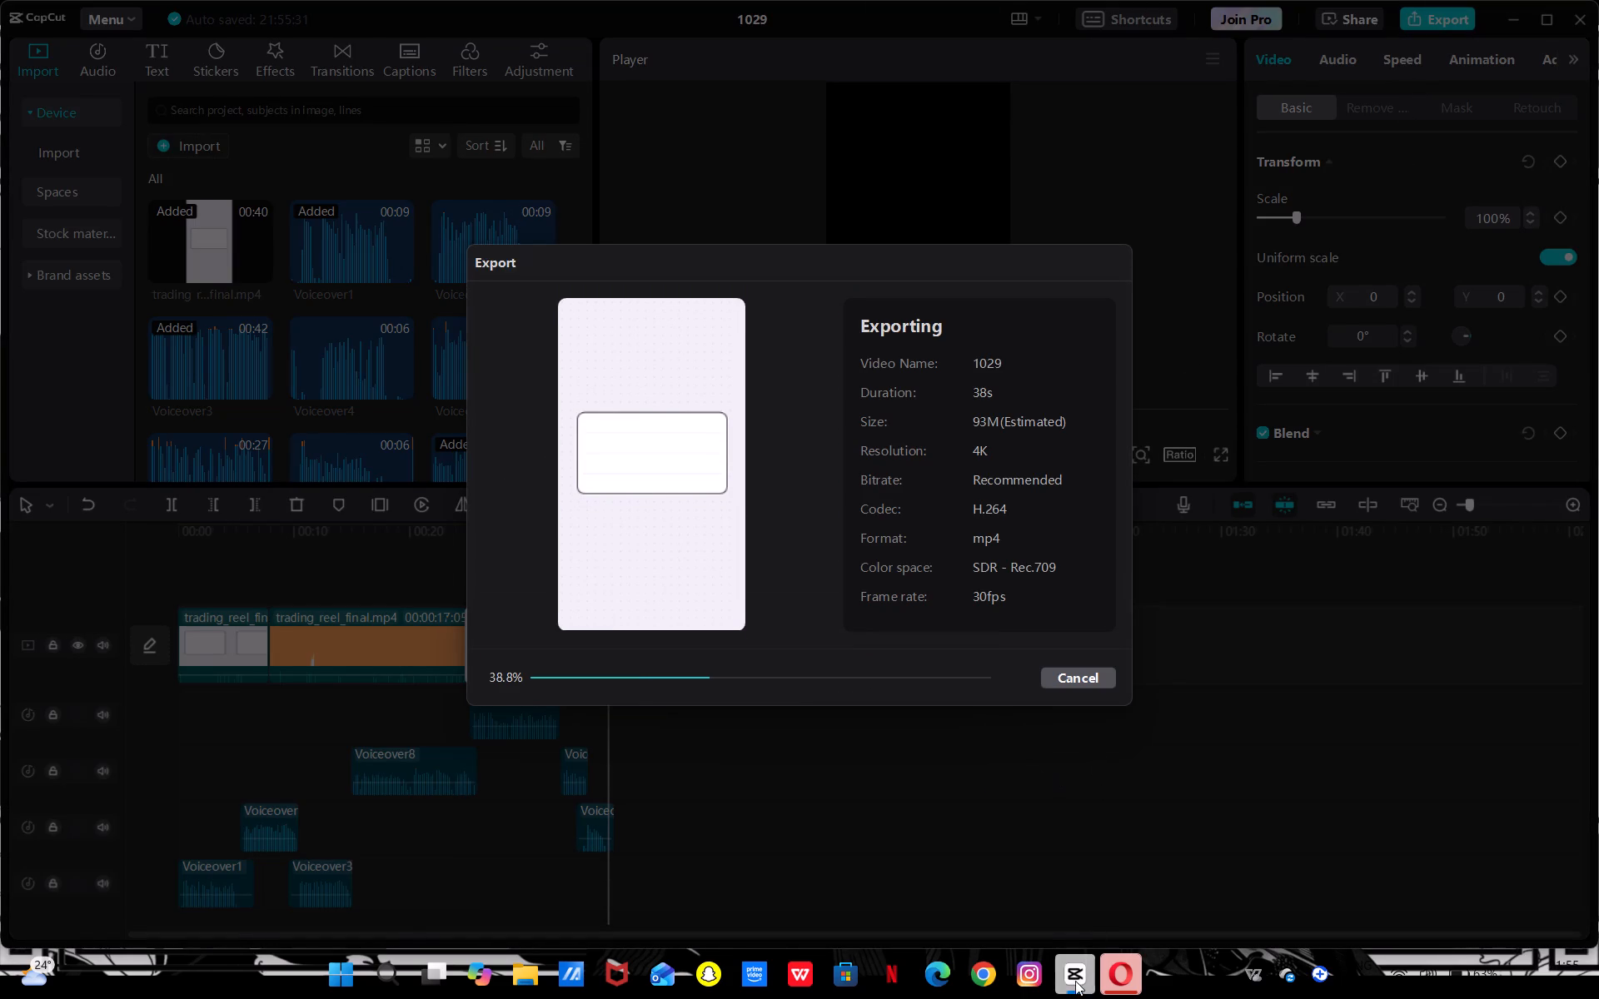
Launch Instagram while the export runs and return to CapCut.
left_click(1019, 987)
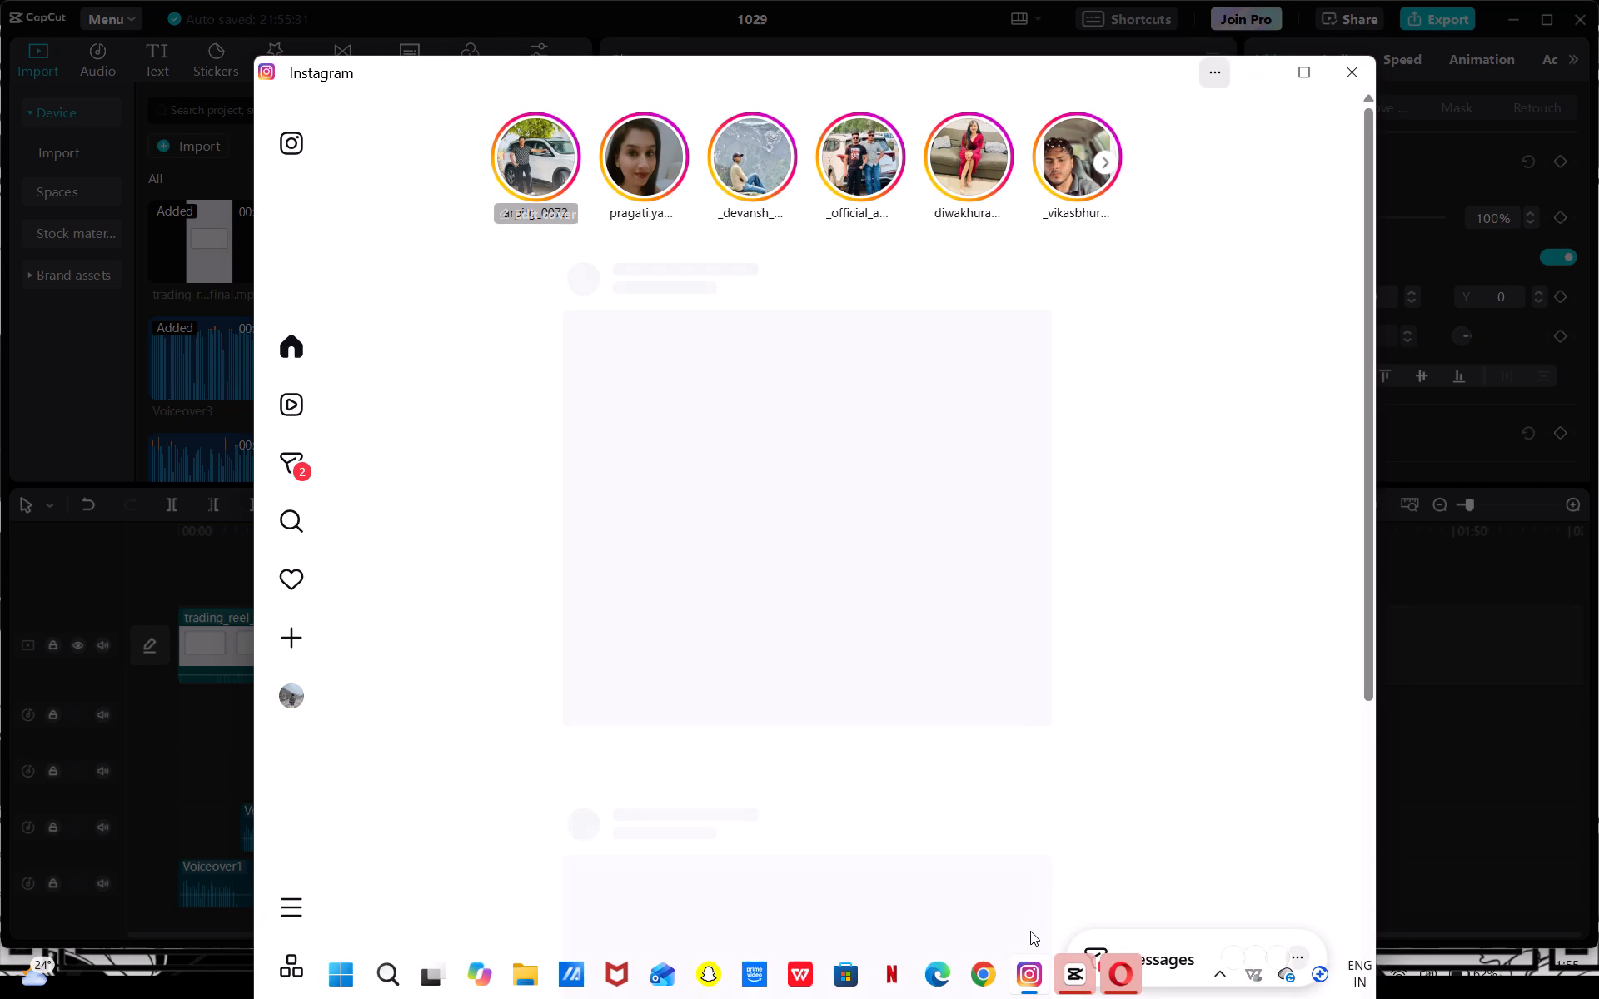
left_click(1522, 685)
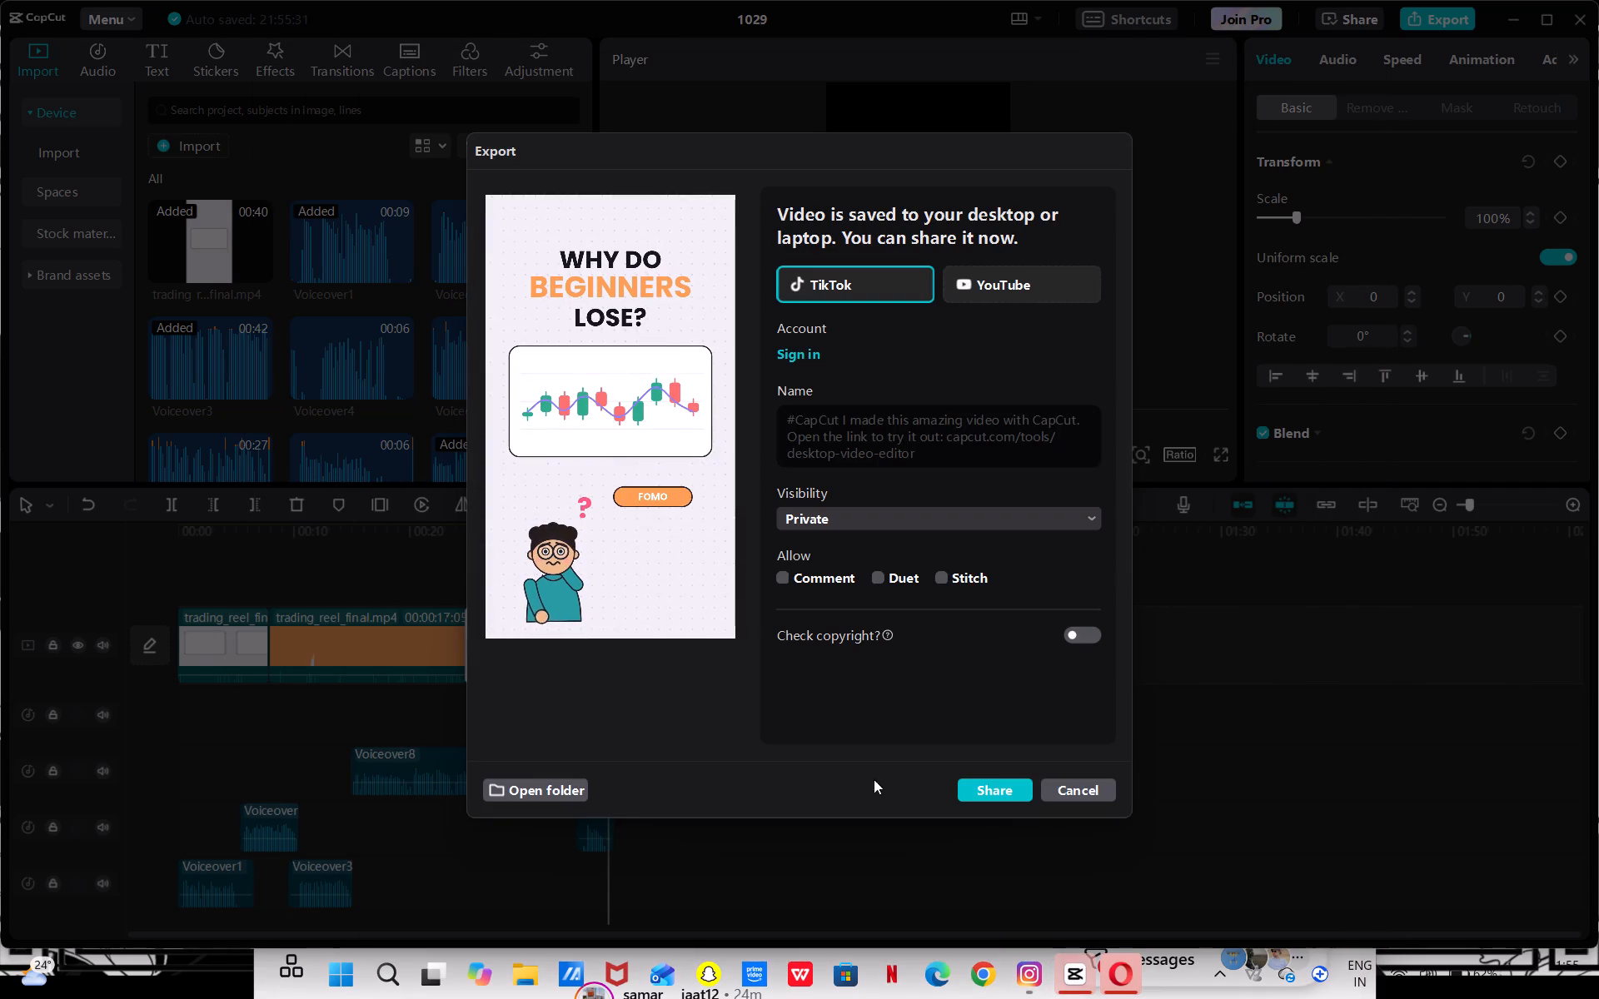
Check the exported 1029 video in its destination folder and close that folder window.
left_click(563, 781)
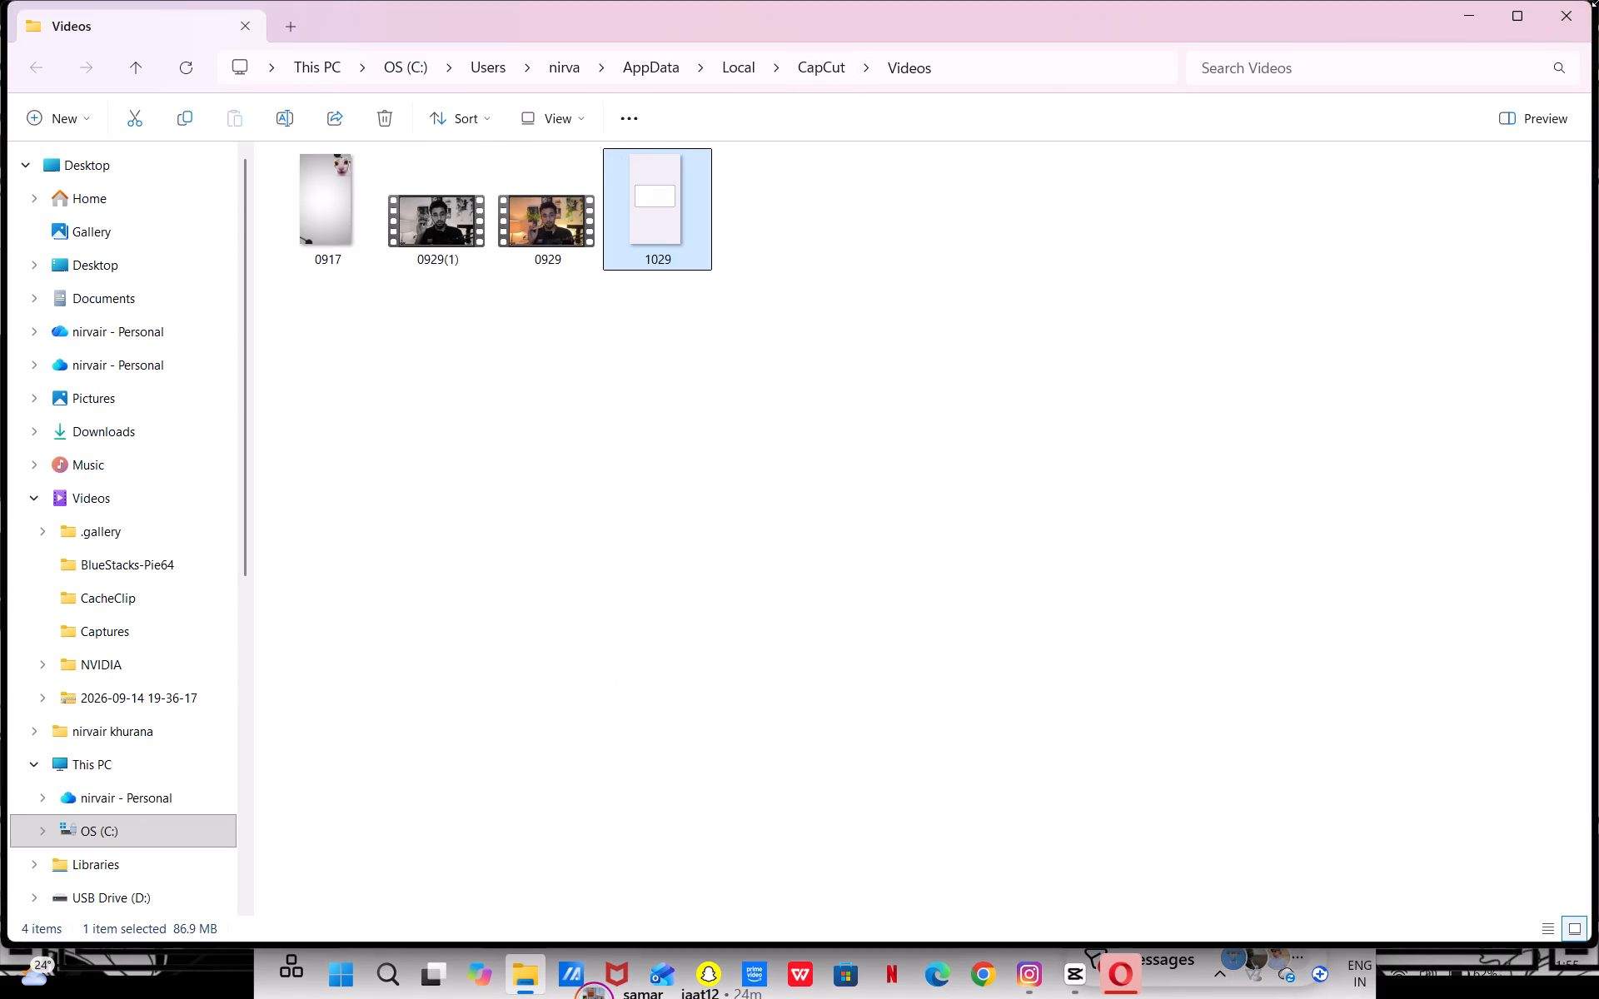
left_click(1565, 23)
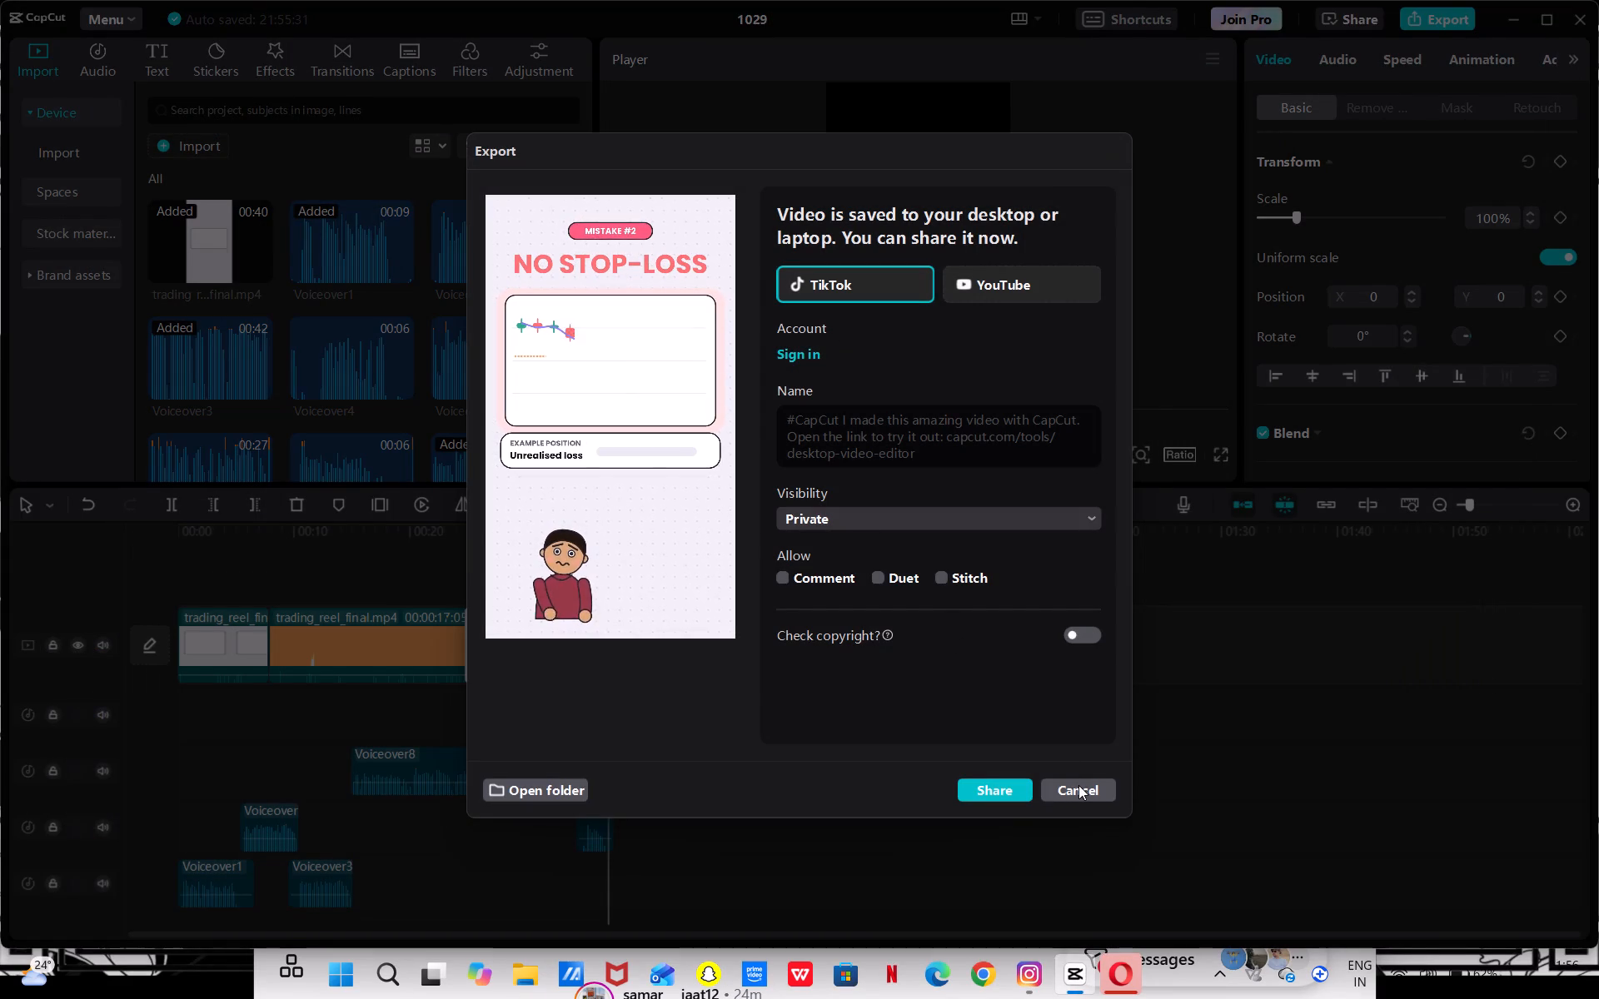
Dismiss the share options for the exported video and close the 1029 project and CapCut.
left_click(1078, 785)
left_click(1564, 20)
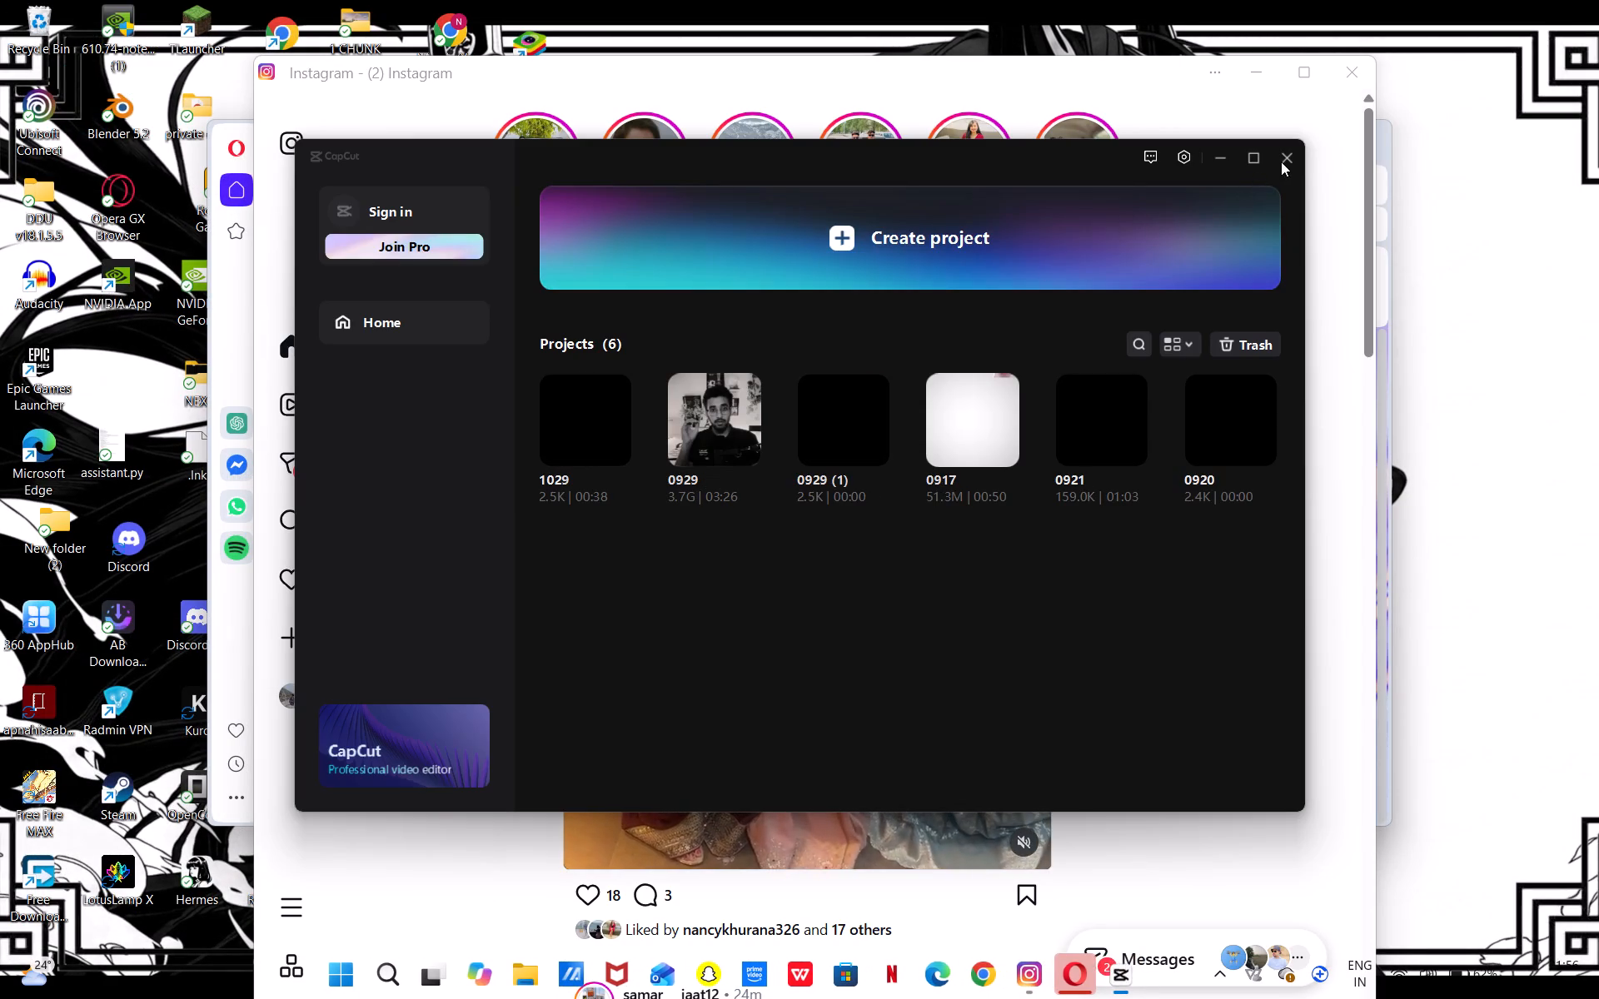
left_click(1281, 162)
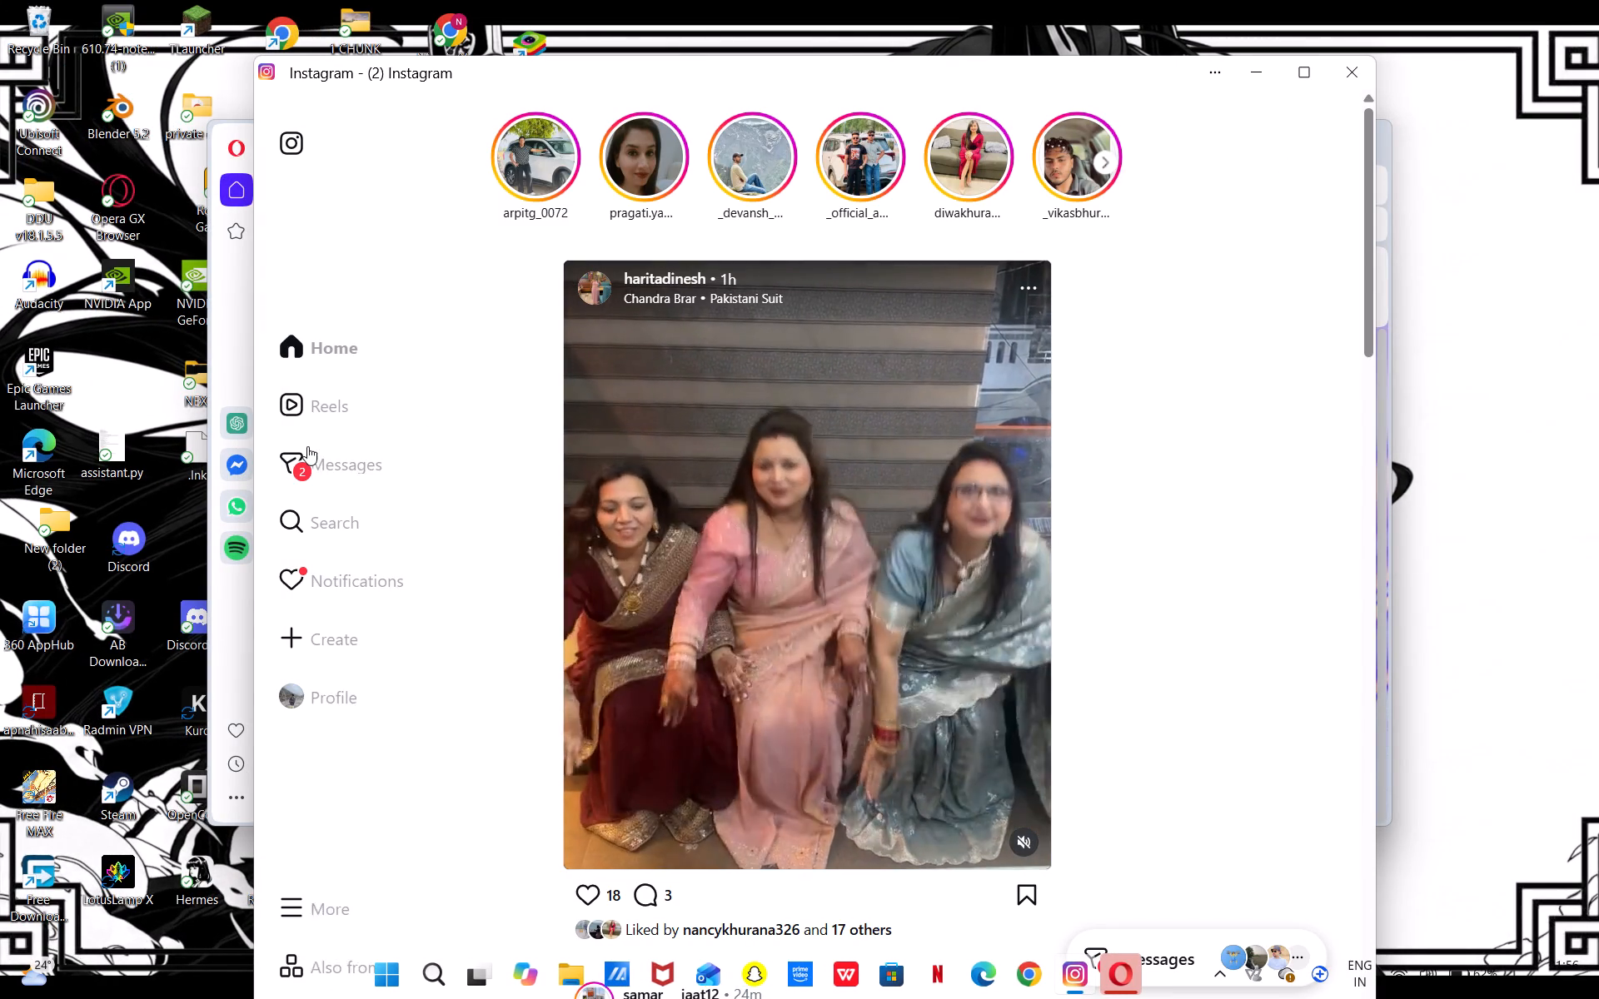
Open the signed-in account's own profile in Instagram.
left_click(347, 703)
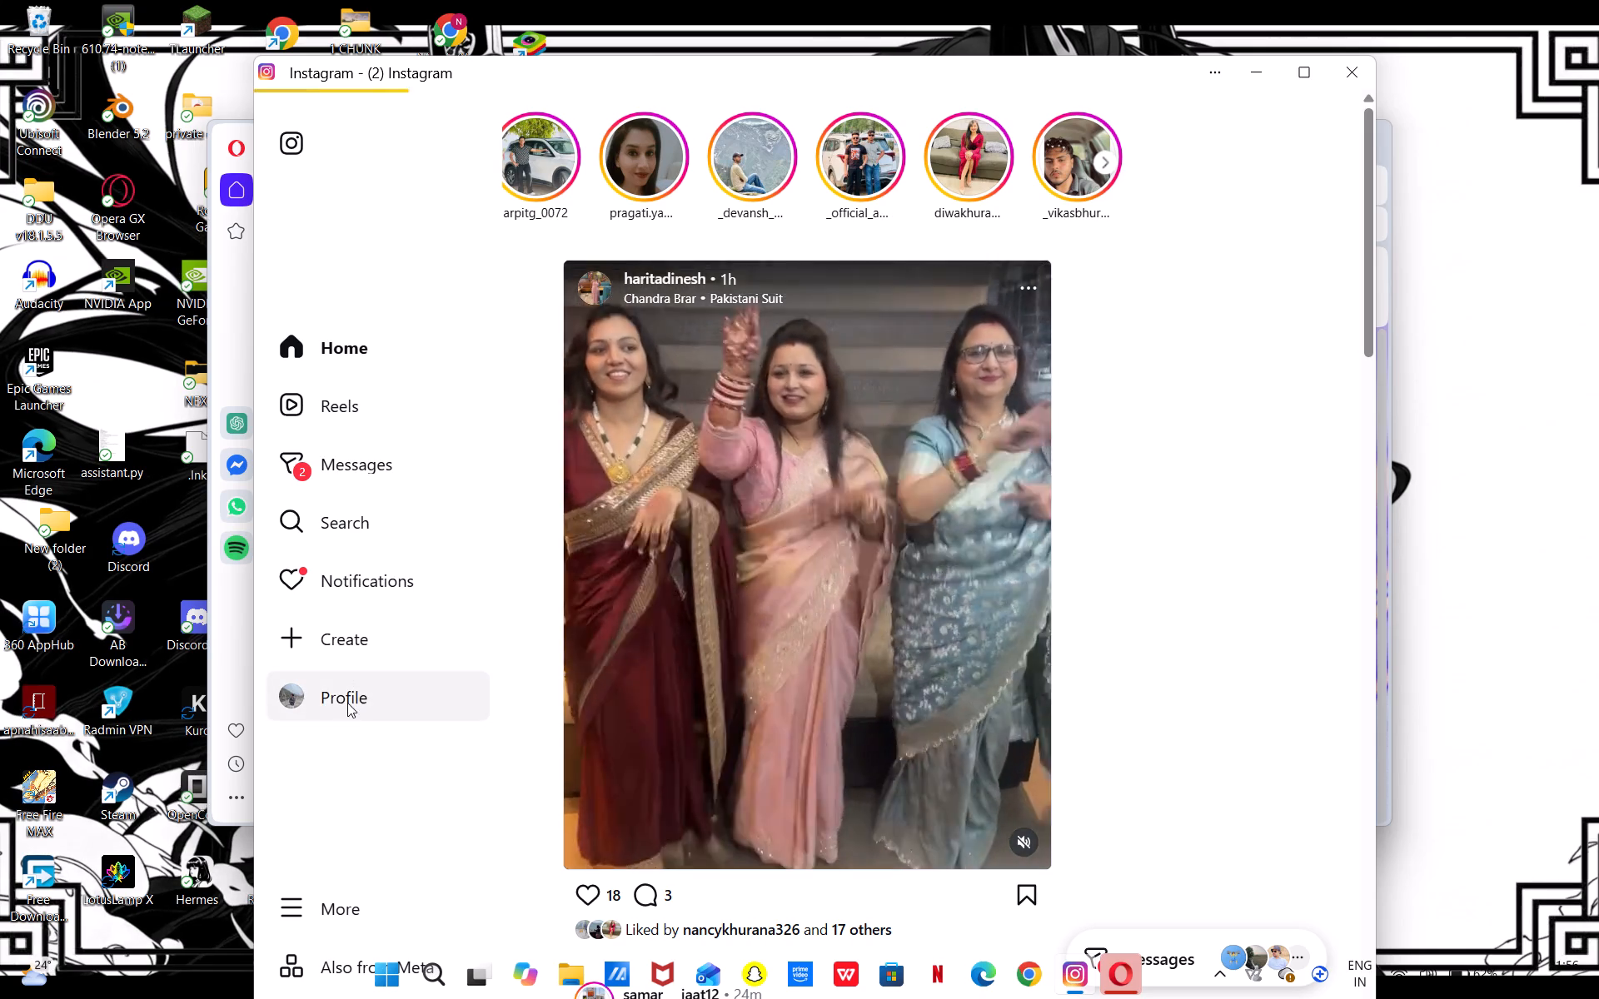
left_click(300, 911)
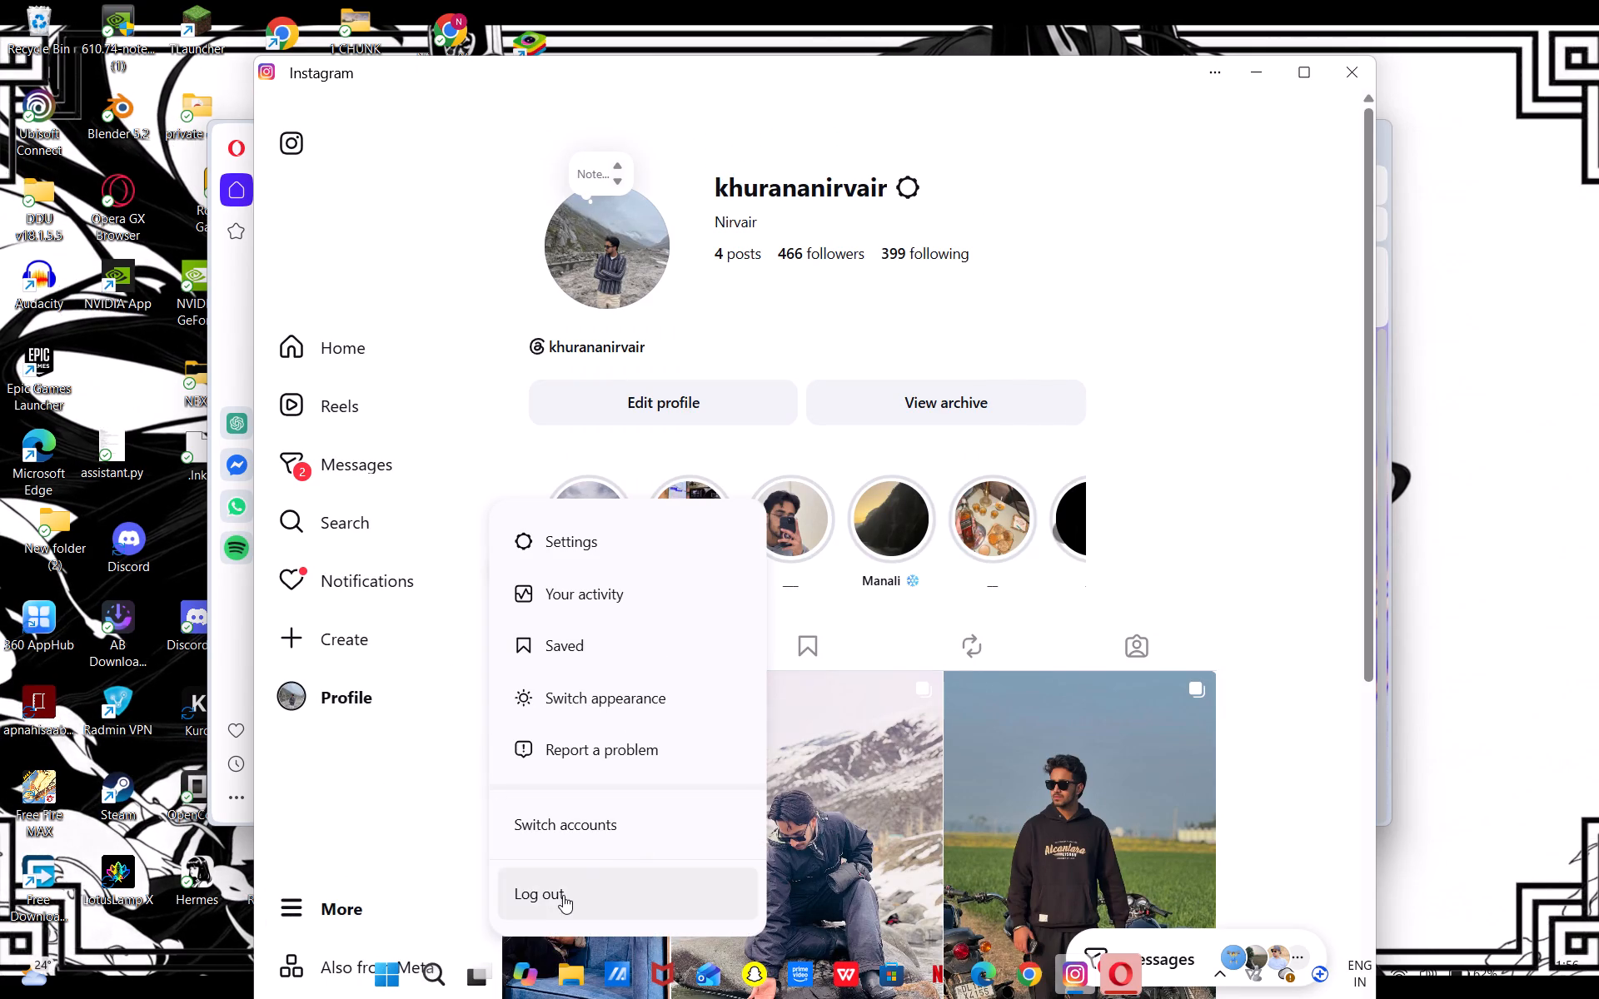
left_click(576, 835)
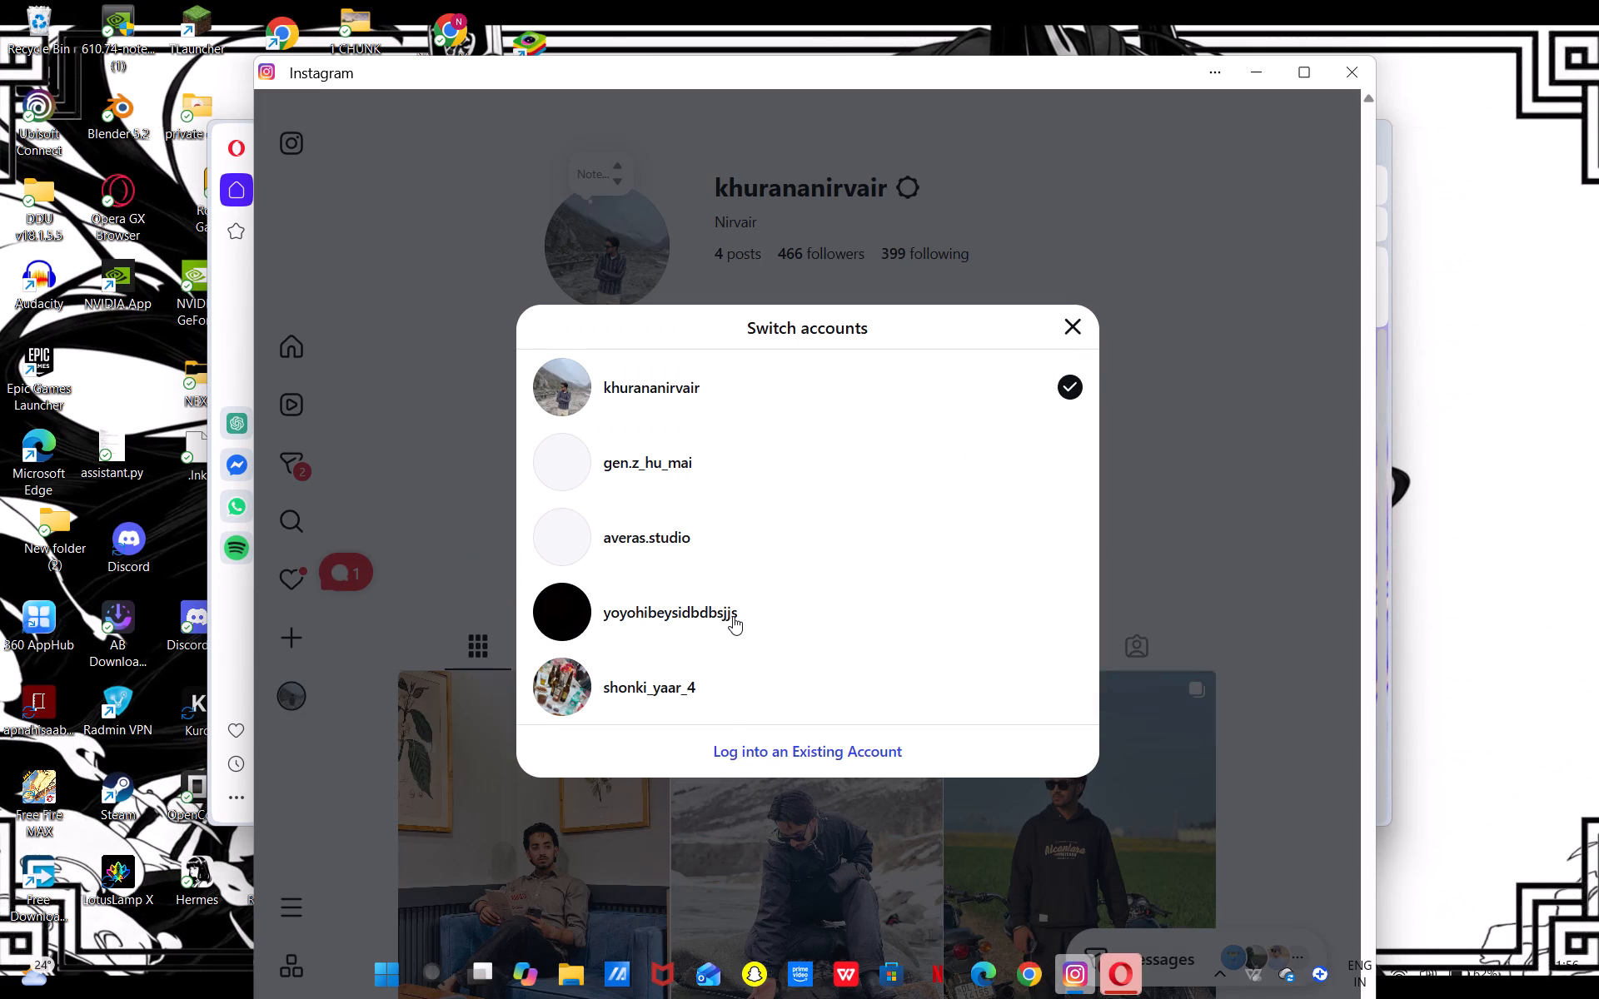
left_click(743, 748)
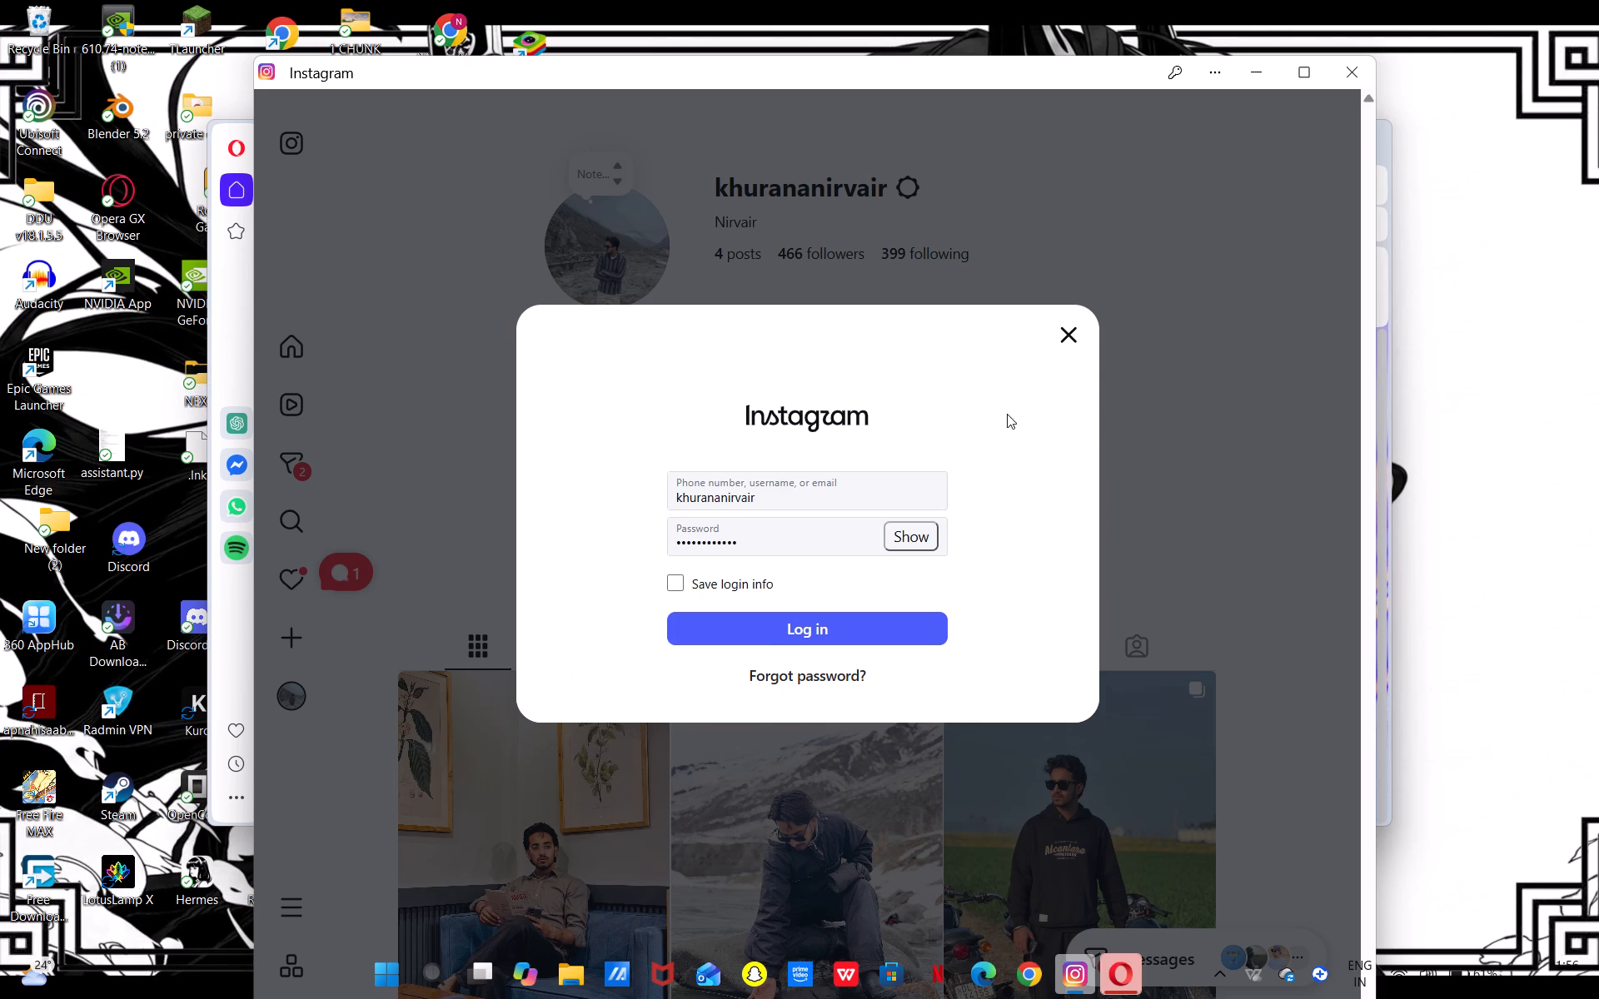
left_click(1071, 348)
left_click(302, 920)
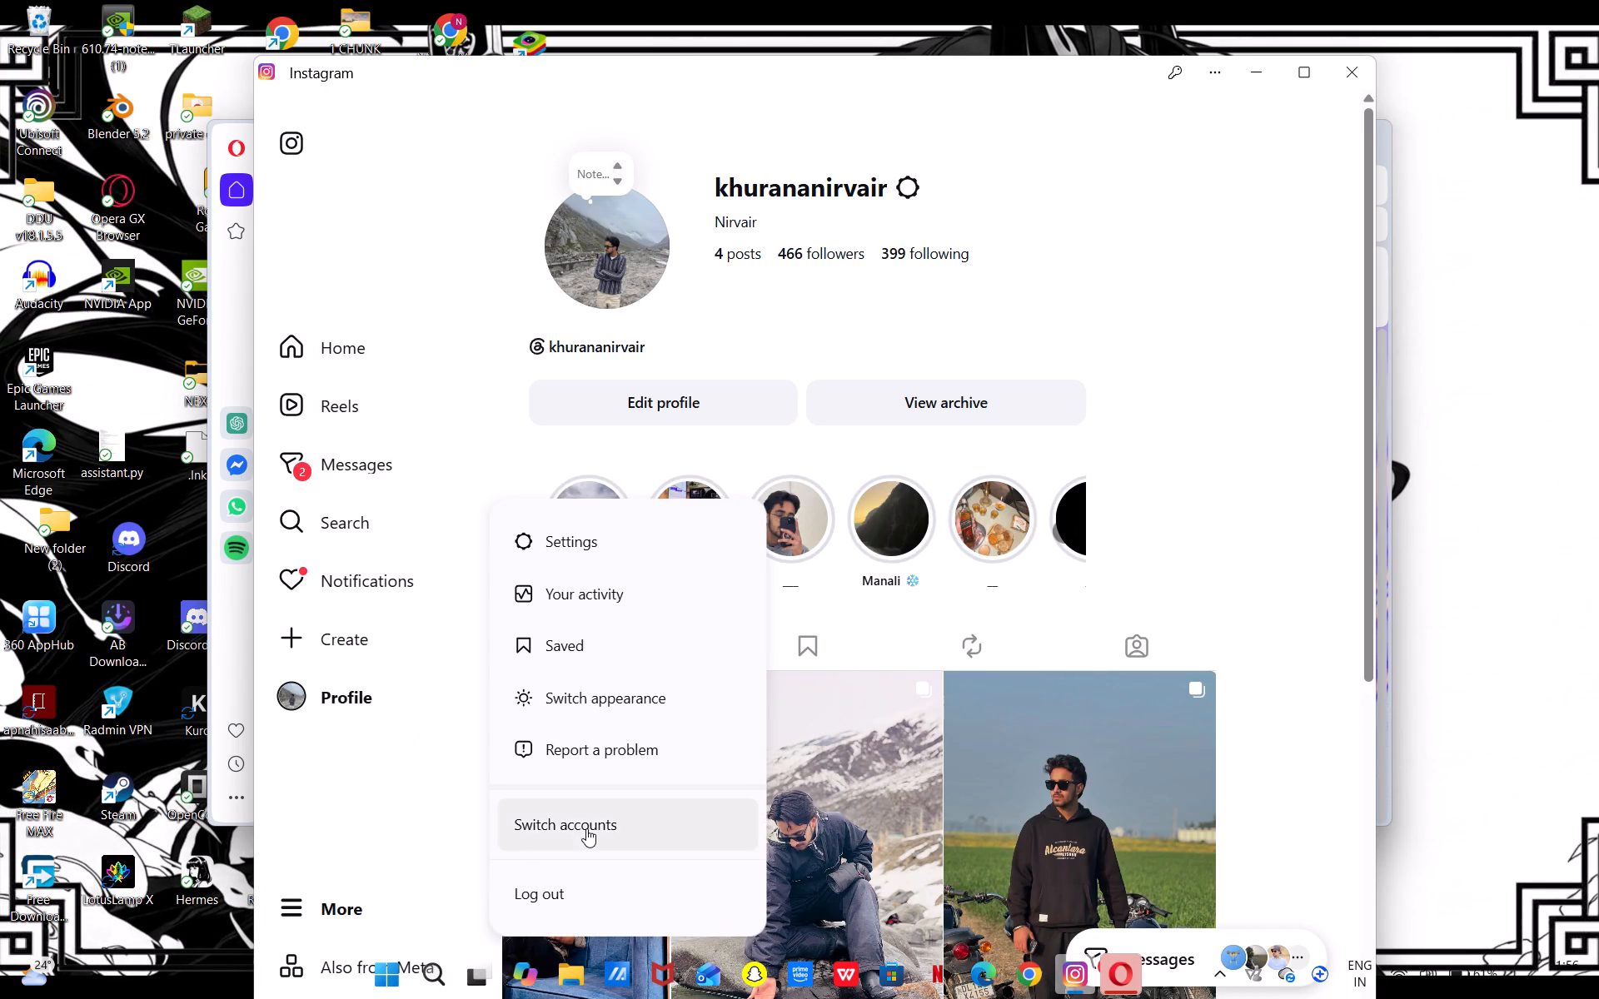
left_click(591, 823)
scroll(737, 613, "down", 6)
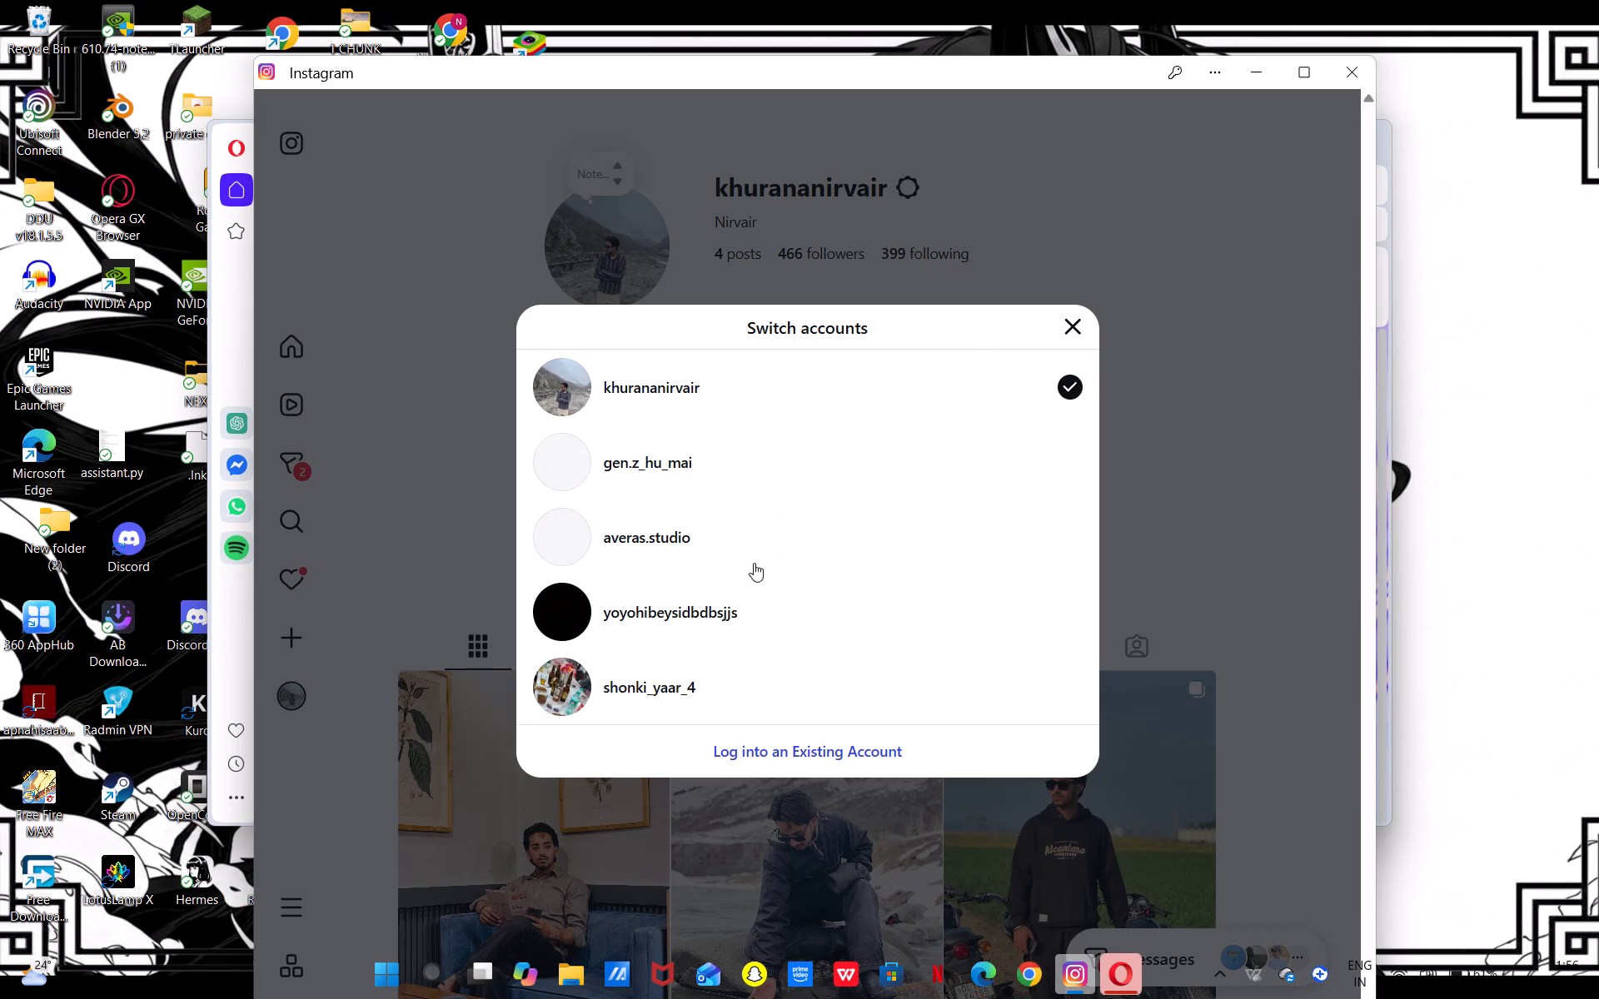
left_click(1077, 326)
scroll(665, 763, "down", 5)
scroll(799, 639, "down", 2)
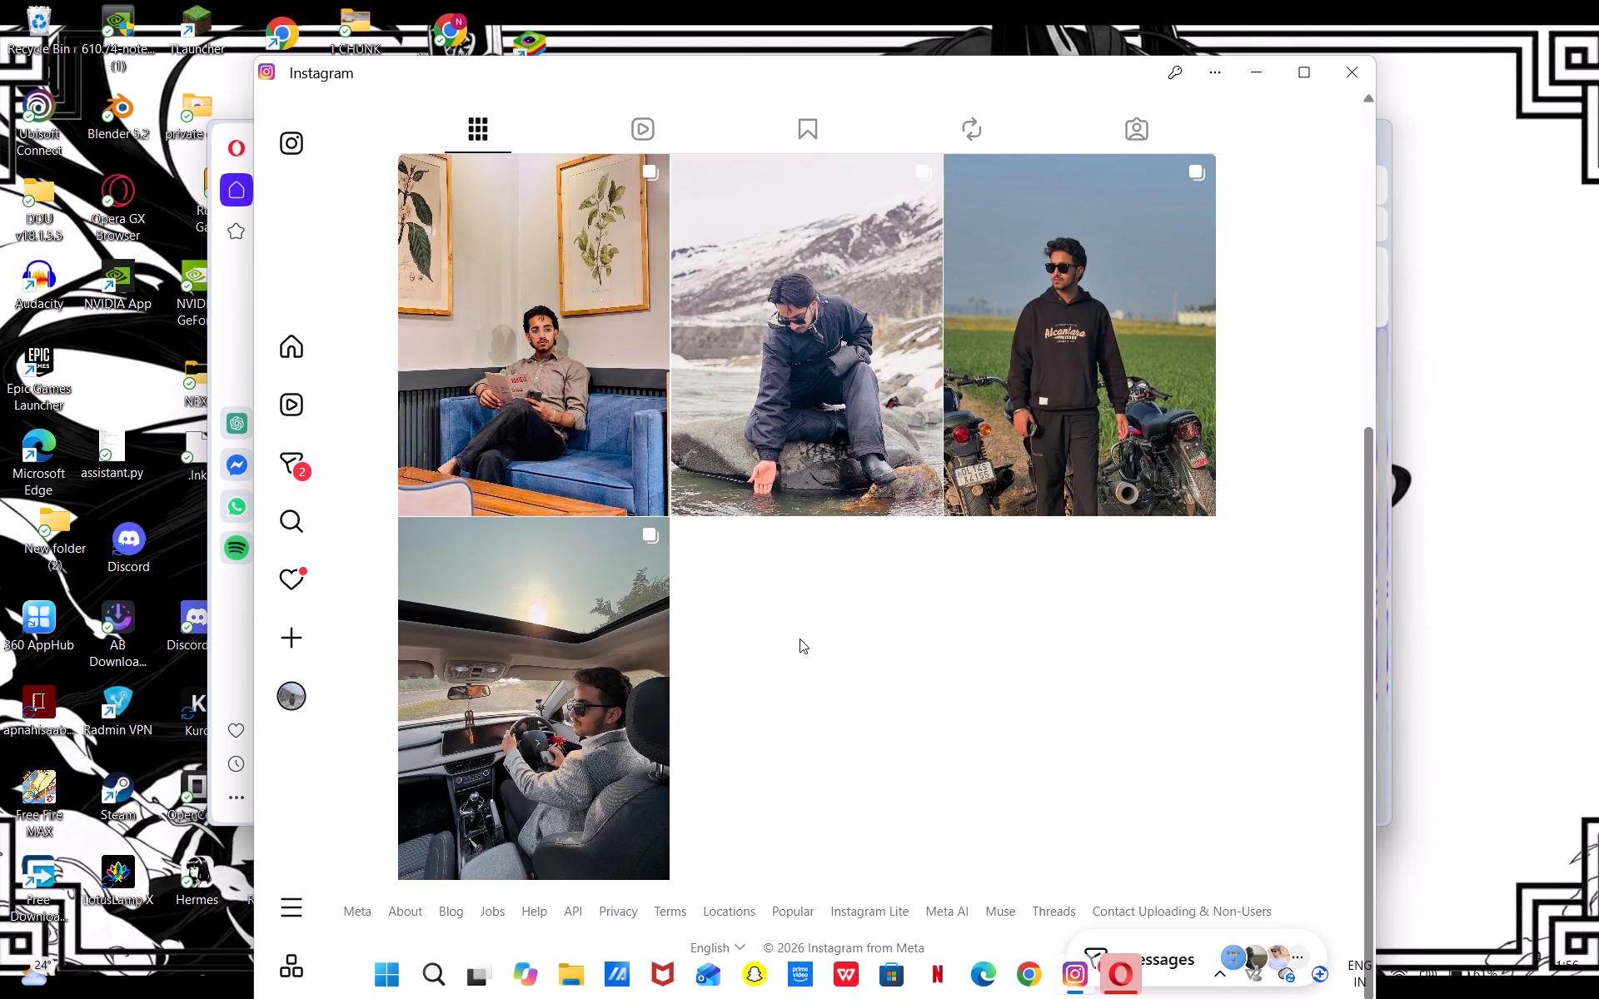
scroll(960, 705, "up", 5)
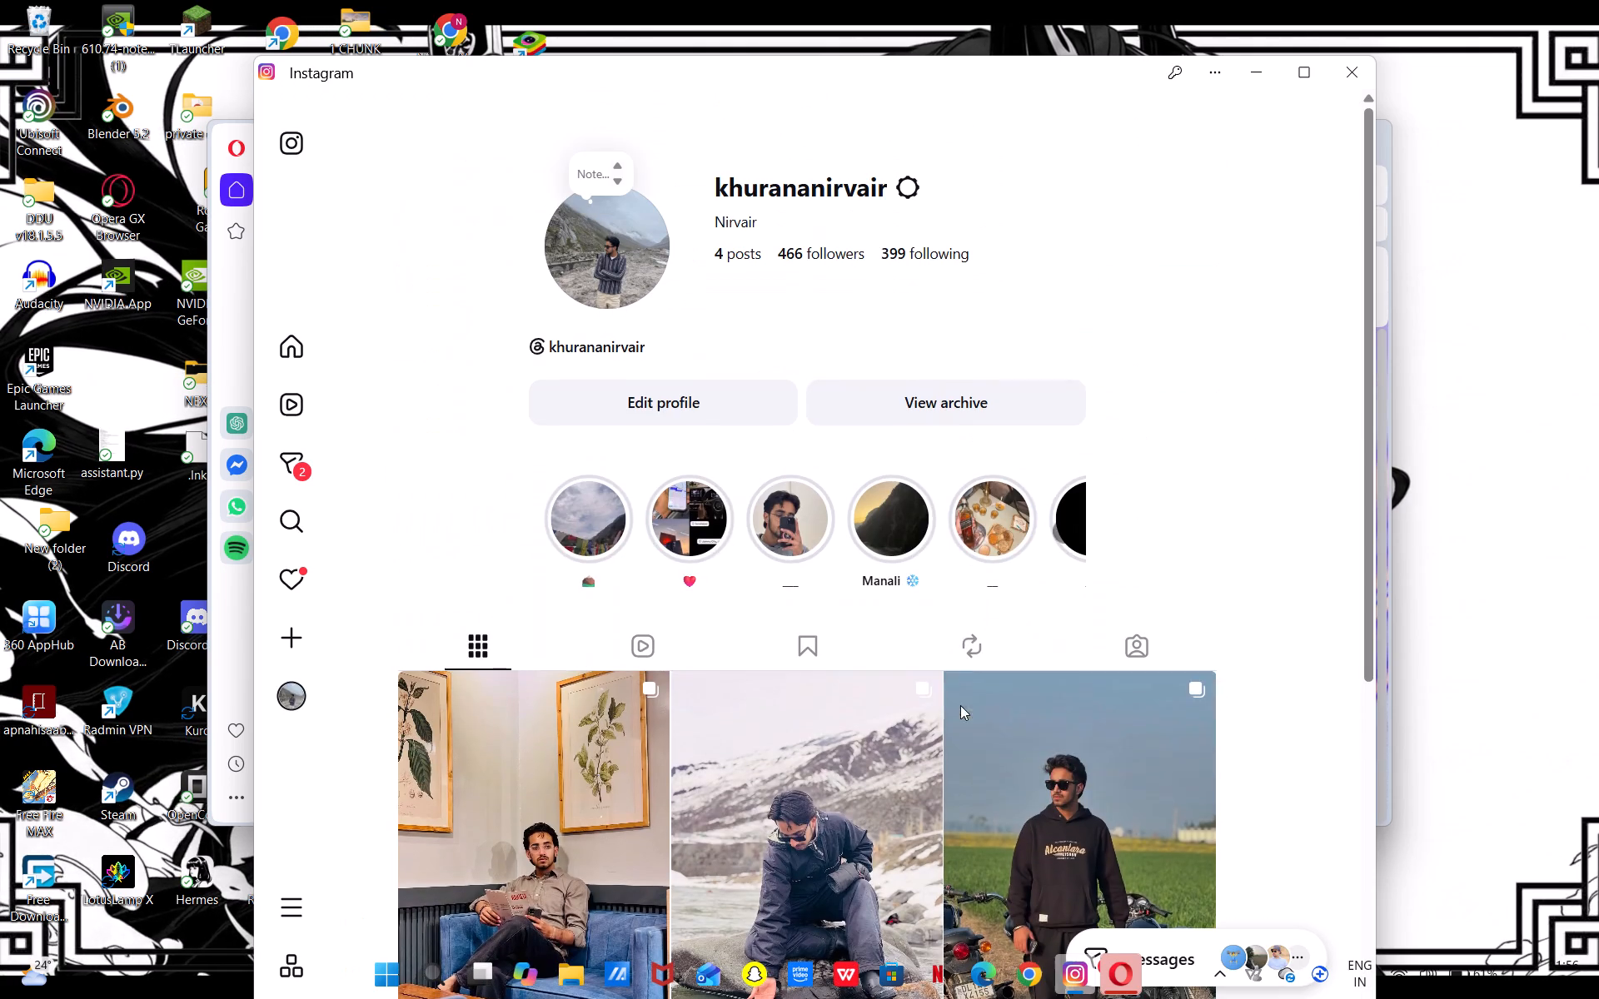